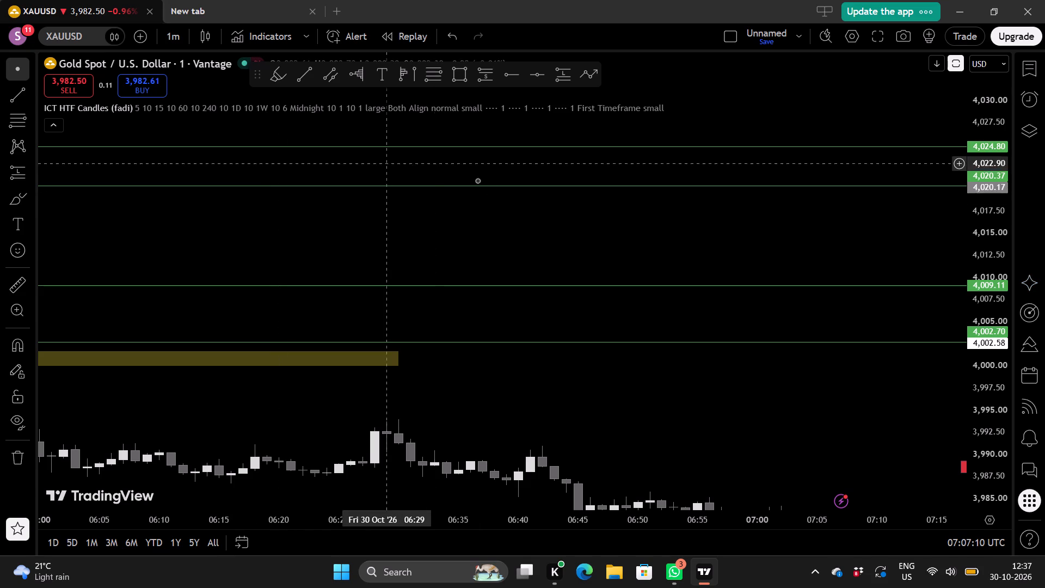
Switch the XAUUSD chart from the 1-minute to the 15-minute timeframe.
scroll(513, 269, "down", 3)
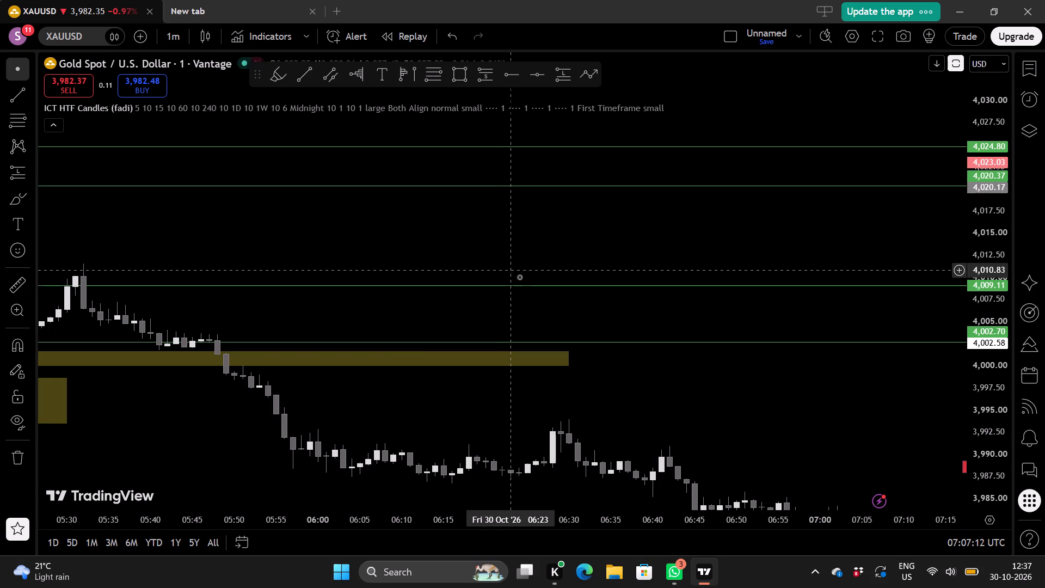
scroll(581, 373, "down", 6)
left_click_drag(717, 398, 550, 156)
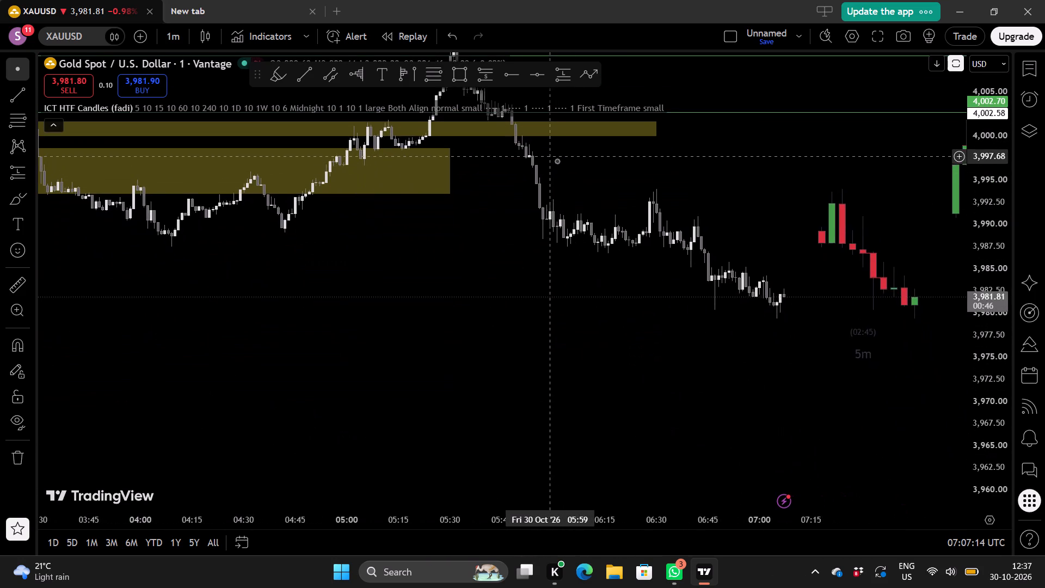
scroll(693, 297, "down", 4)
left_click_drag(755, 340, 573, 310)
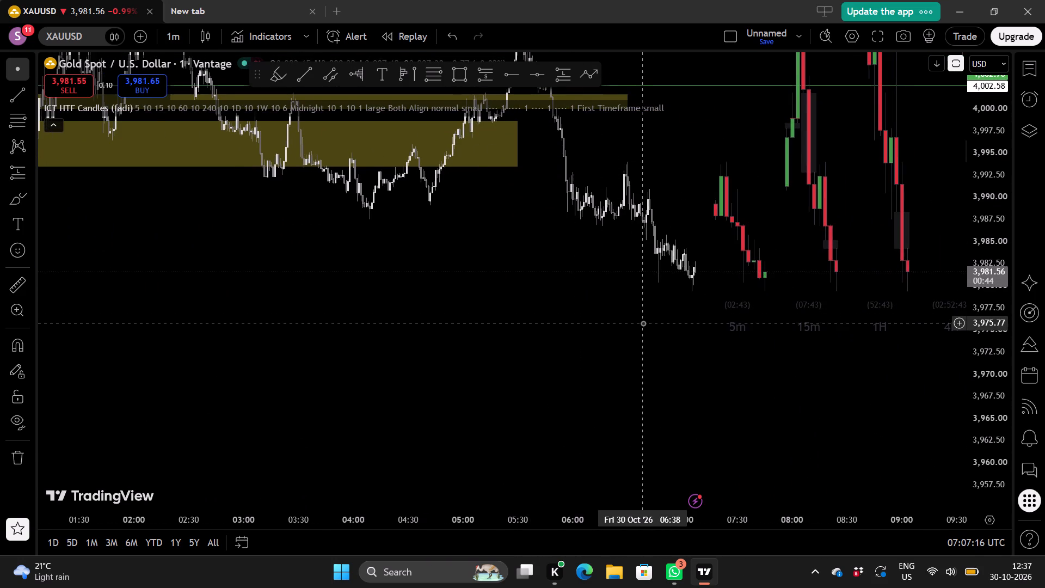
scroll(643, 323, "up", 1)
left_click(177, 31)
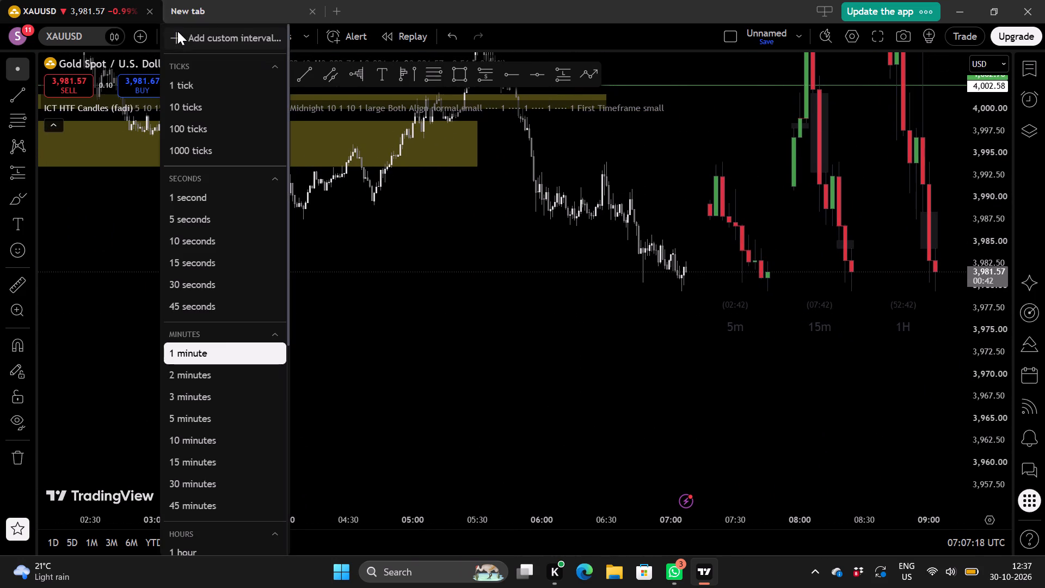
scroll(218, 333, "down", 1)
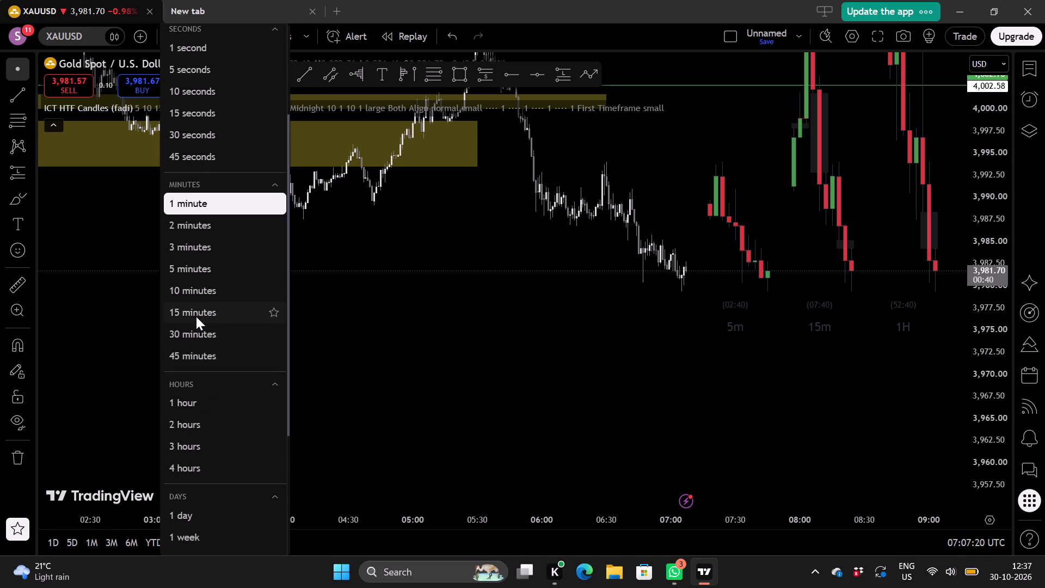
left_click(196, 316)
Examine the 15-minute price action around the current price and back across the previous week's lows.
scroll(556, 332, "up", 2)
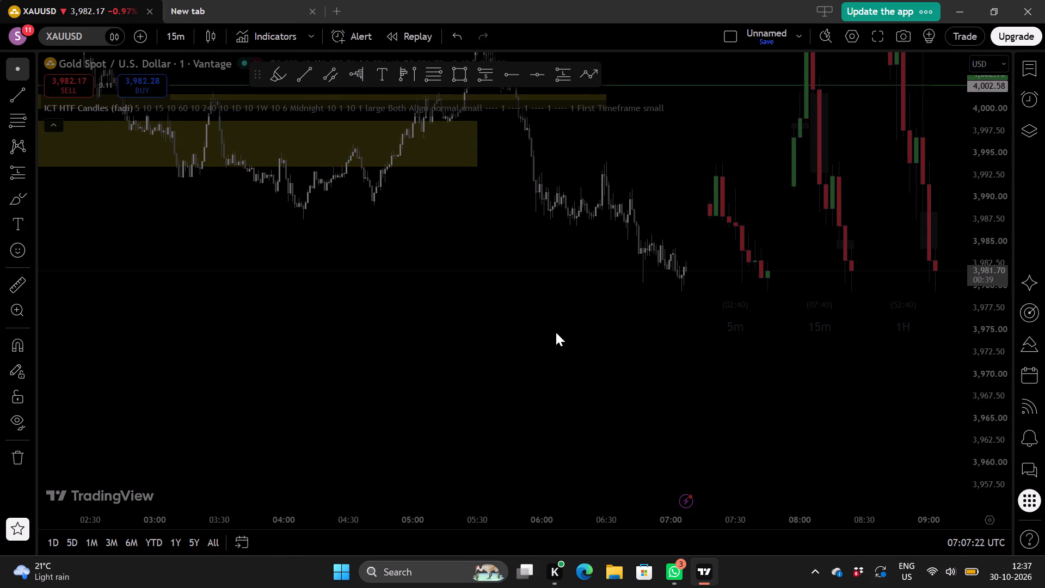
scroll(556, 332, "up", 1)
scroll(989, 279, "up", 2)
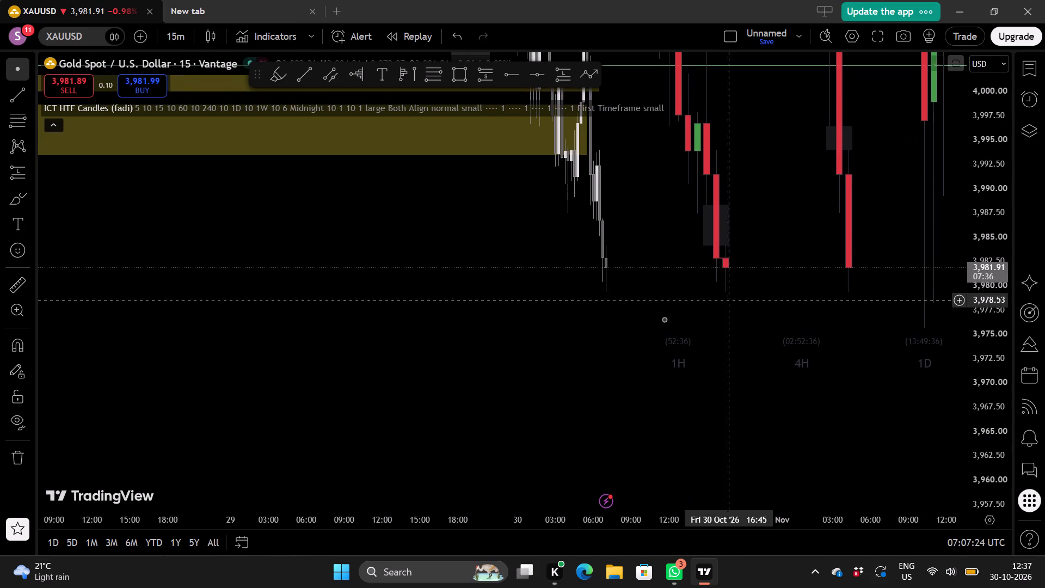
scroll(664, 319, "up", 3)
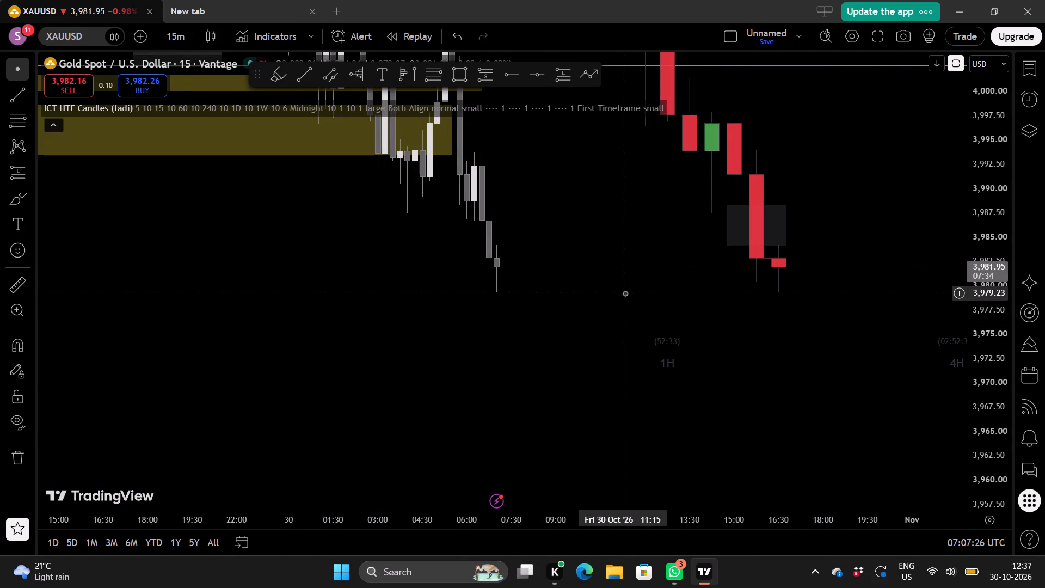
scroll(625, 293, "down", 2)
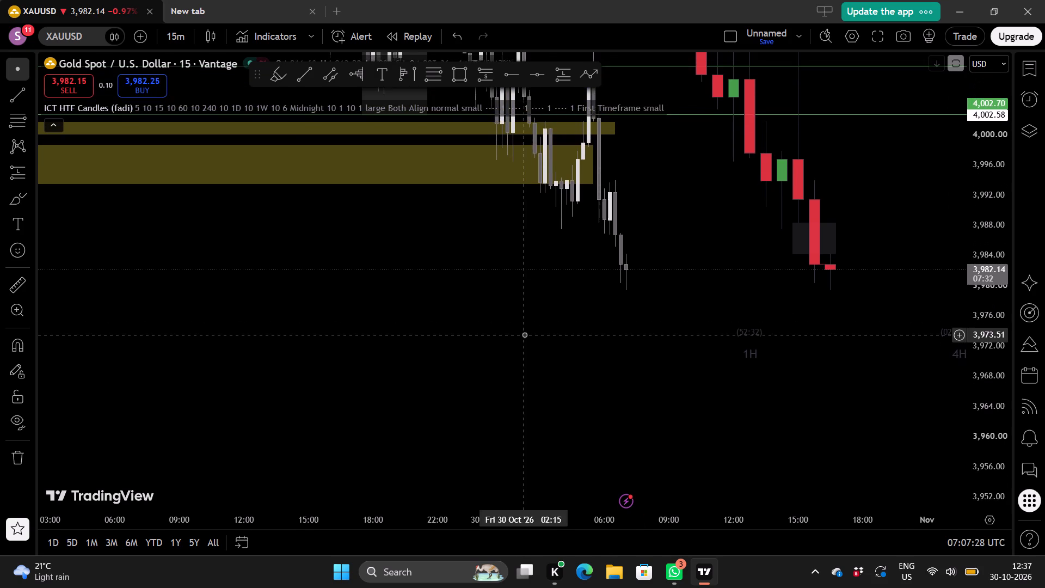
scroll(524, 334, "down", 5)
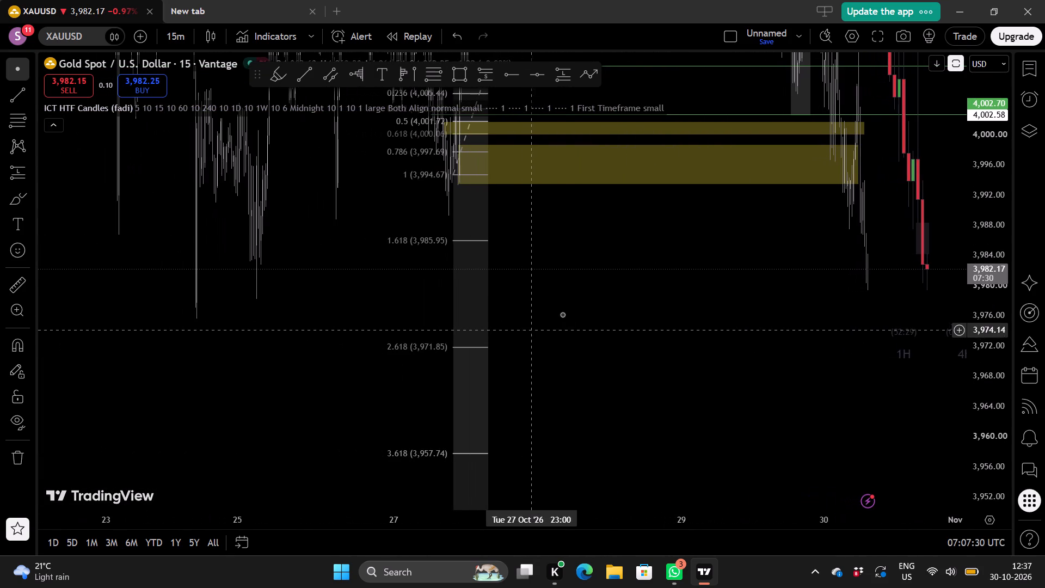
scroll(585, 305, "up", 2)
scroll(627, 287, "down", 1)
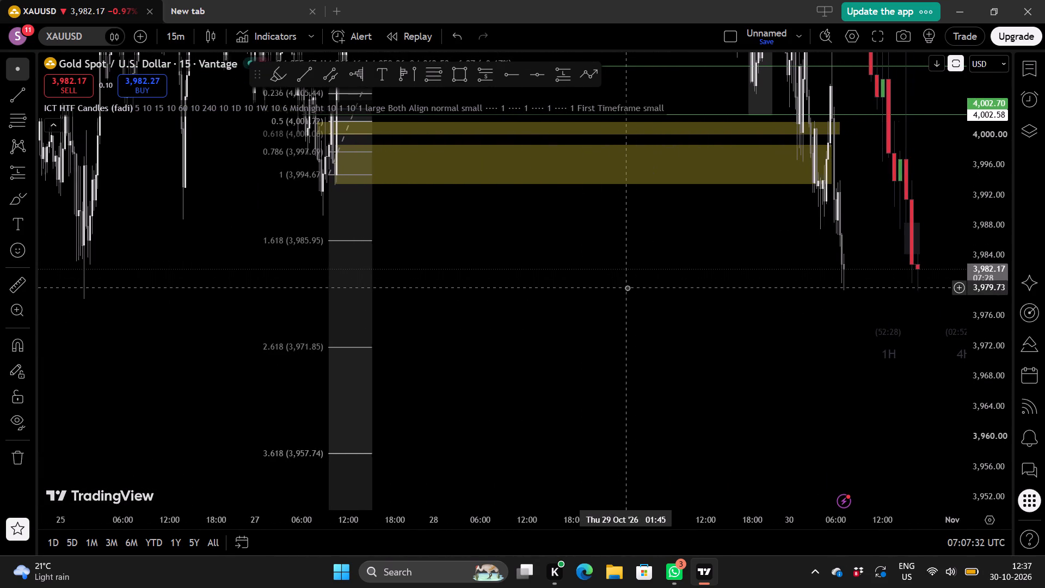
scroll(627, 287, "down", 1)
scroll(998, 323, "down", 3)
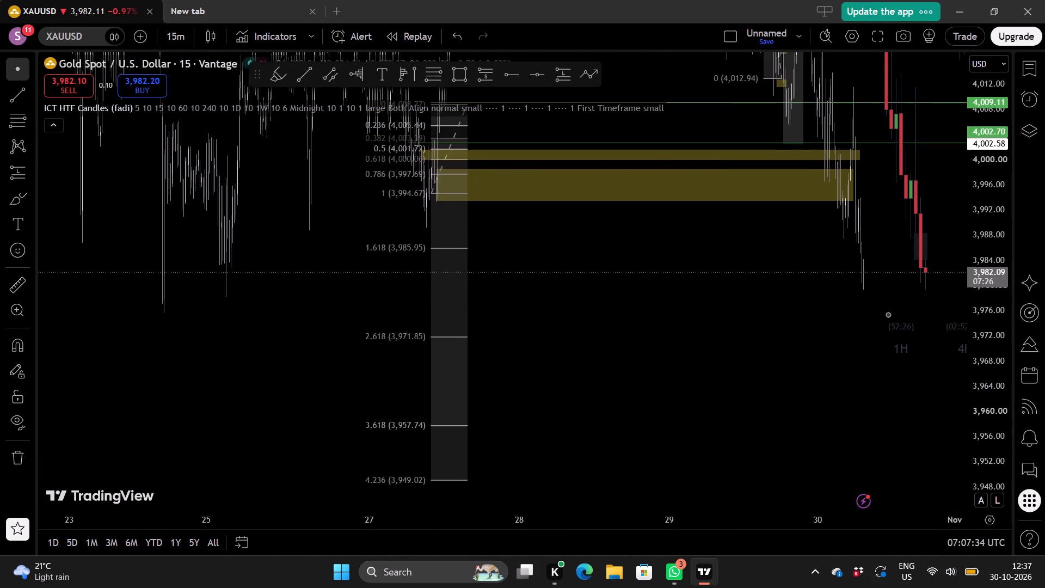
Draw a horizontal ray from the 23 October swing low and adjust its level to about 3,977.72.
scroll(730, 353, "right", 2)
scroll(324, 350, "right", 1)
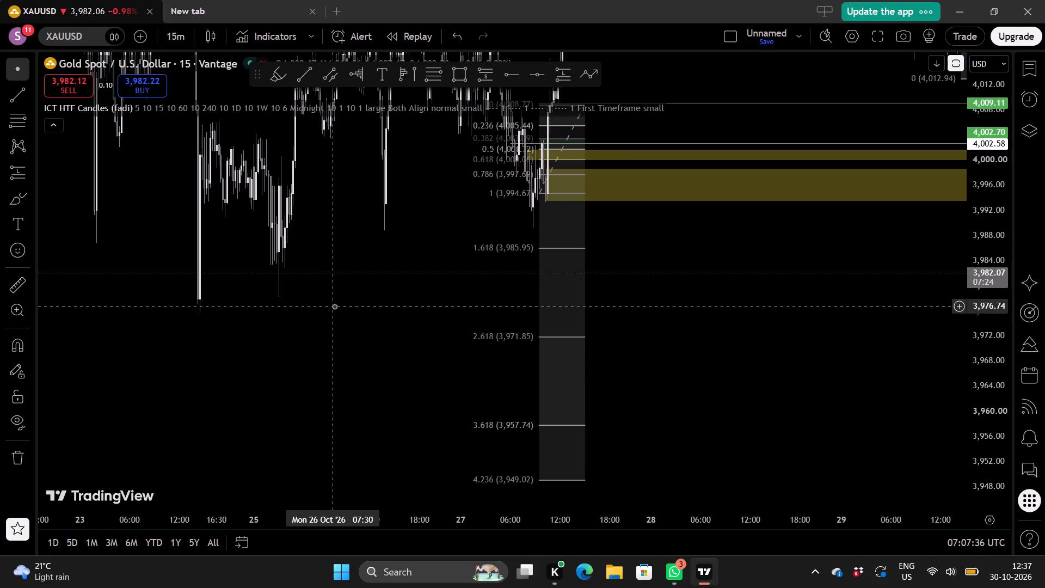
left_click(27, 94)
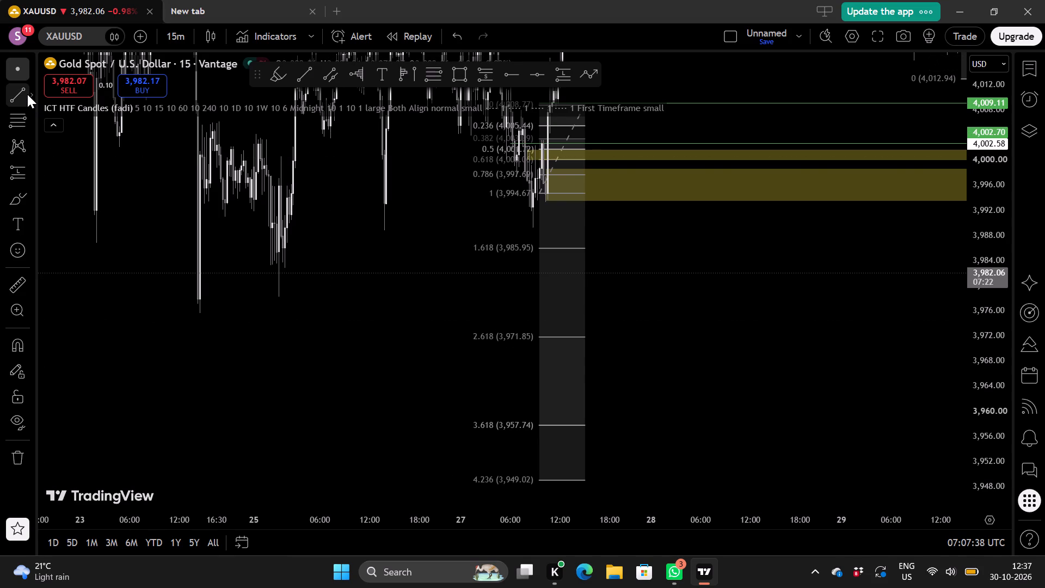
left_click(32, 96)
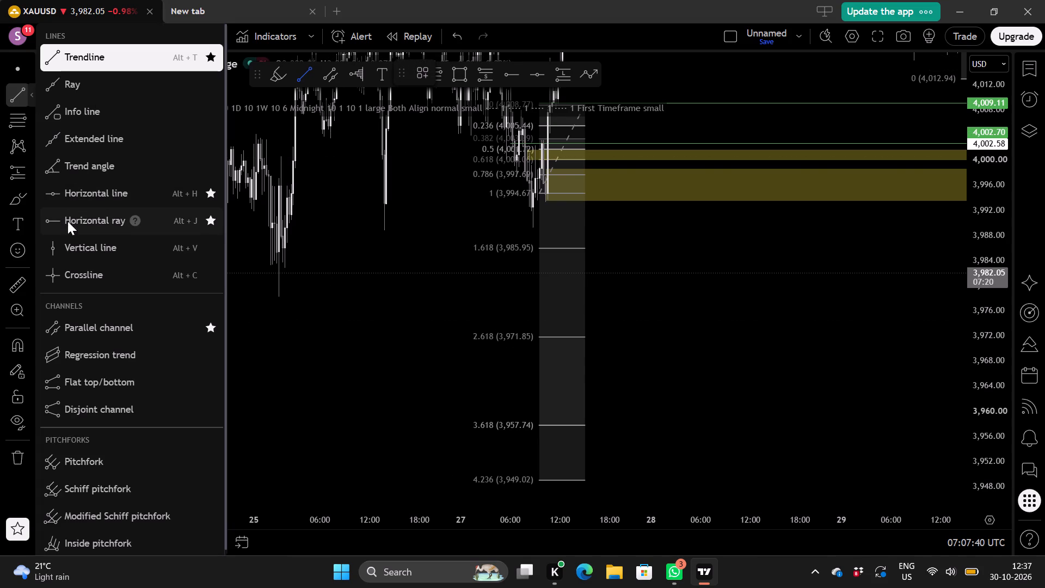
left_click(67, 224)
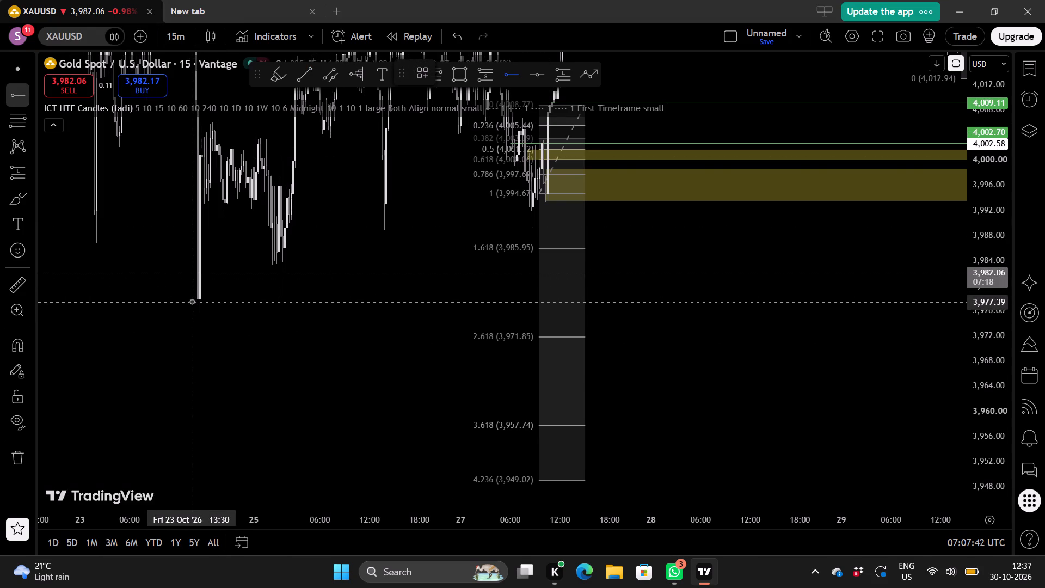
left_click(192, 297)
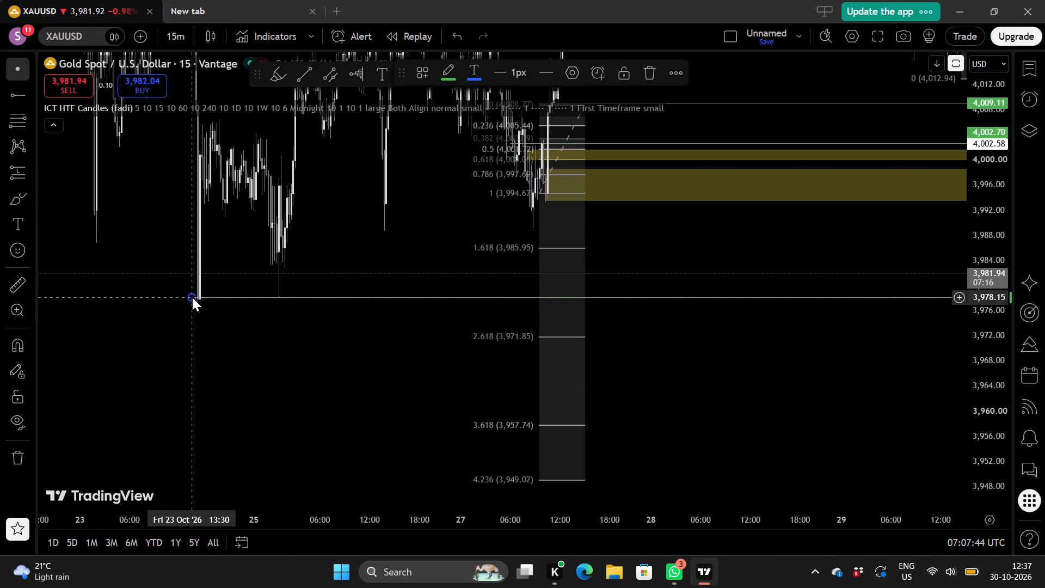
left_click_drag(194, 297, 183, 299)
Examine the current 15-minute price and the higher-timeframe candles relative to the 3,977.72 ray.
left_click_drag(262, 331, 0, 264)
scroll(405, 330, "down", 3)
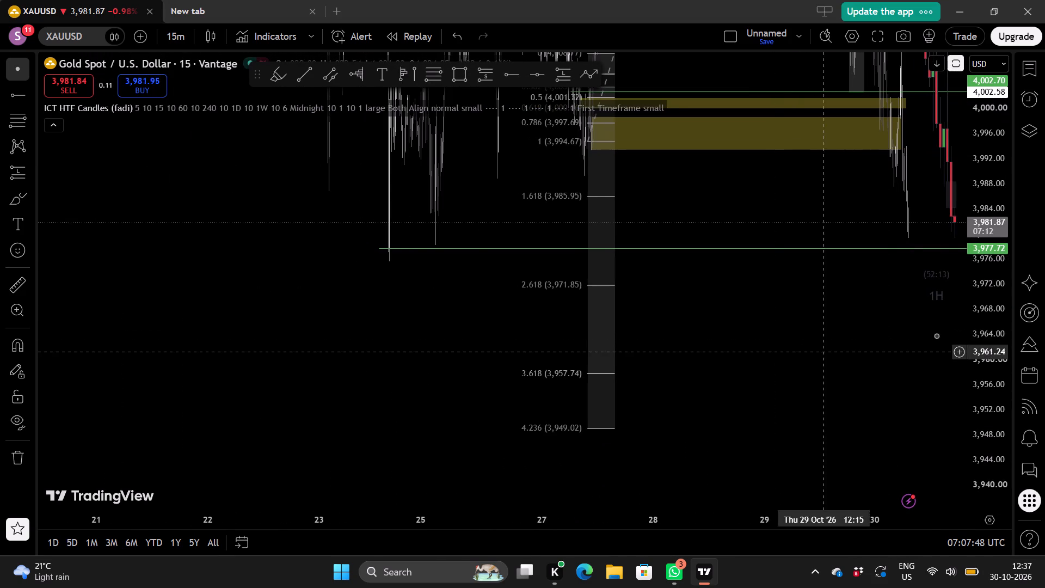
scroll(993, 308, "down", 7)
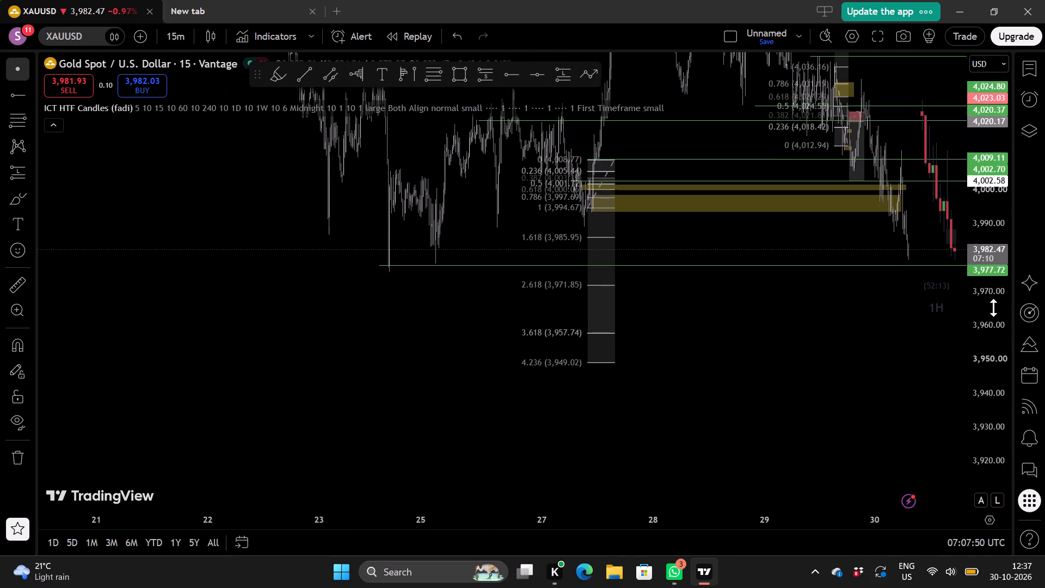
scroll(993, 308, "down", 3)
left_click_drag(810, 344, 688, 341)
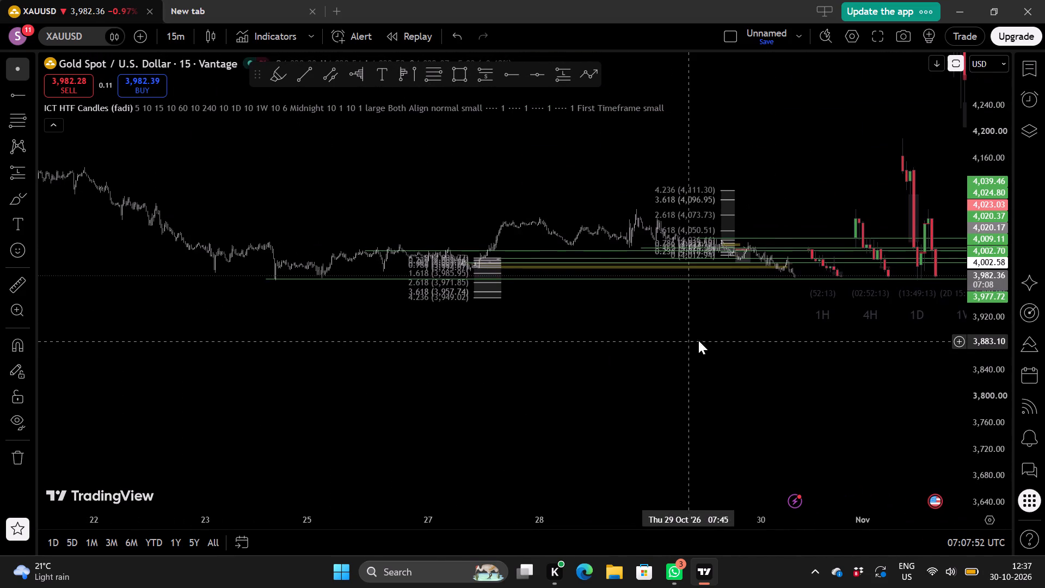
scroll(979, 278, "up", 12)
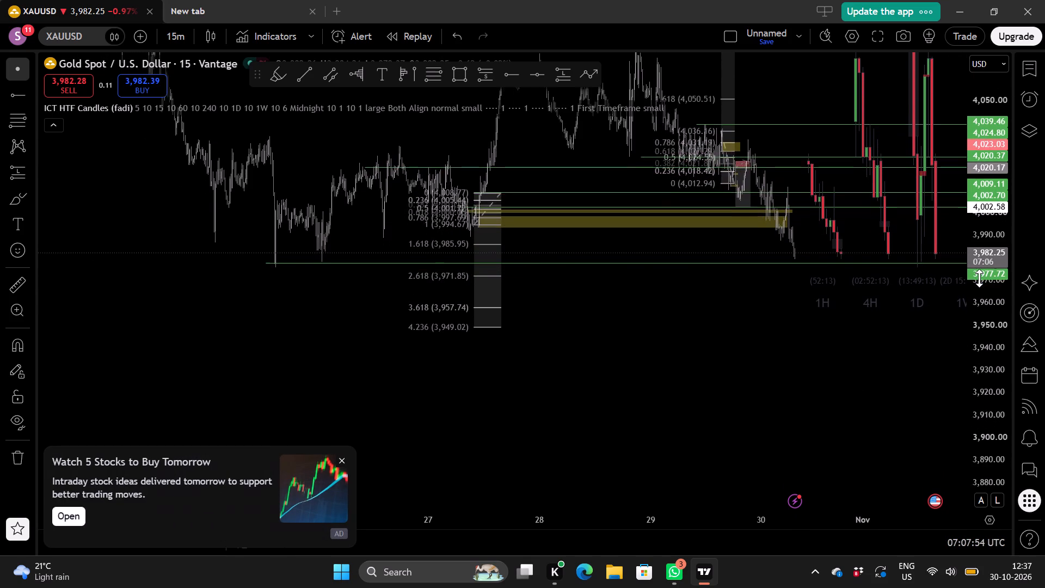
scroll(979, 278, "up", 3)
scroll(816, 321, "up", 2)
scroll(746, 314, "up", 1)
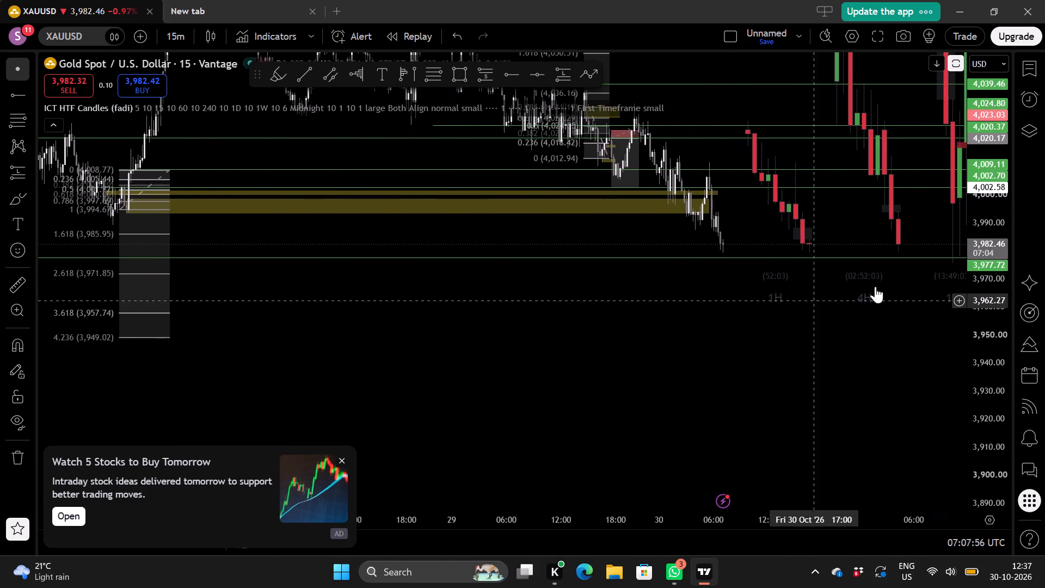
scroll(987, 257, "up", 6)
scroll(769, 324, "up", 1)
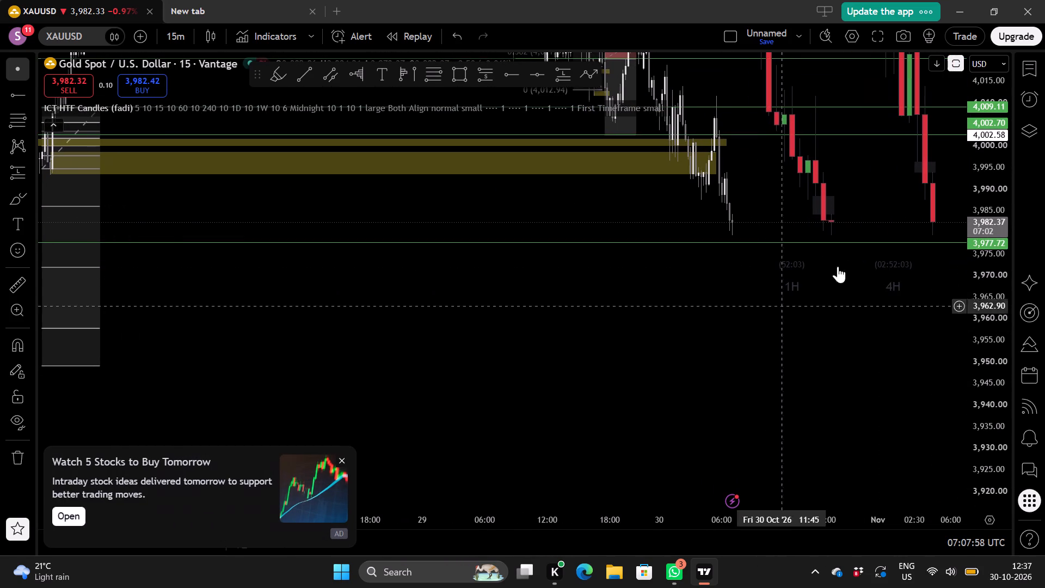
scroll(970, 242, "up", 4)
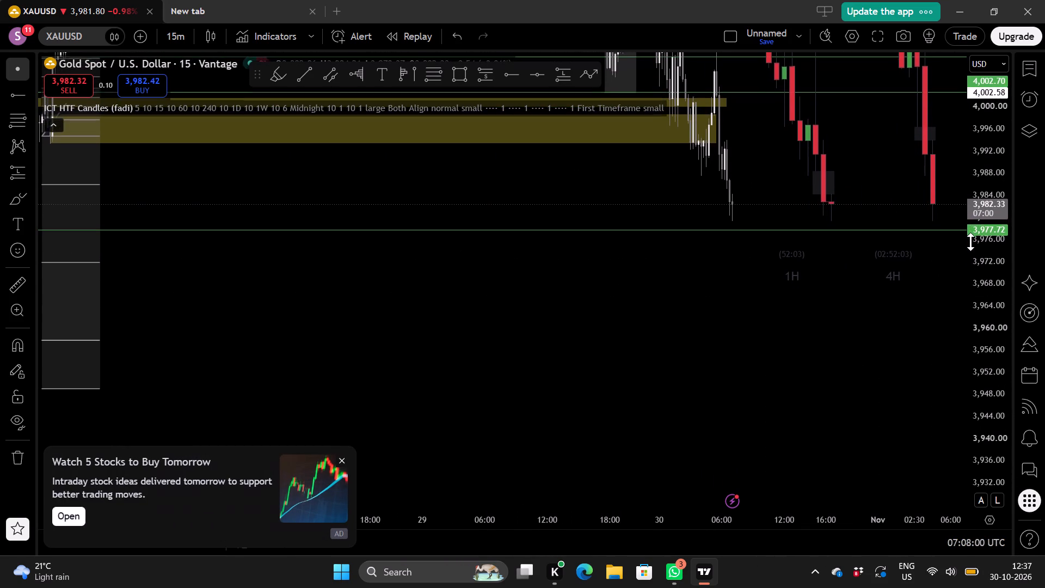
scroll(991, 248, "up", 5)
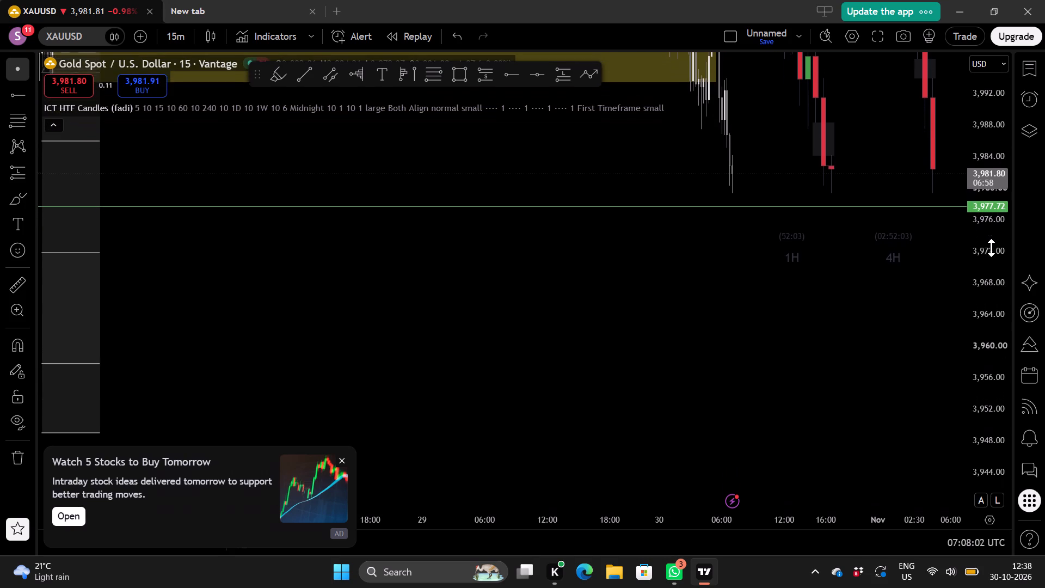
scroll(811, 338, "up", 2)
left_click(811, 338)
left_click_drag(811, 338, 577, 434)
scroll(807, 351, "up", 1)
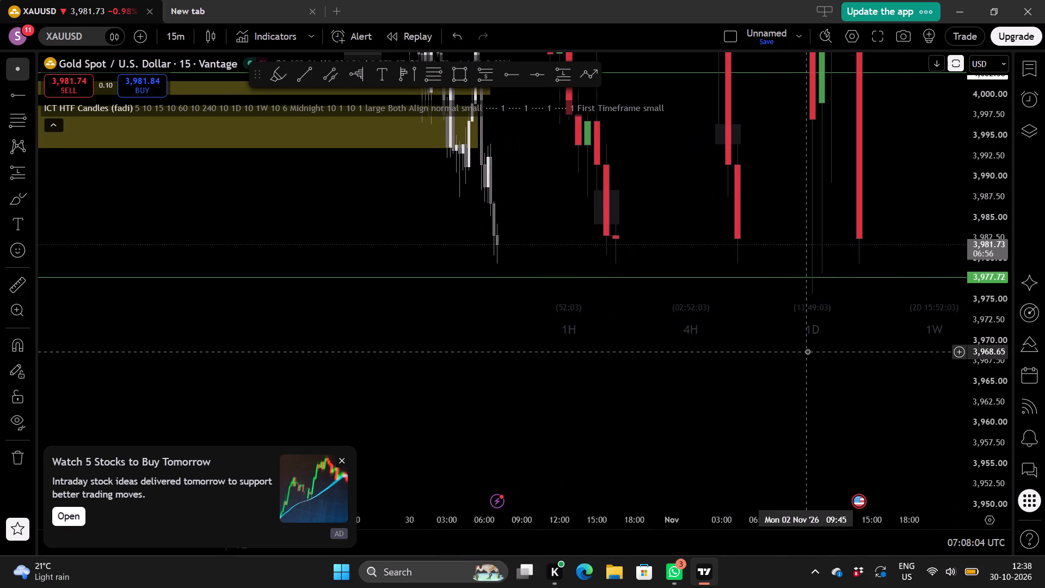
scroll(807, 351, "up", 1)
scroll(983, 329, "down", 5)
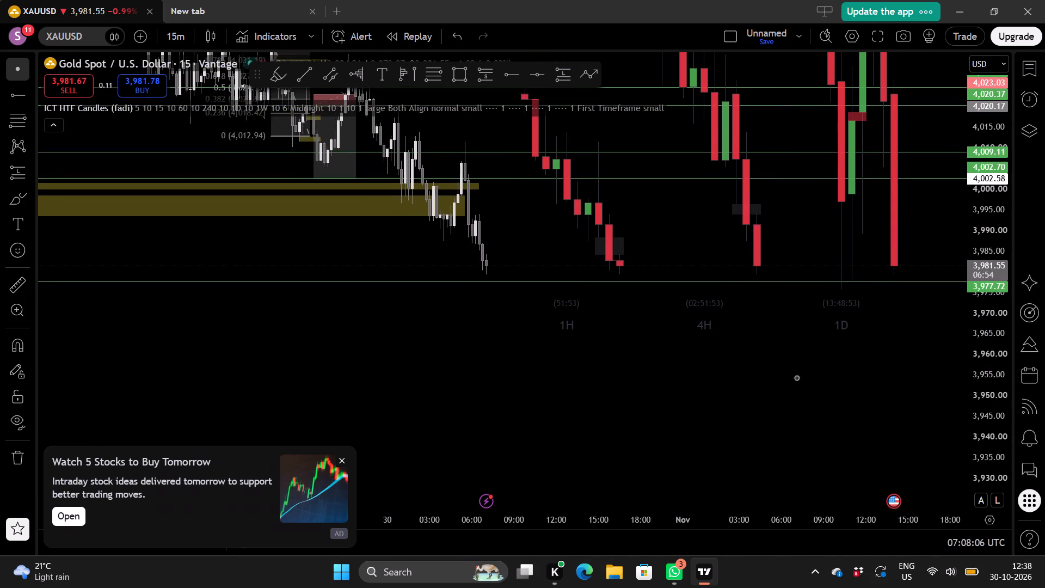
scroll(721, 397, "down", 1)
scroll(994, 288, "up", 6)
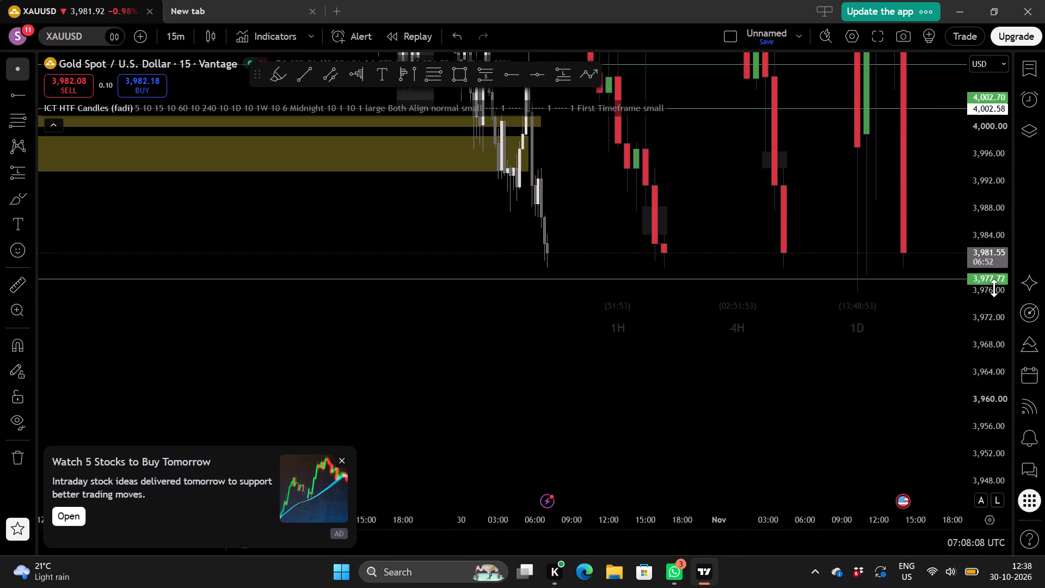
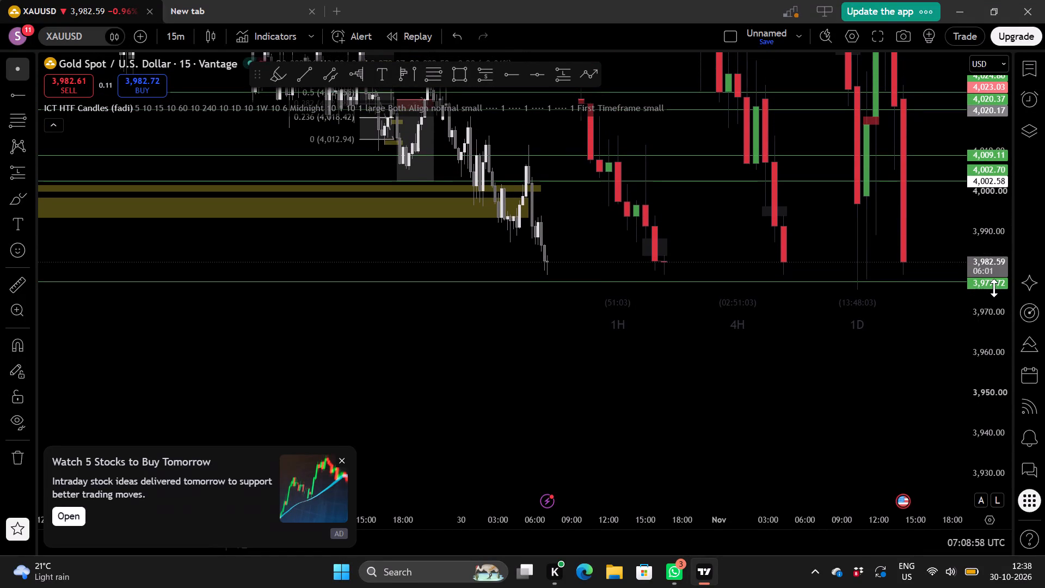
Examine the latest 15-minute candles and the 1H and 4H candles between the 3,977.72 ray and the levels above price.
scroll(994, 288, "up", 11)
scroll(653, 240, "up", 1)
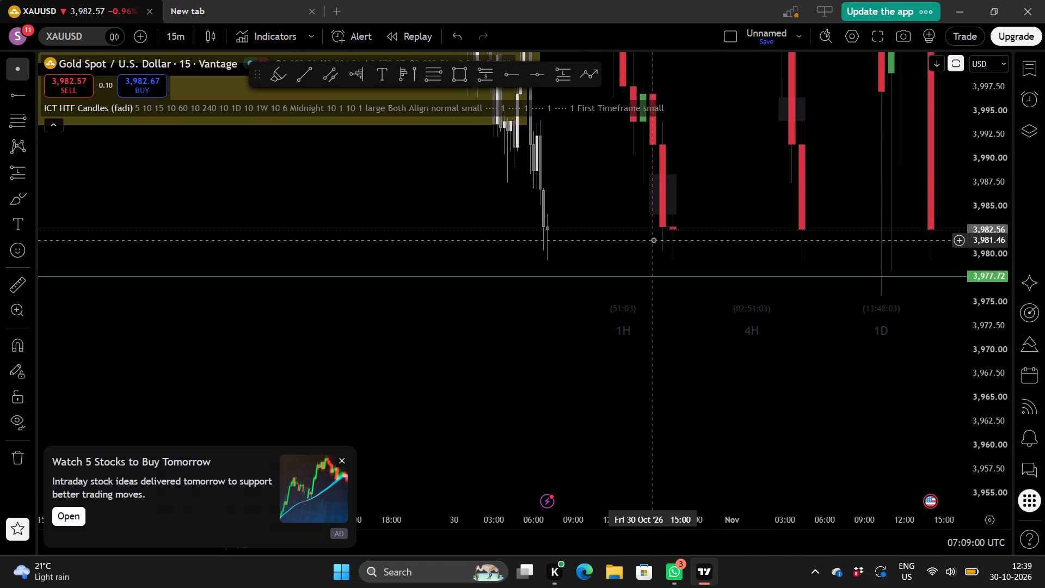
left_click_drag(606, 226, 585, 337)
scroll(605, 326, "up", 1)
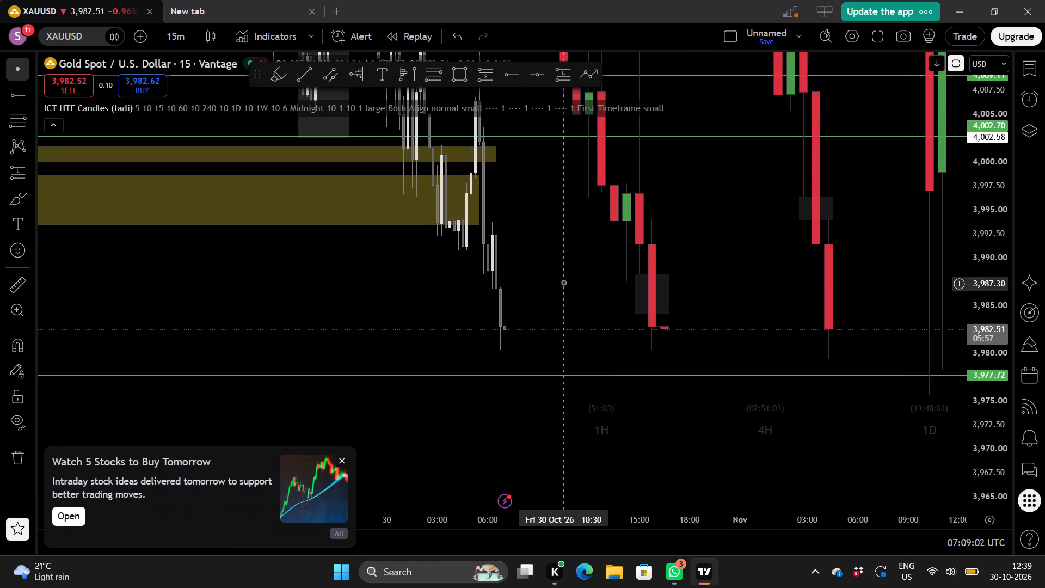
left_click_drag(563, 282, 570, 372)
scroll(580, 326, "up", 1)
left_click_drag(552, 297, 566, 364)
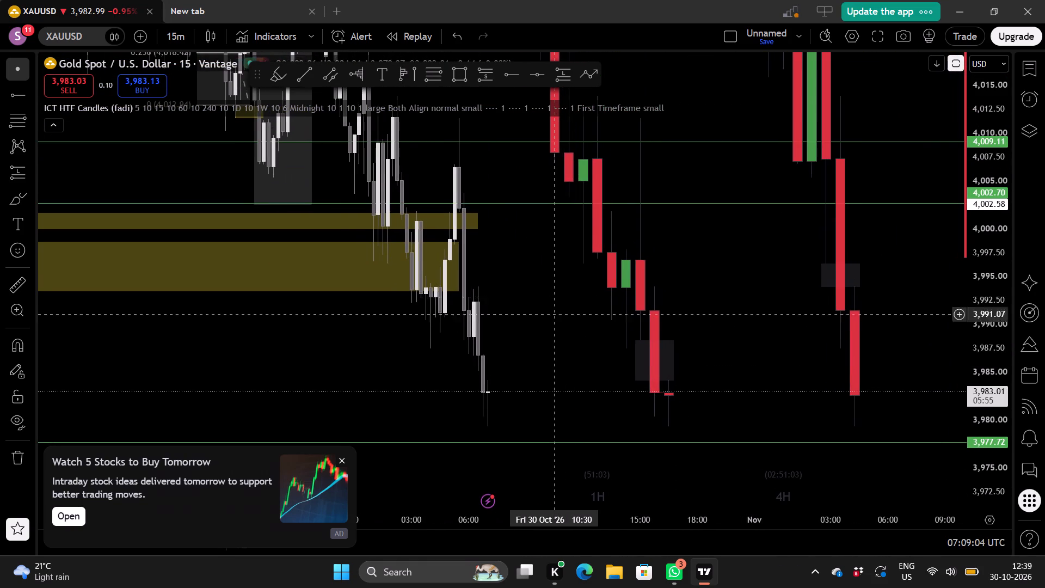
left_click_drag(566, 364, 574, 424)
scroll(582, 399, "down", 1)
left_click_drag(542, 181, 556, 277)
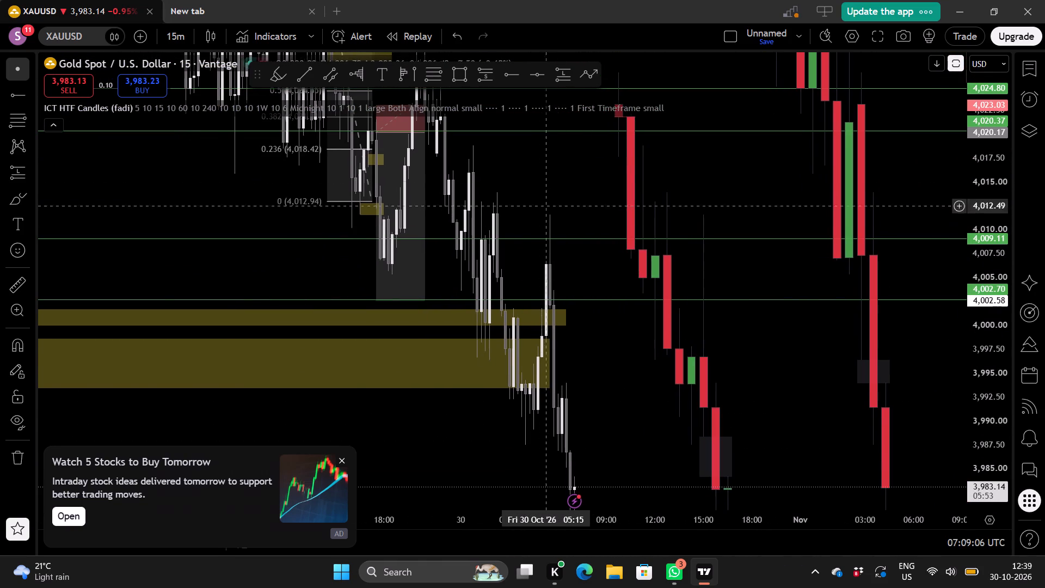
left_click_drag(556, 277, 538, 140)
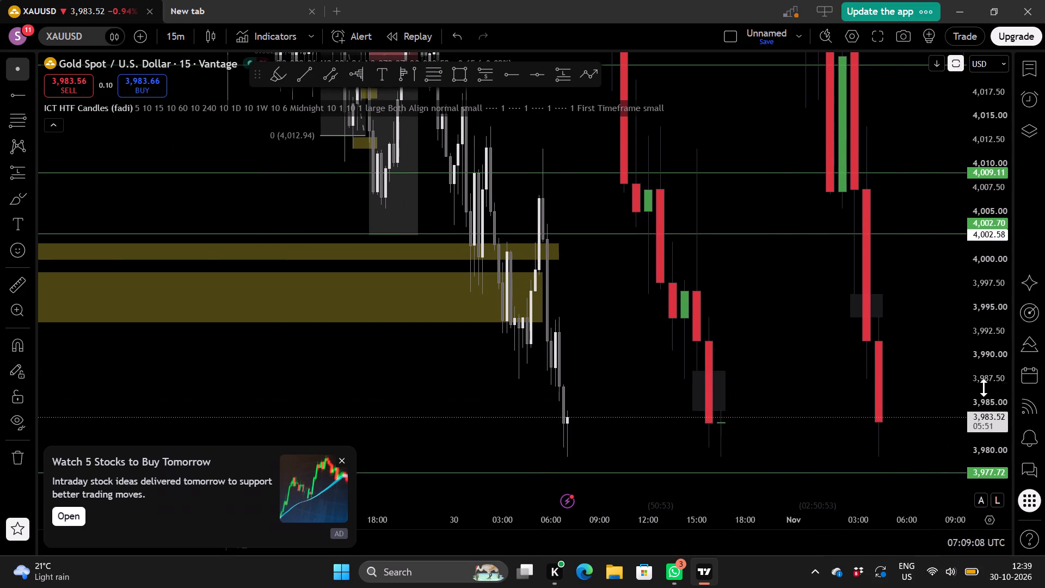
Move the horizontal ray at the 23 October swing low down to 3,975.44, at the tip of the wick.
scroll(991, 388, "down", 8)
scroll(518, 399, "down", 2)
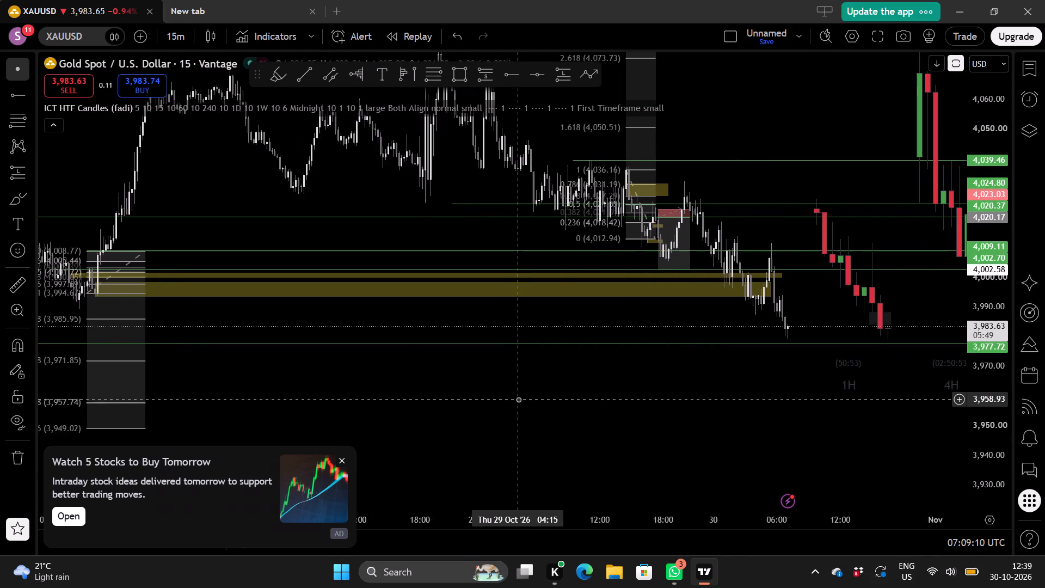
scroll(518, 399, "down", 2)
left_click_drag(336, 182, 333, 182)
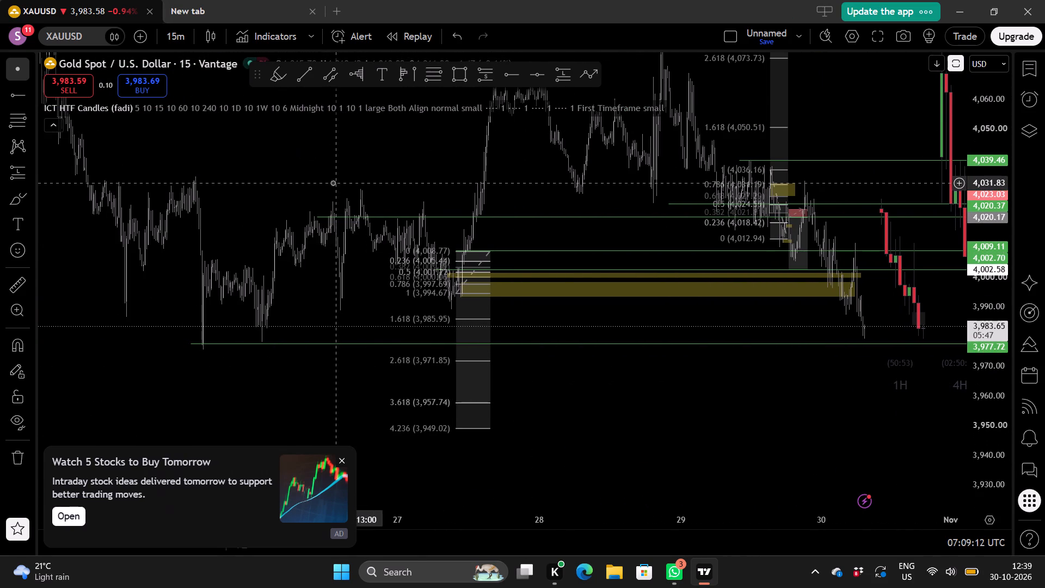
left_click_drag(333, 182, 315, 179)
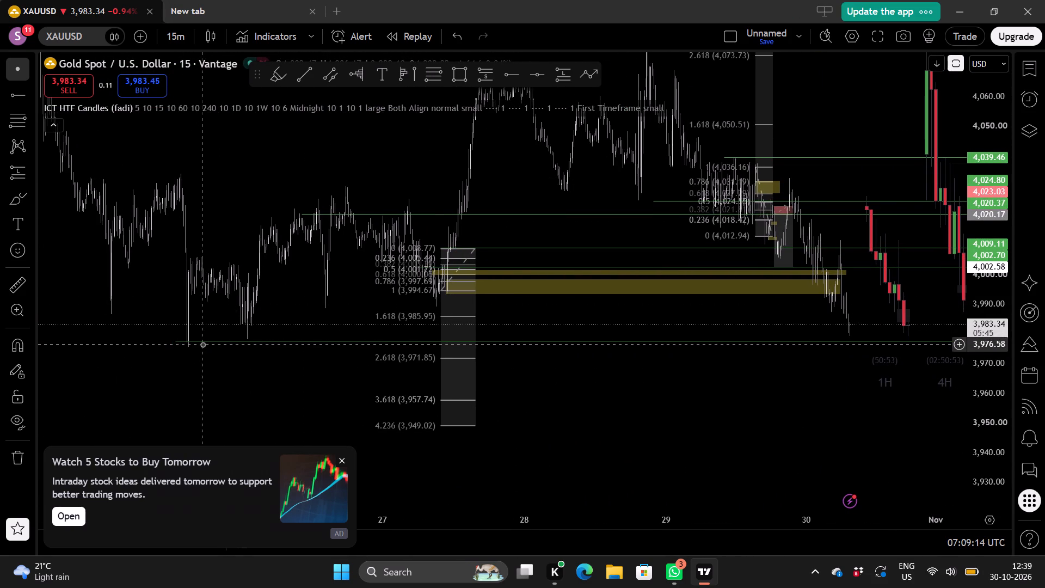
left_click_drag(202, 344, 218, 359)
left_click_drag(217, 346, 233, 348)
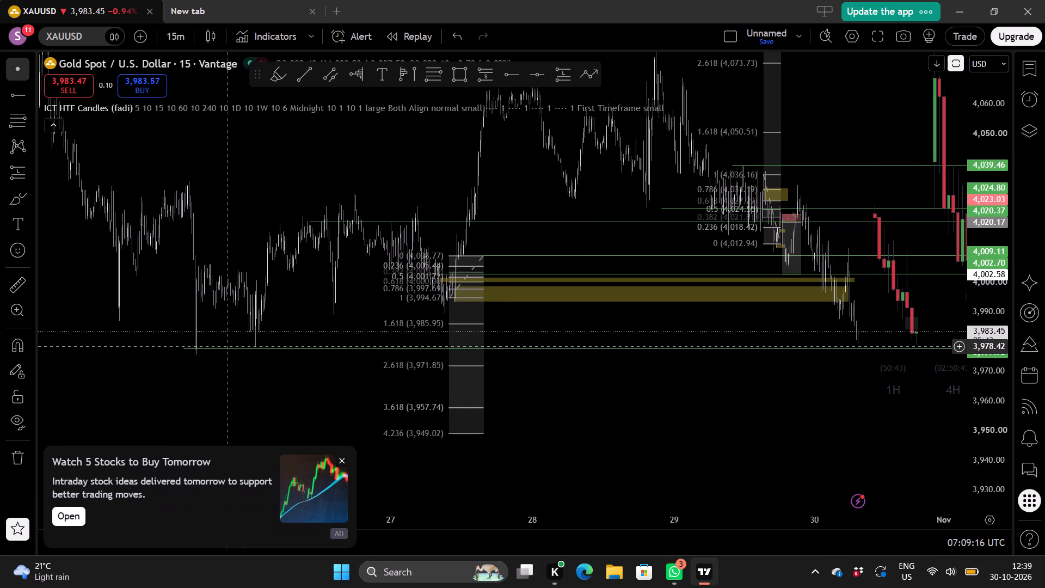
left_click_drag(233, 348, 233, 352)
left_click_drag(223, 354, 232, 362)
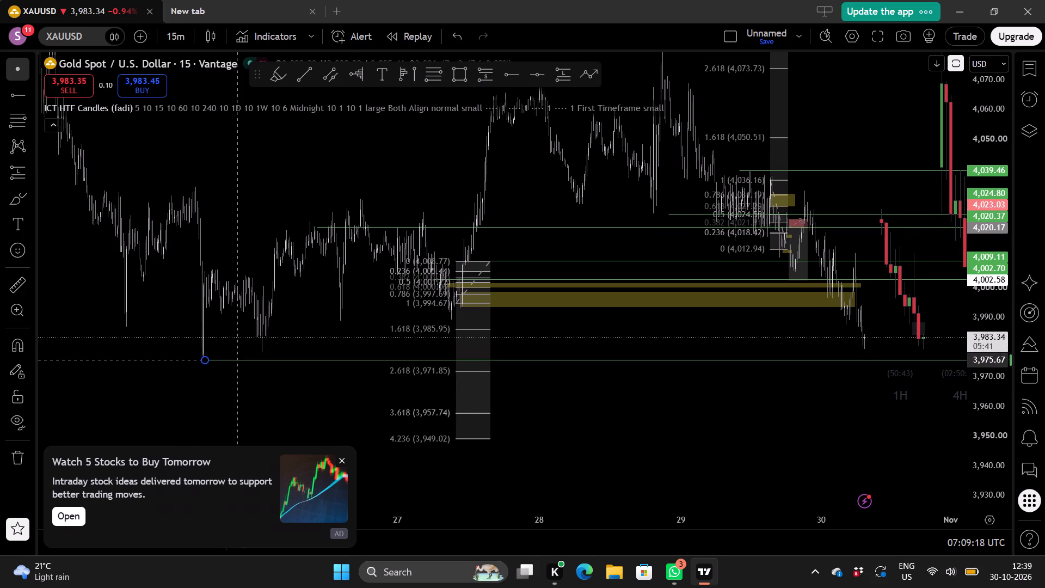
left_click_drag(232, 362, 229, 360)
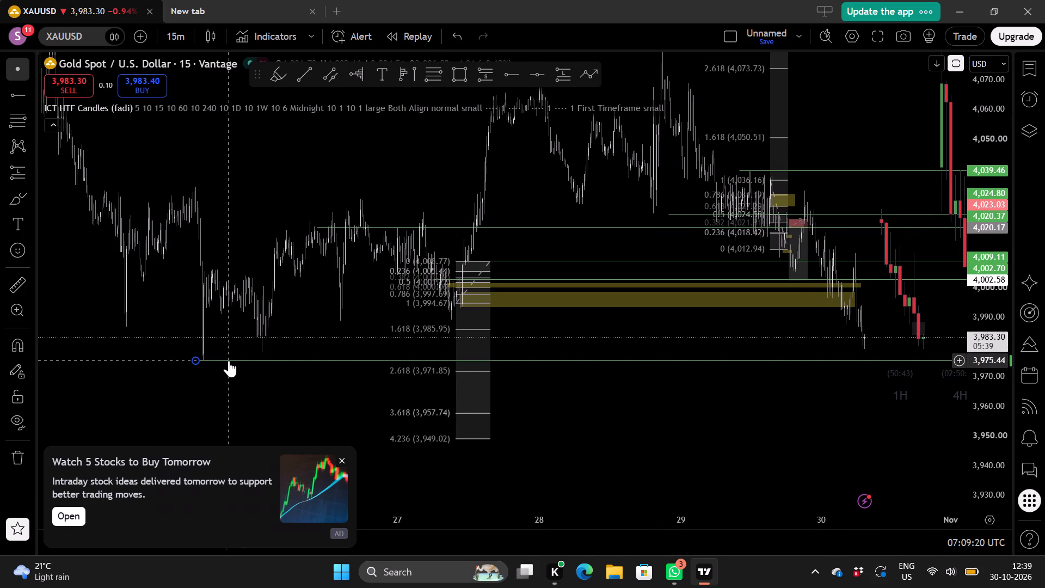
Examine the 15-minute price action from 27 to 30 October relative to the 3,975.44 ray.
left_click_drag(677, 441, 593, 413)
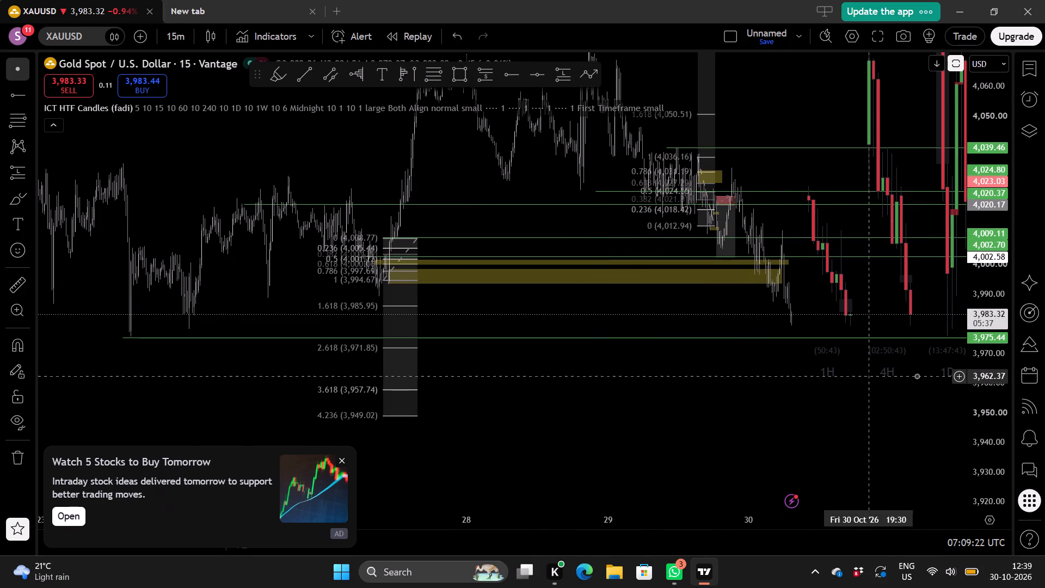
scroll(979, 363, "down", 5)
scroll(799, 417, "up", 1)
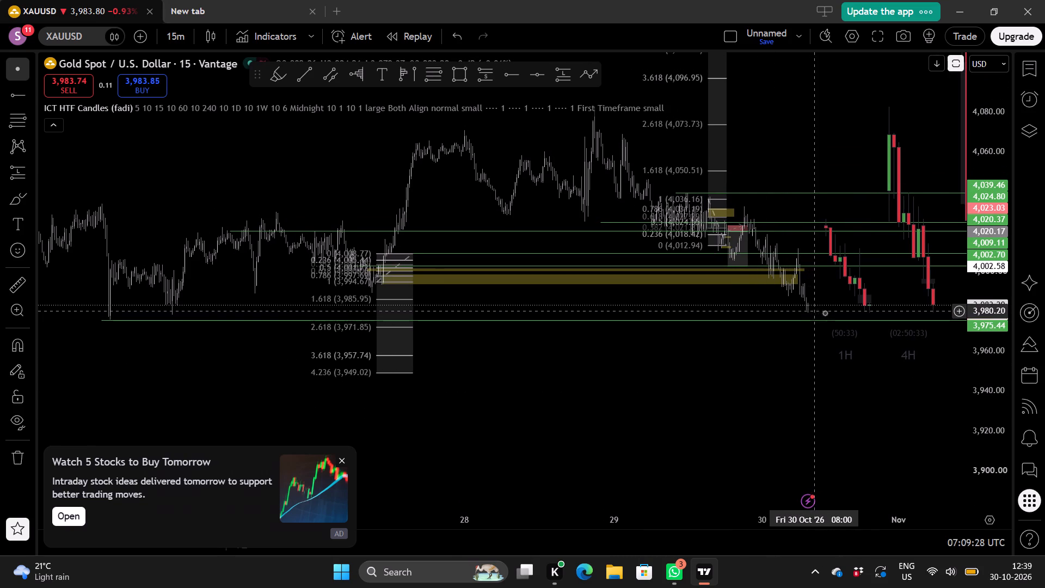
scroll(834, 329, "right", 2)
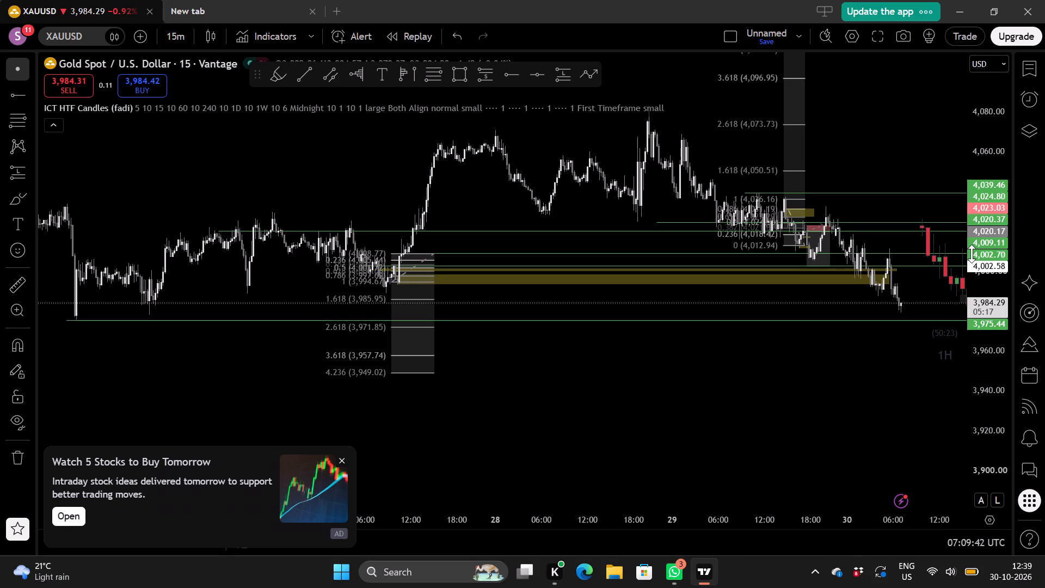
scroll(979, 248, "up", 7)
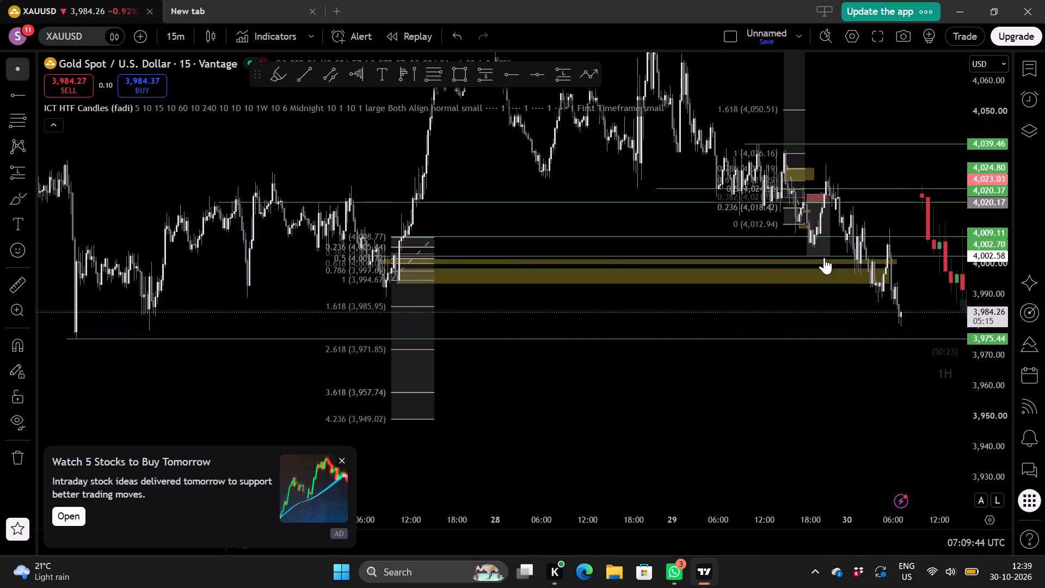
scroll(706, 254, "up", 1)
left_click_drag(554, 223, 550, 214)
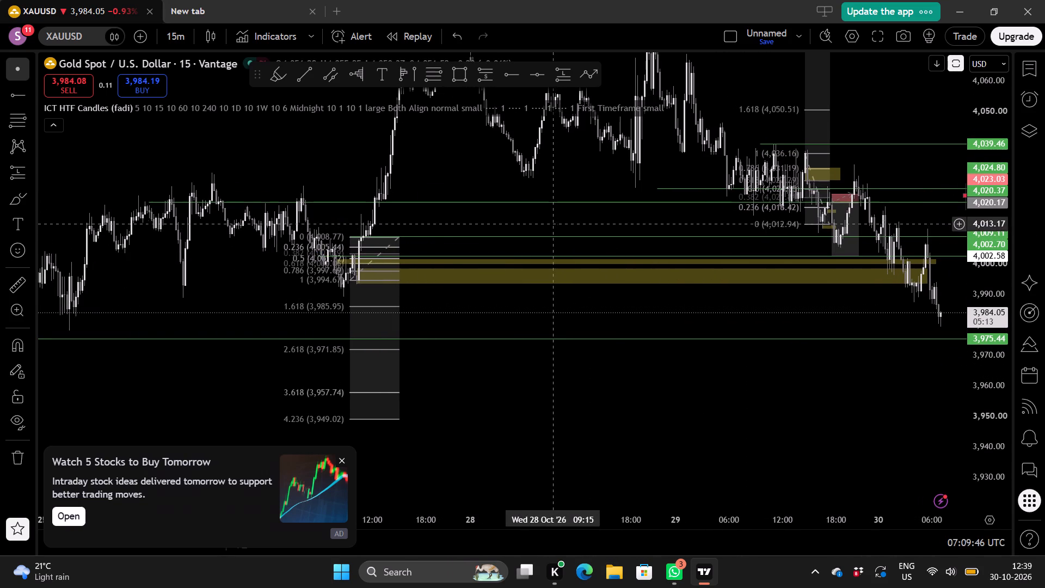
left_click_drag(550, 214, 530, 176)
scroll(530, 176, "up", 1)
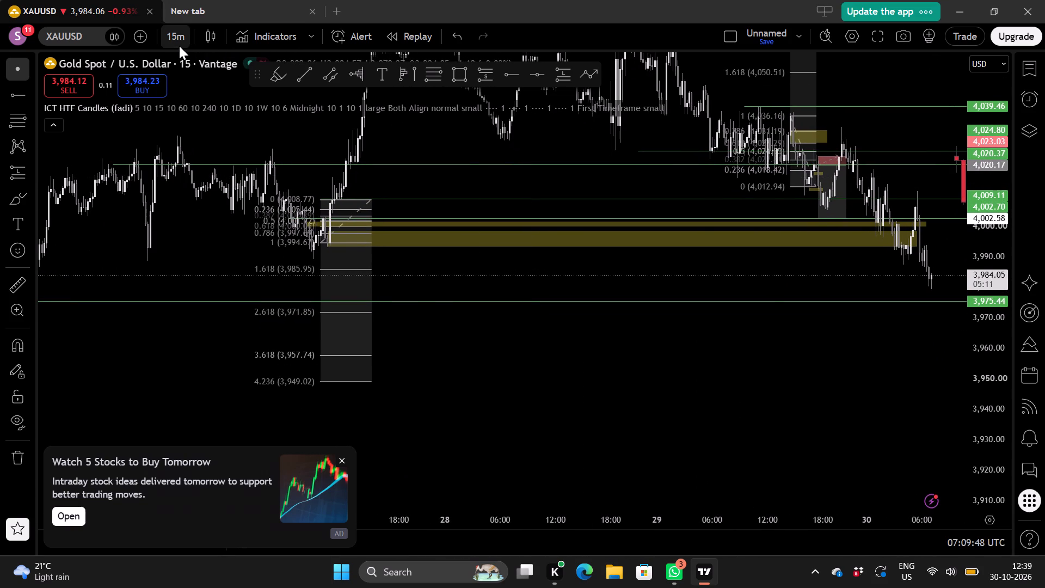
Switch the XAUUSD chart to the 4-hour timeframe.
left_click(179, 46)
scroll(248, 294, "down", 1)
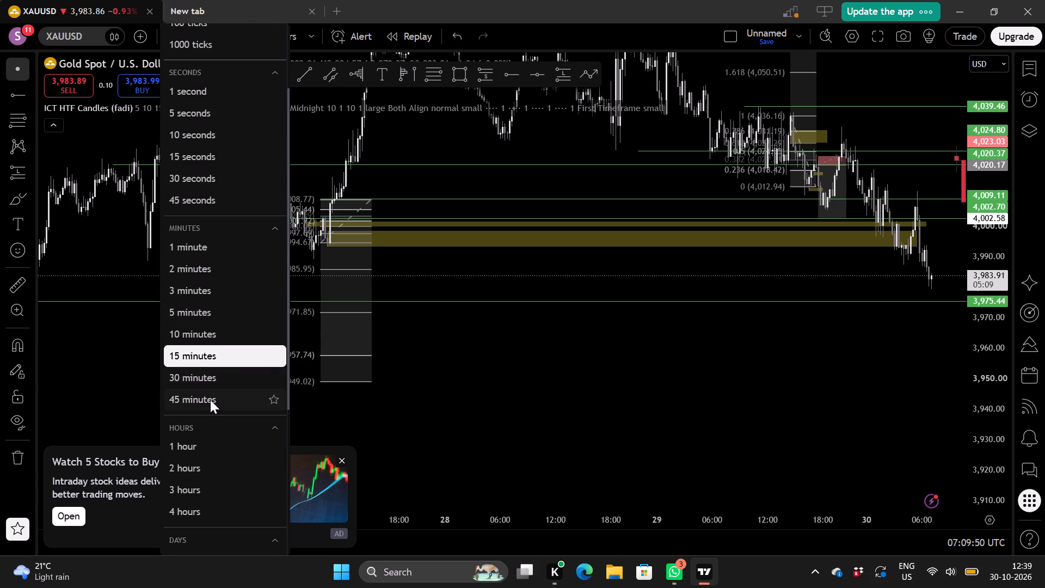
scroll(198, 463, "down", 1)
left_click(193, 501)
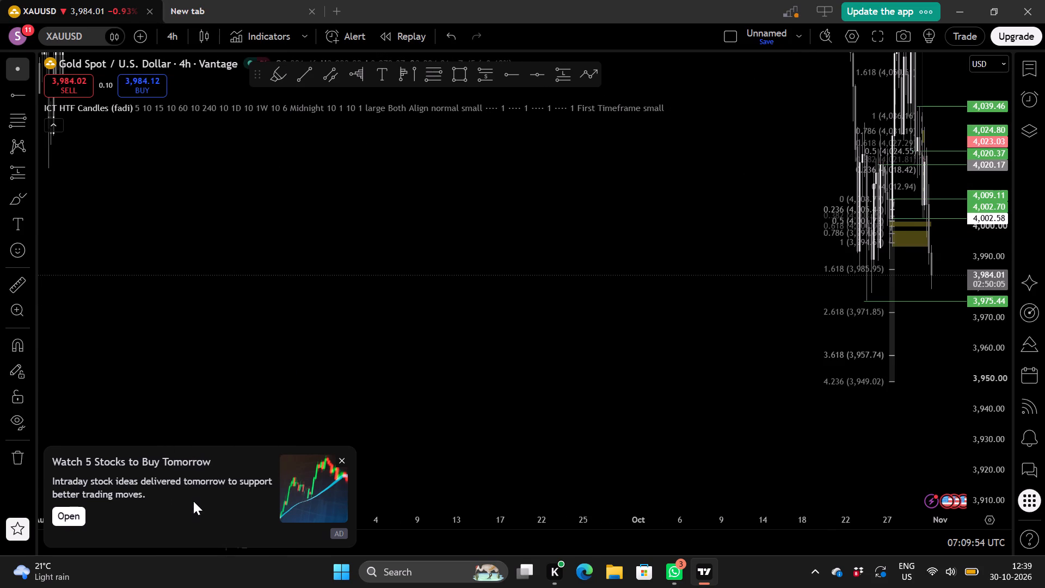
Draw a horizontal ray at about 3,989.17 starting from the 23 October 14:00 candle on the 4-hour chart.
scroll(193, 501, "up", 6)
scroll(607, 306, "up", 7)
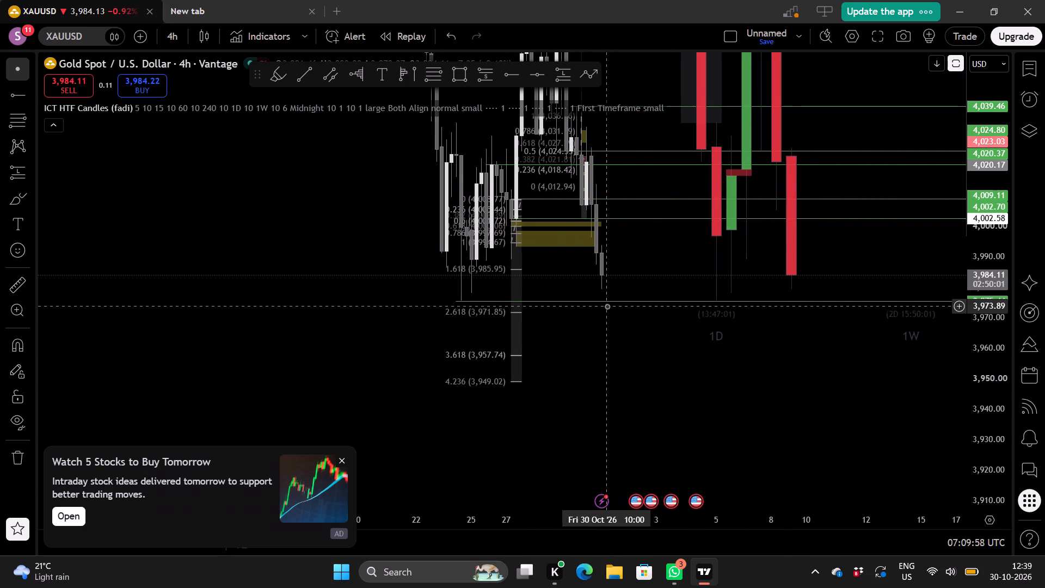
scroll(1002, 300, "down", 4)
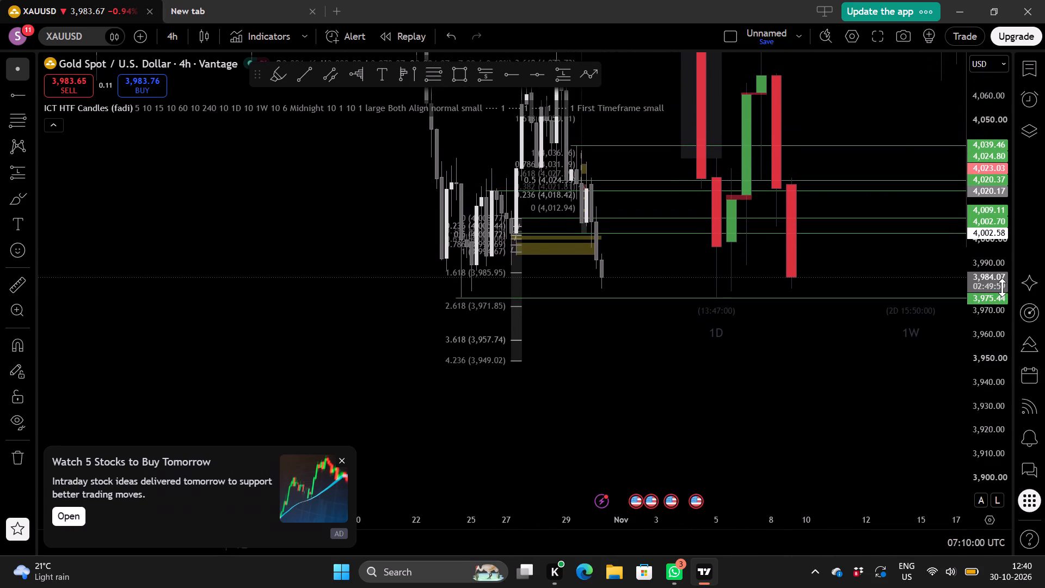
scroll(1002, 287, "up", 2)
scroll(892, 278, "up", 1)
scroll(982, 261, "up", 2)
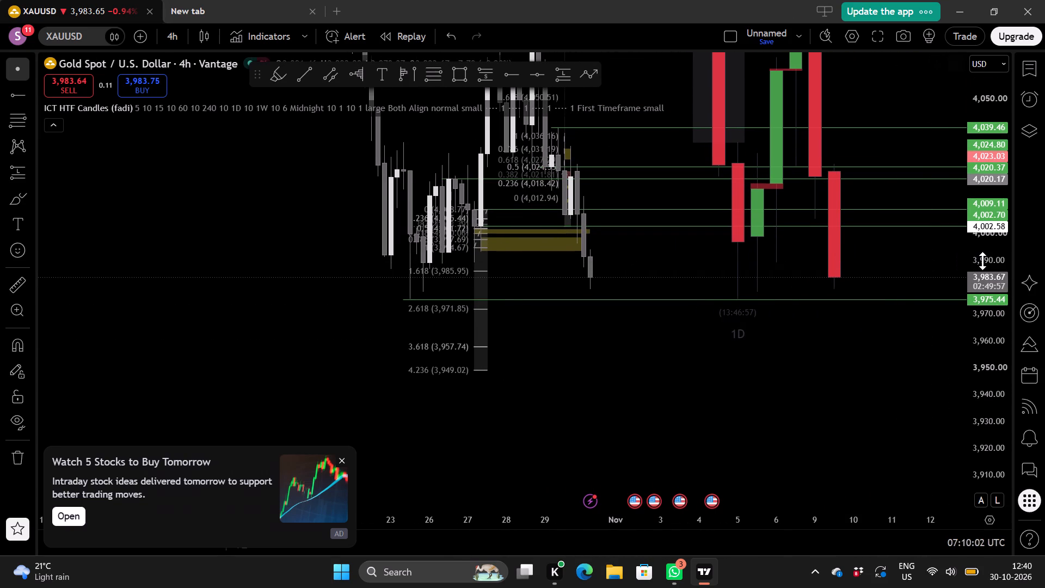
scroll(982, 261, "up", 2)
scroll(909, 262, "up", 1)
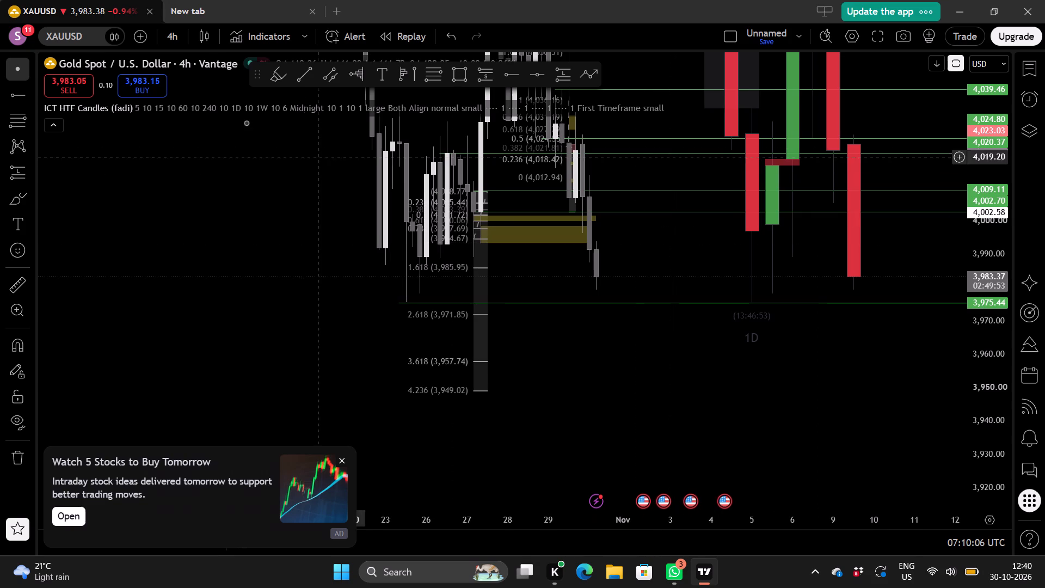
left_click(20, 93)
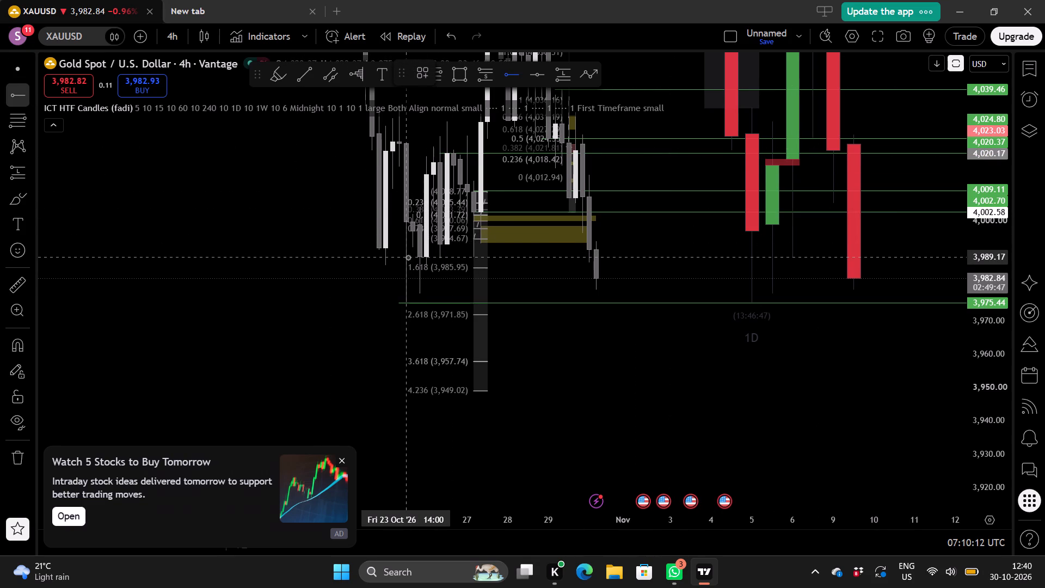
left_click(408, 257)
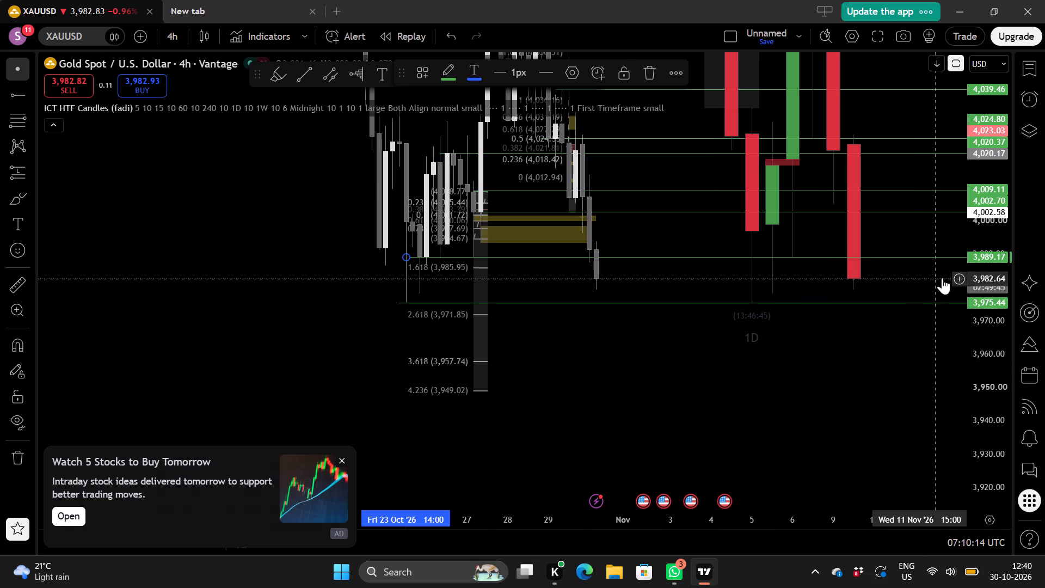
Examine the current 4-hour candle and the daily candles relative to the 3,989.17 and 3,975.44 rays.
scroll(993, 287, "up", 6)
scroll(727, 360, "right", 1)
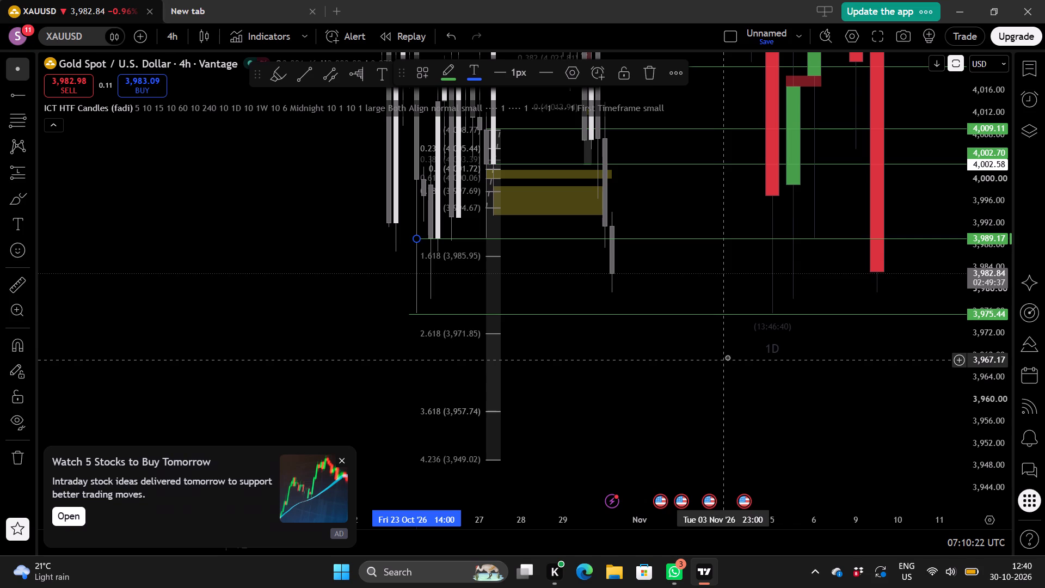
scroll(978, 310, "down", 1)
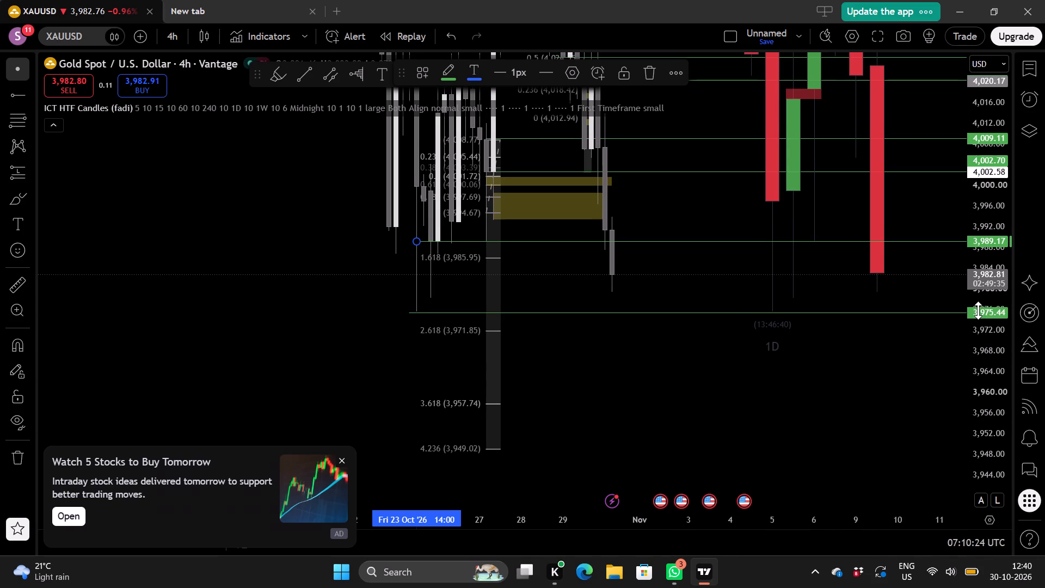
scroll(982, 308, "down", 3)
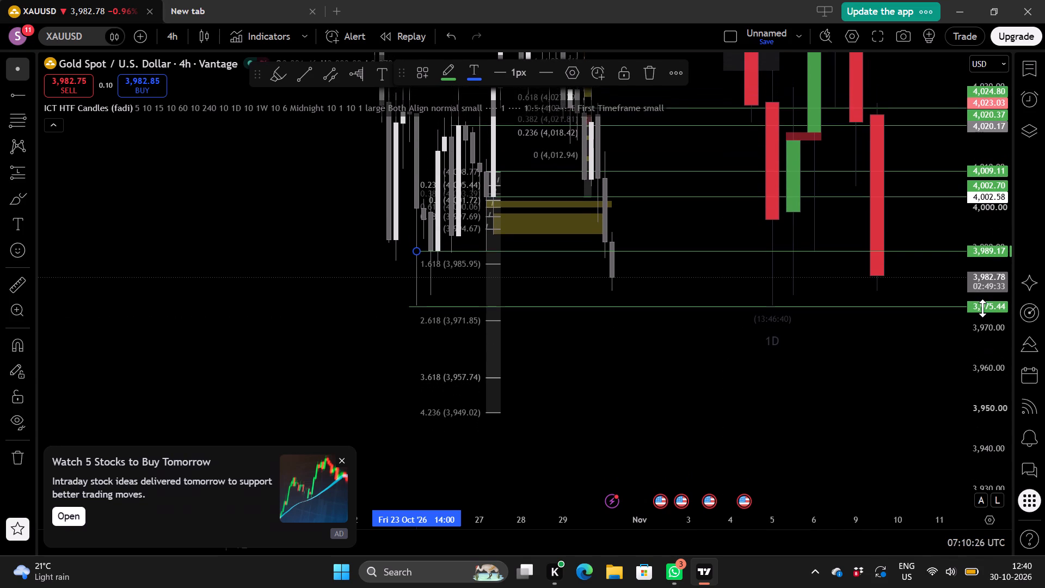
scroll(982, 308, "down", 3)
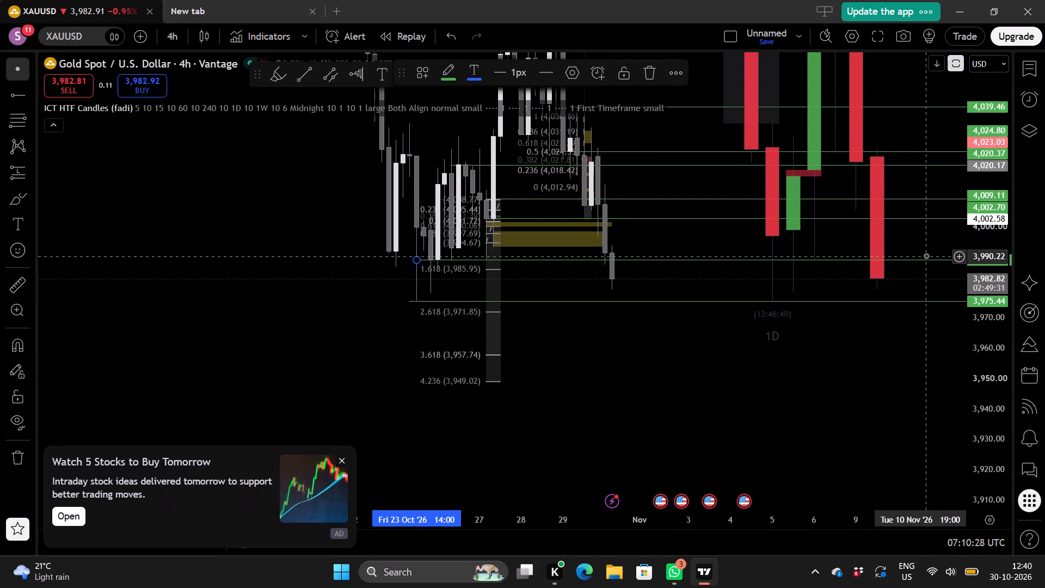
left_click_drag(926, 255, 920, 239)
left_click_drag(920, 239, 878, 249)
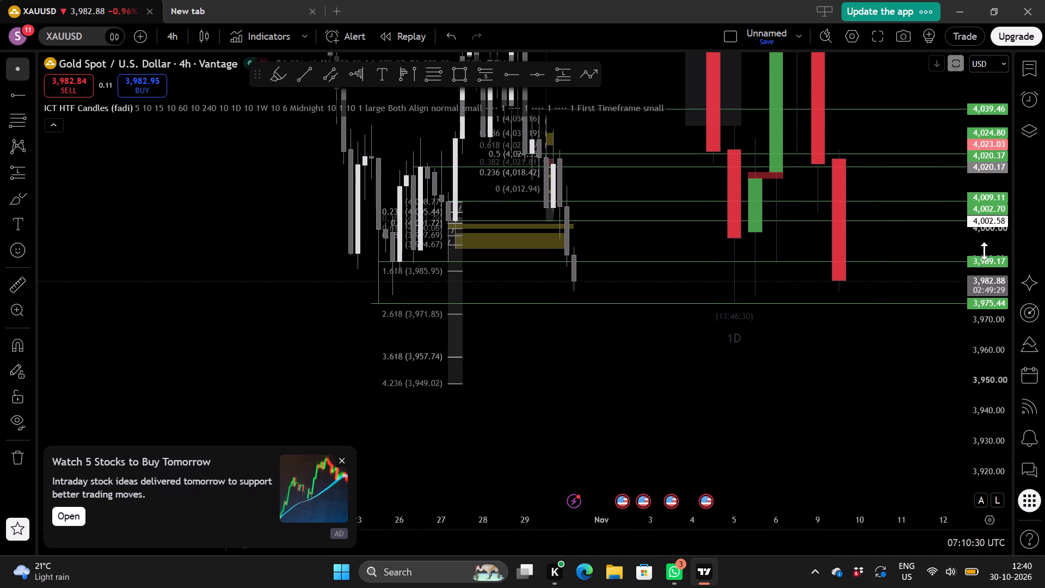
scroll(984, 251, "up", 5)
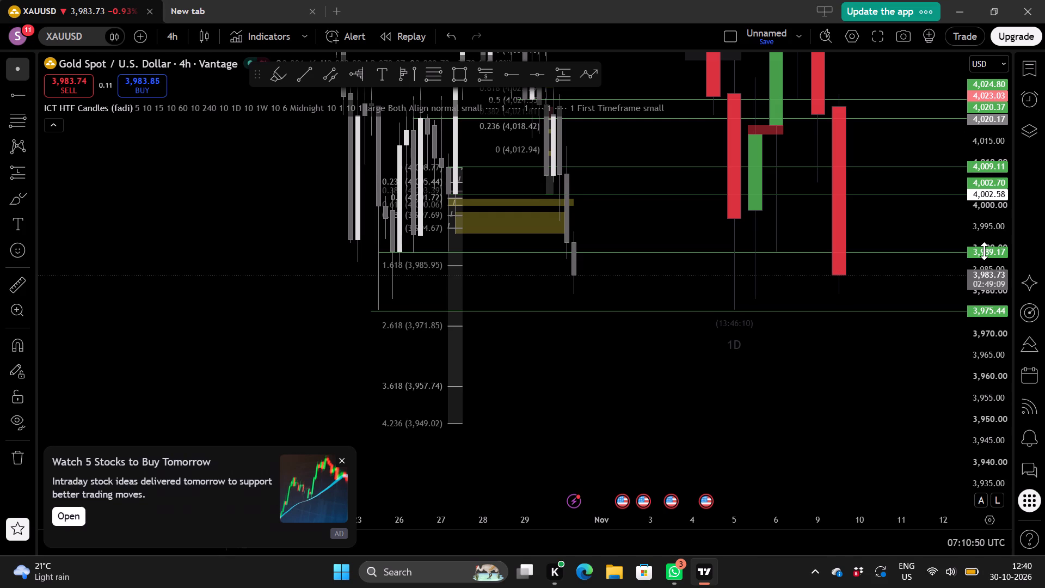
scroll(996, 253, "up", 7)
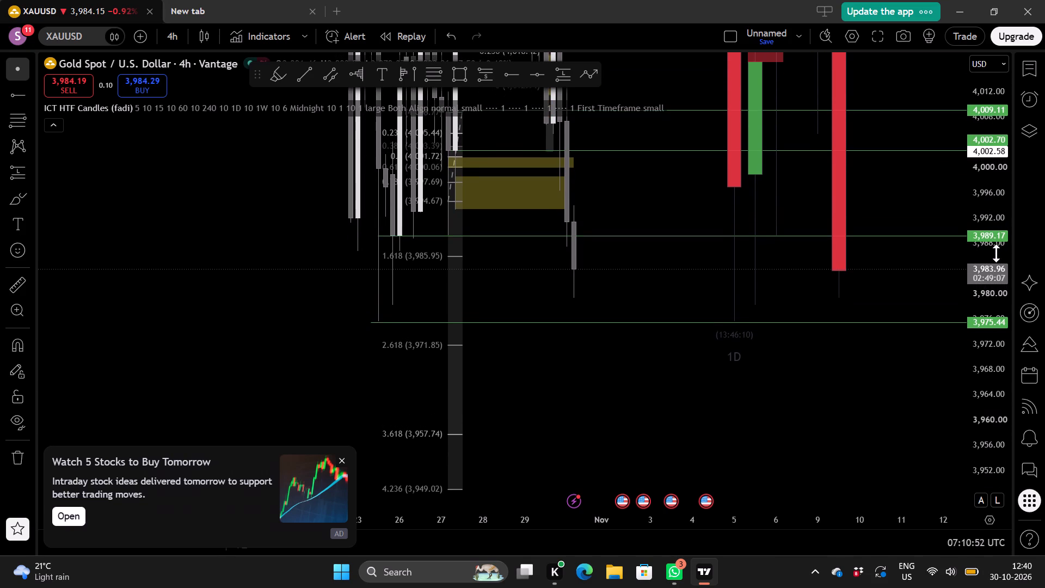
left_click(996, 253)
scroll(996, 253, "up", 1)
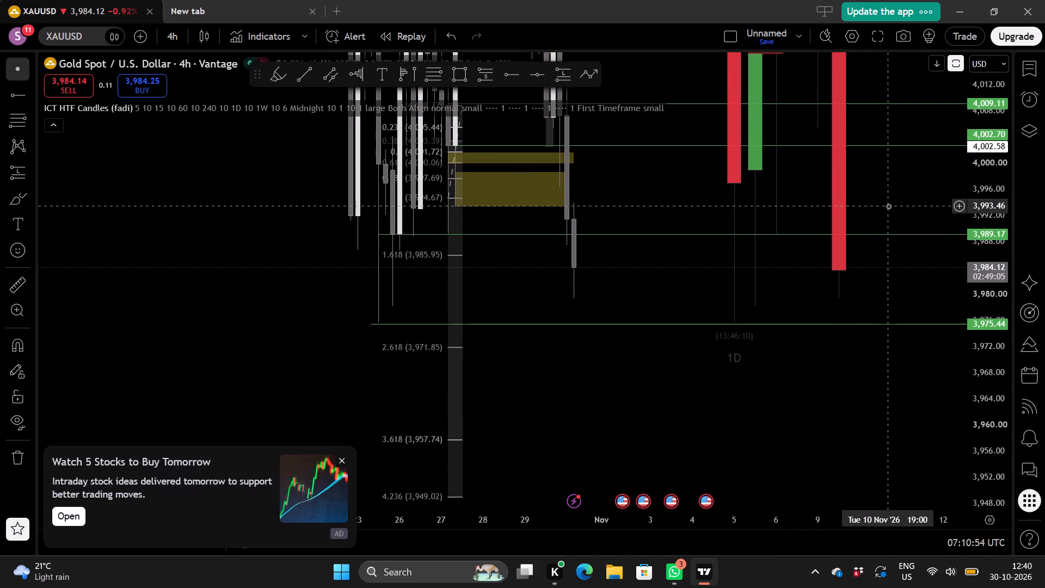
scroll(888, 206, "up", 2)
scroll(888, 206, "down", 1)
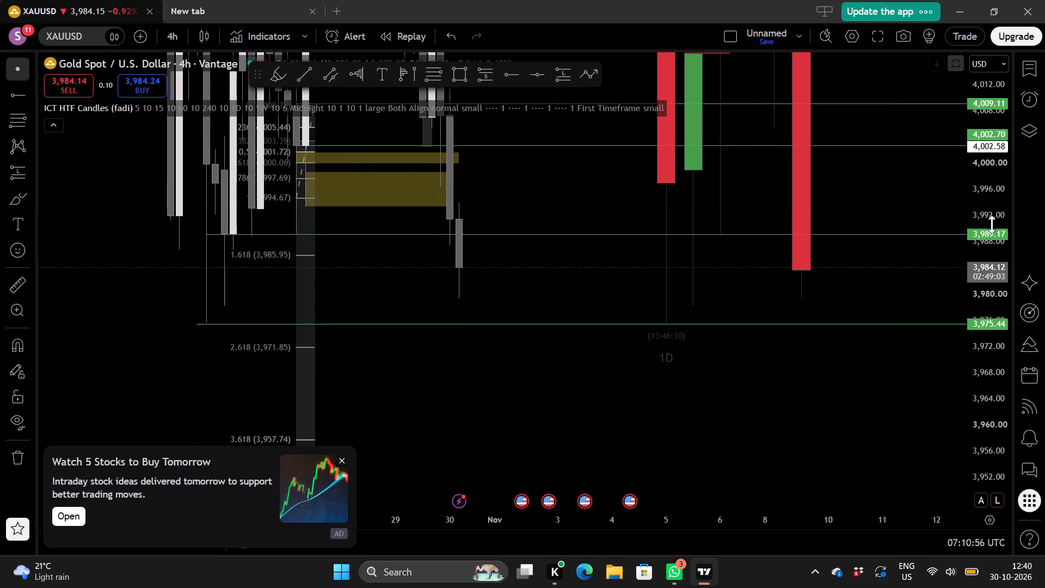
Examine the current 4-hour candle and the daily candles between the 3,989.17 and 3,975.44 rays.
scroll(994, 227, "down", 6)
scroll(905, 212, "down", 1)
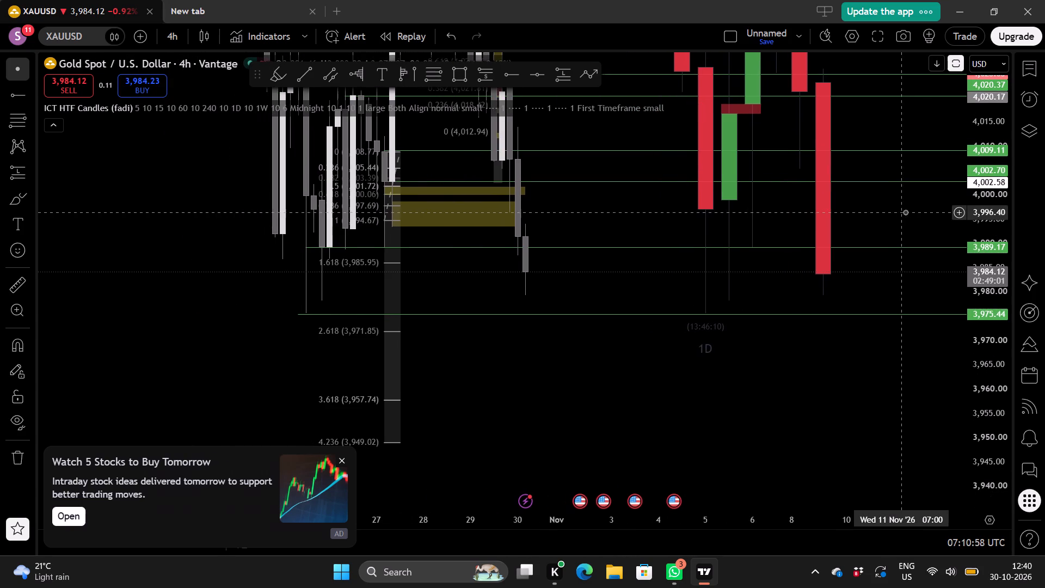
scroll(989, 223, "up", 4)
left_click_drag(920, 219, 896, 216)
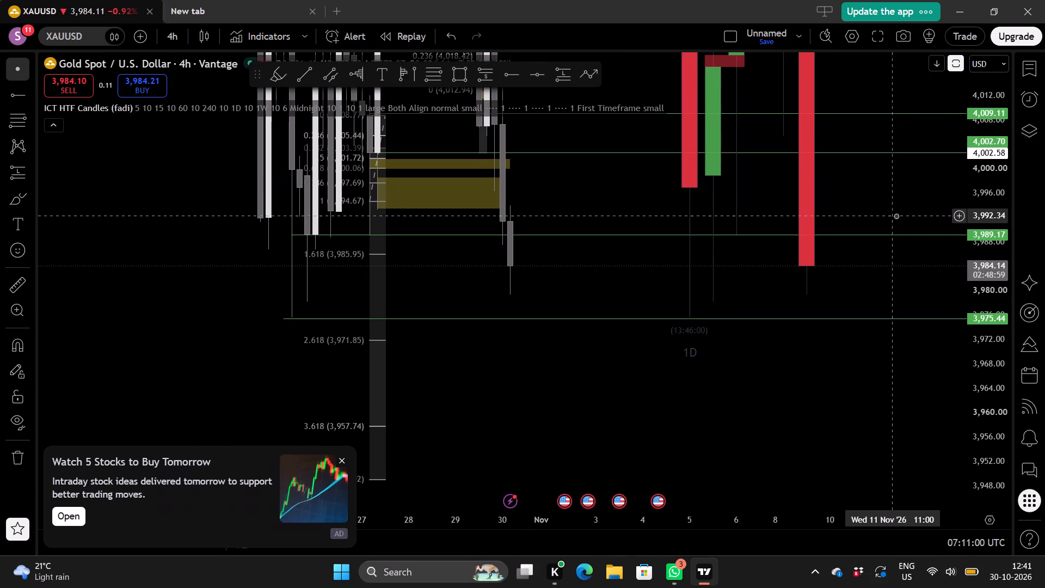
scroll(1000, 210, "up", 4)
scroll(927, 203, "up", 1)
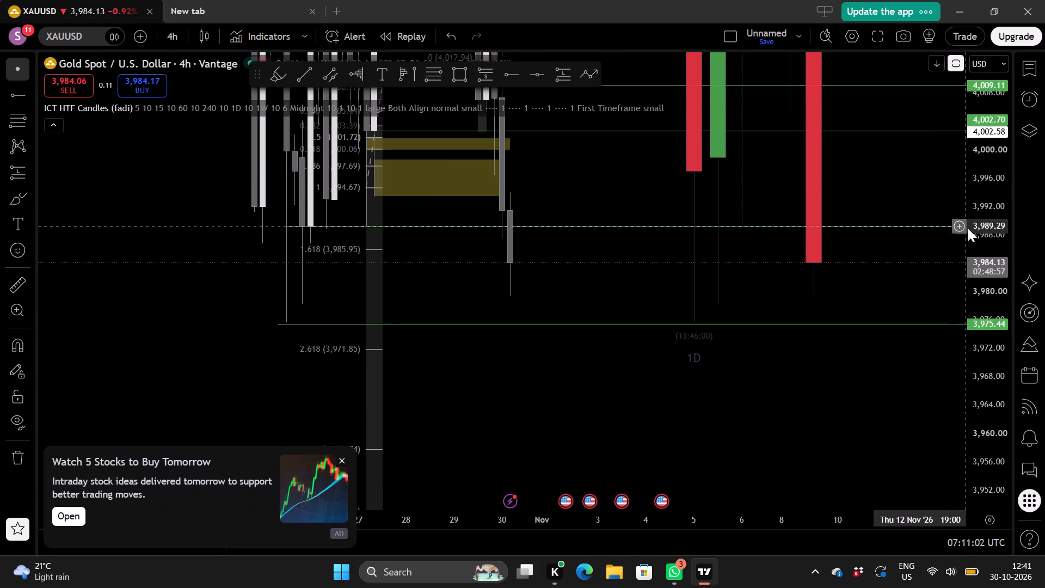
scroll(984, 242, "down", 4)
left_click_drag(913, 209, 844, 230)
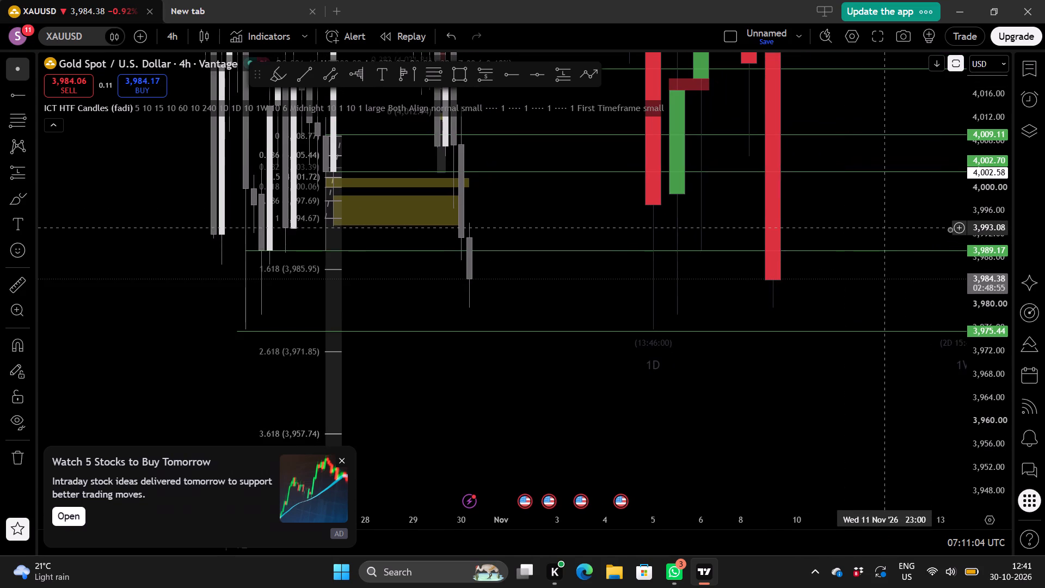
scroll(987, 262, "down", 5)
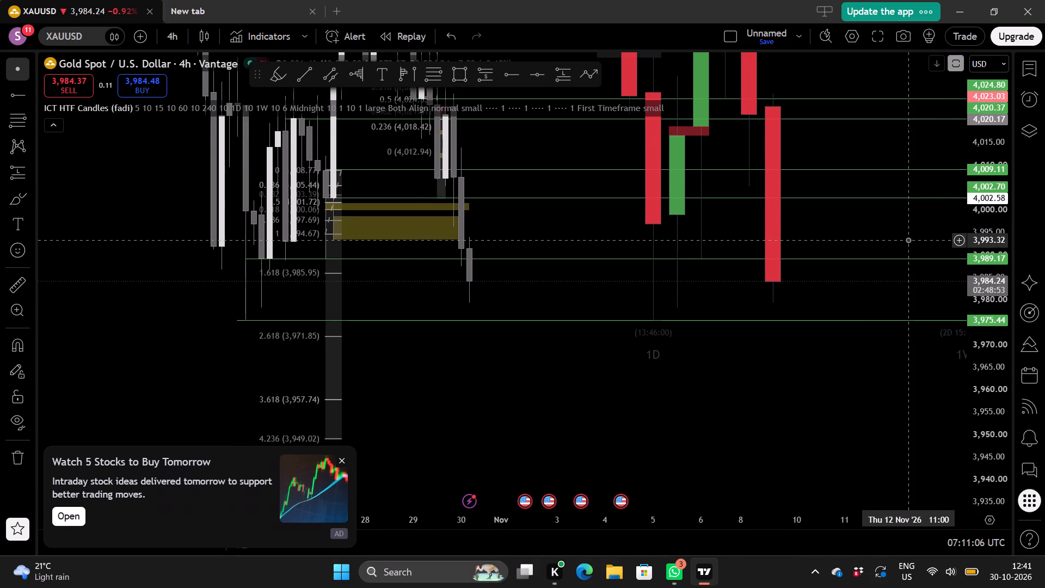
left_click_drag(908, 240, 868, 296)
scroll(988, 305, "down", 4)
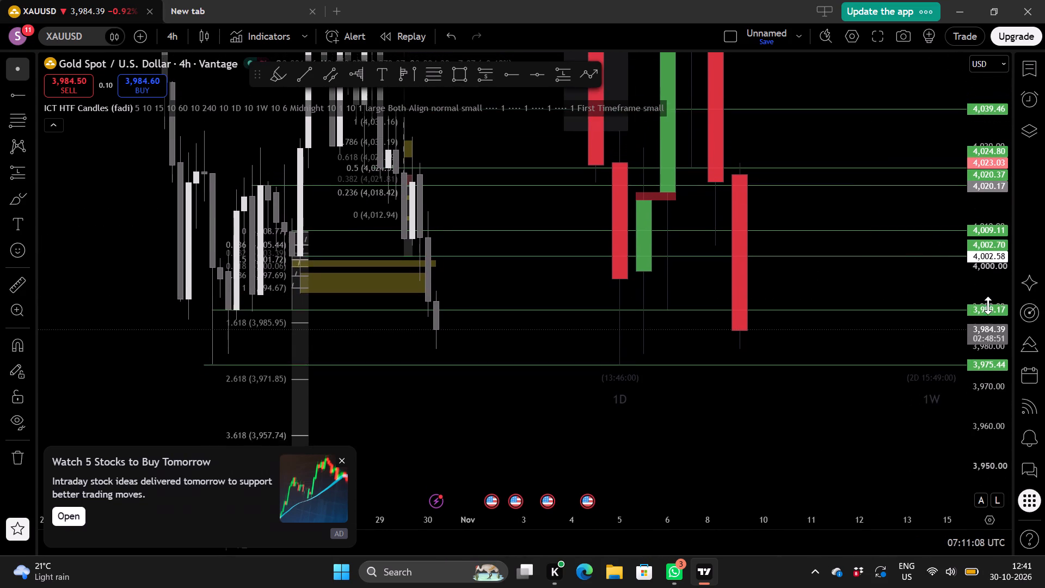
scroll(901, 298, "down", 1)
scroll(986, 296, "up", 4)
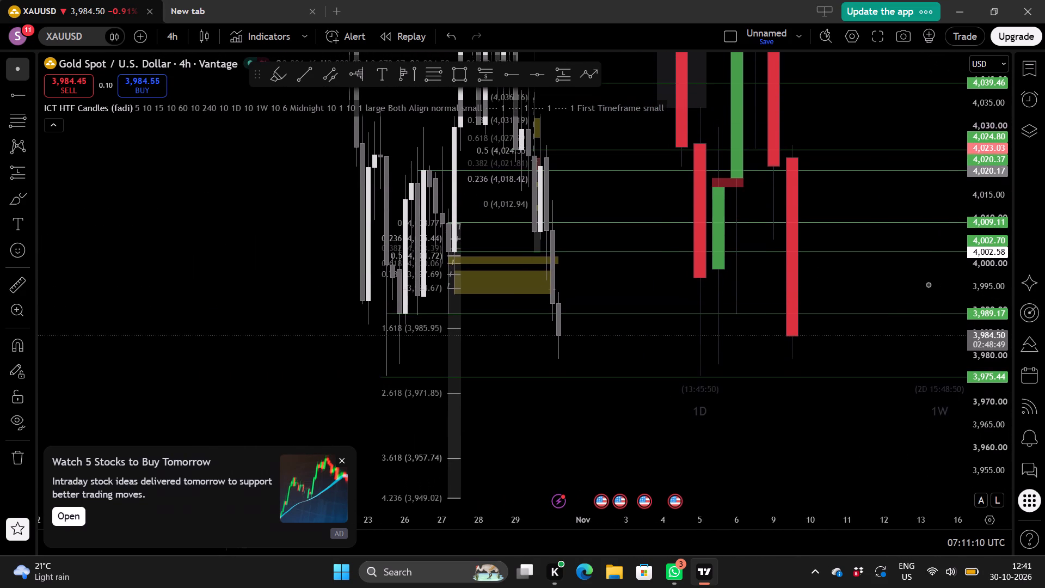
scroll(928, 284, "up", 1)
scroll(986, 283, "up", 4)
scroll(915, 283, "up", 1)
left_click_drag(851, 280, 869, 261)
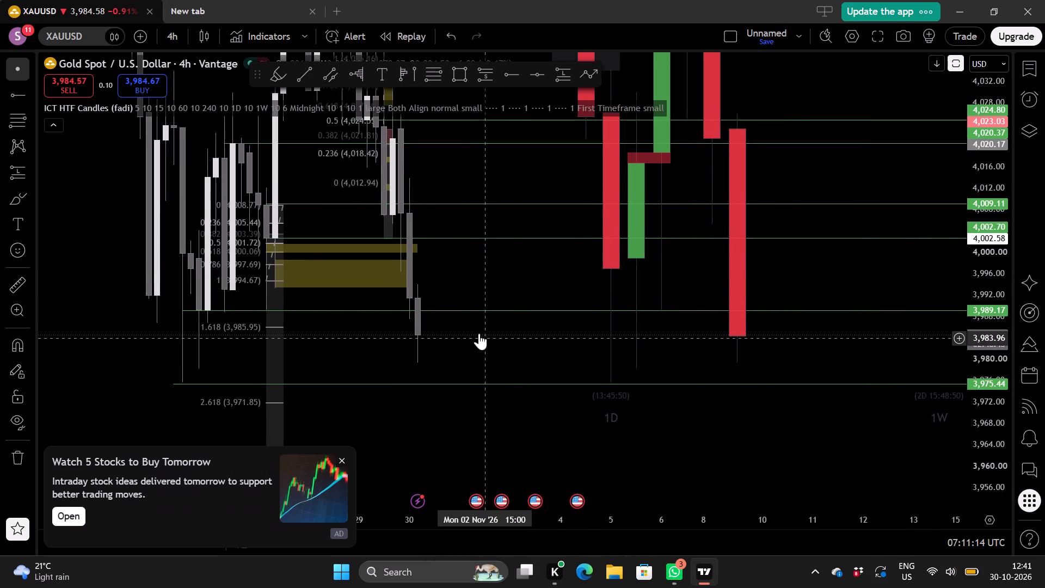
scroll(509, 296, "up", 1)
left_click_drag(498, 284, 510, 285)
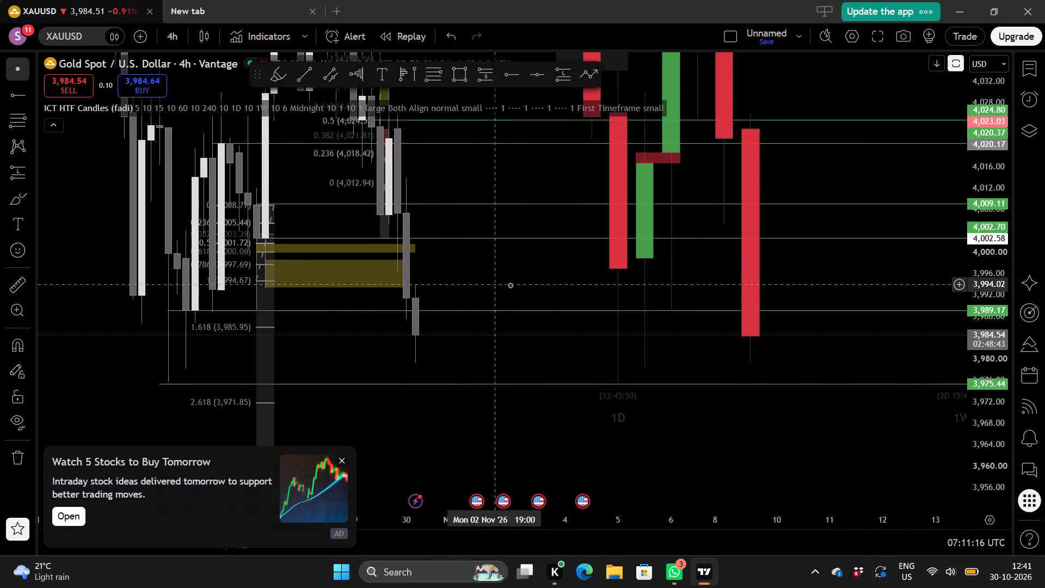
left_click_drag(510, 285, 540, 281)
left_click_drag(542, 338, 569, 291)
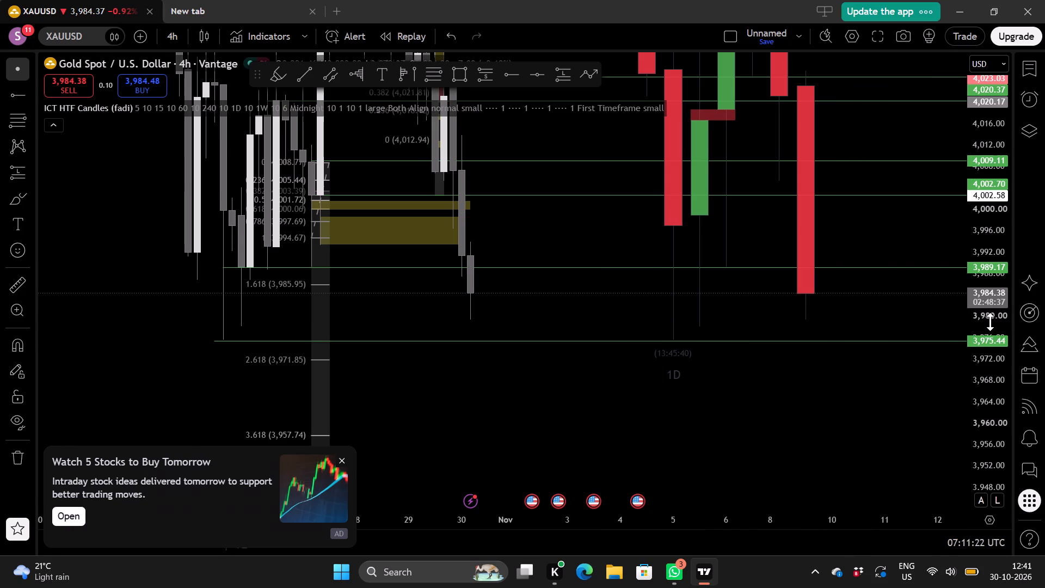
scroll(990, 322, "down", 1)
scroll(990, 317, "up", 4)
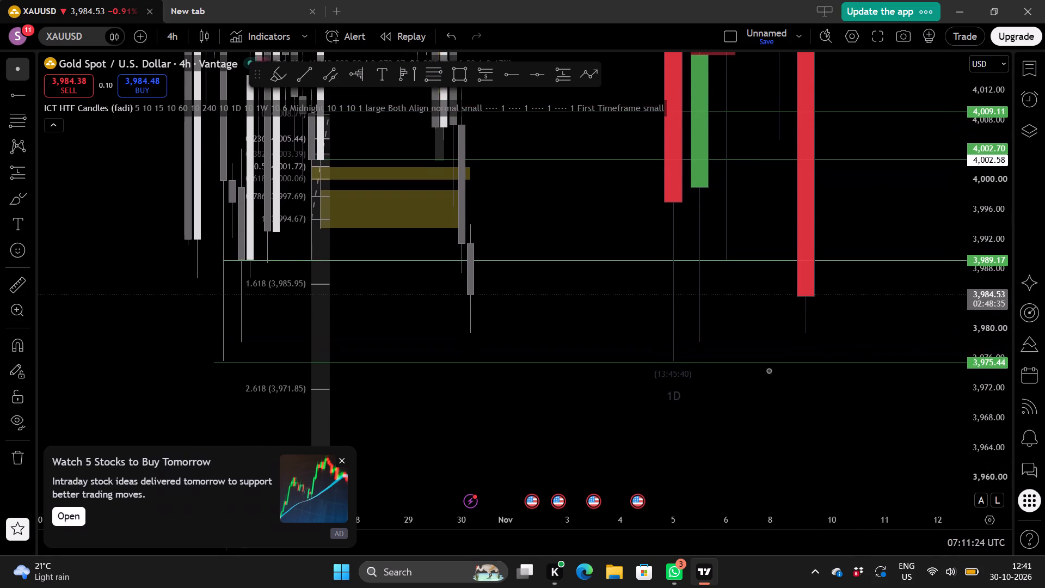
left_click_drag(635, 394, 757, 326)
scroll(675, 348, "right", 1)
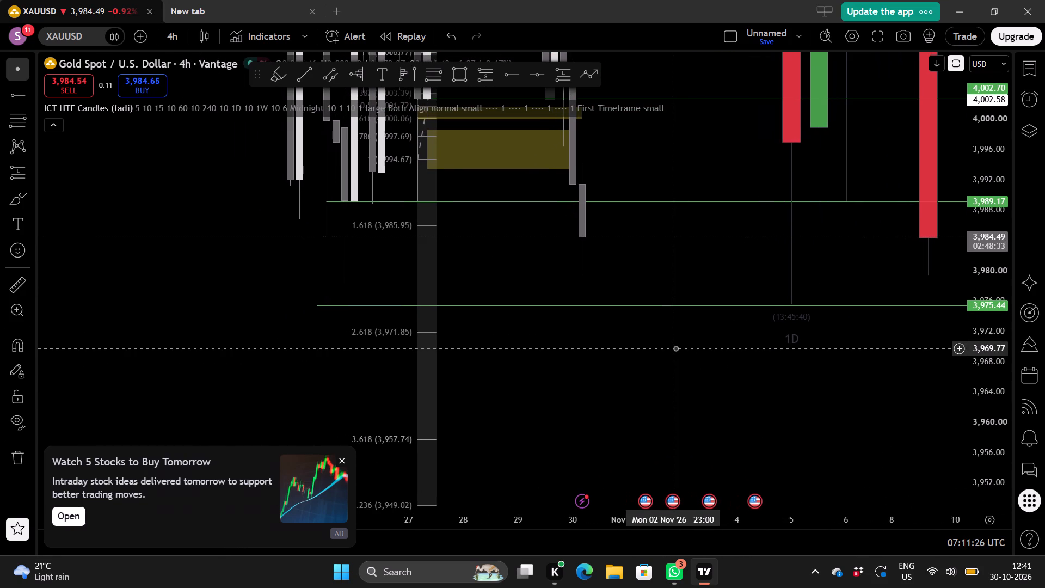
Examine the 4-hour price action from 25 to 30 October between the 3,975.44 and 4,039.46 levels.
left_click(557, 253)
scroll(557, 253, "up", 1)
left_click_drag(479, 255, 526, 463)
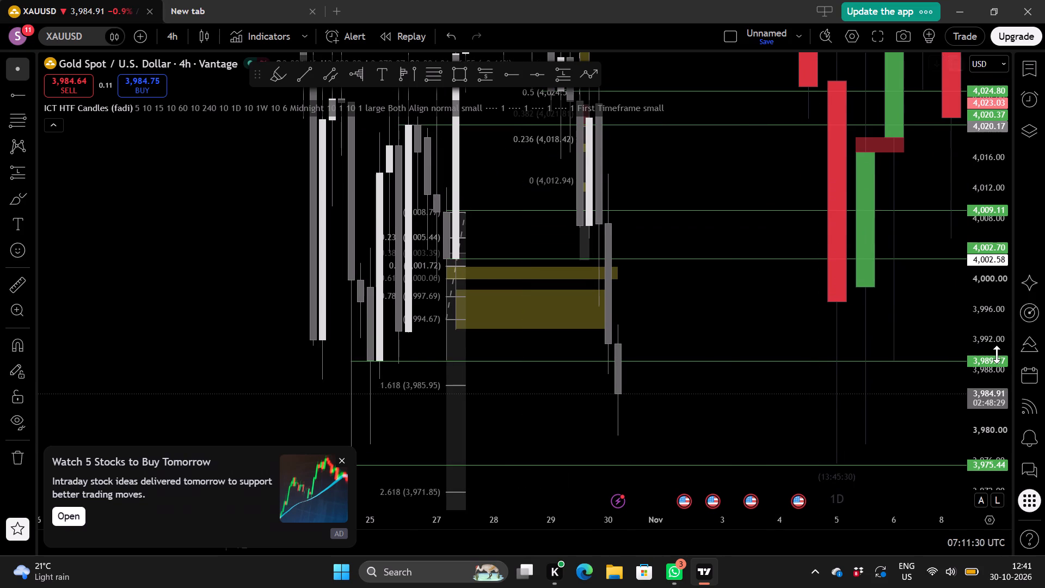
scroll(997, 355, "down", 5)
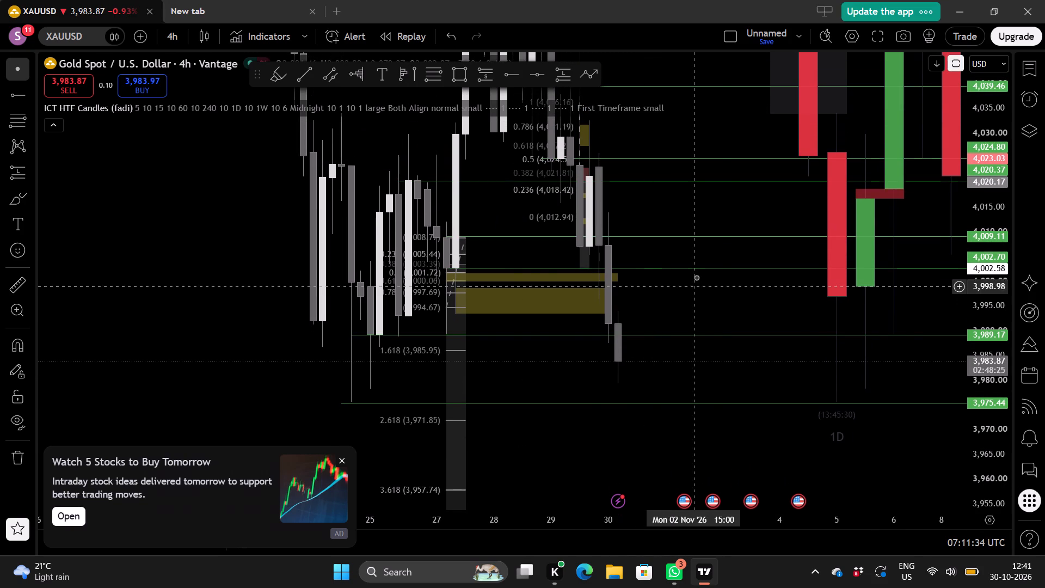
left_click_drag(696, 277, 655, 387)
scroll(680, 285, "up", 1)
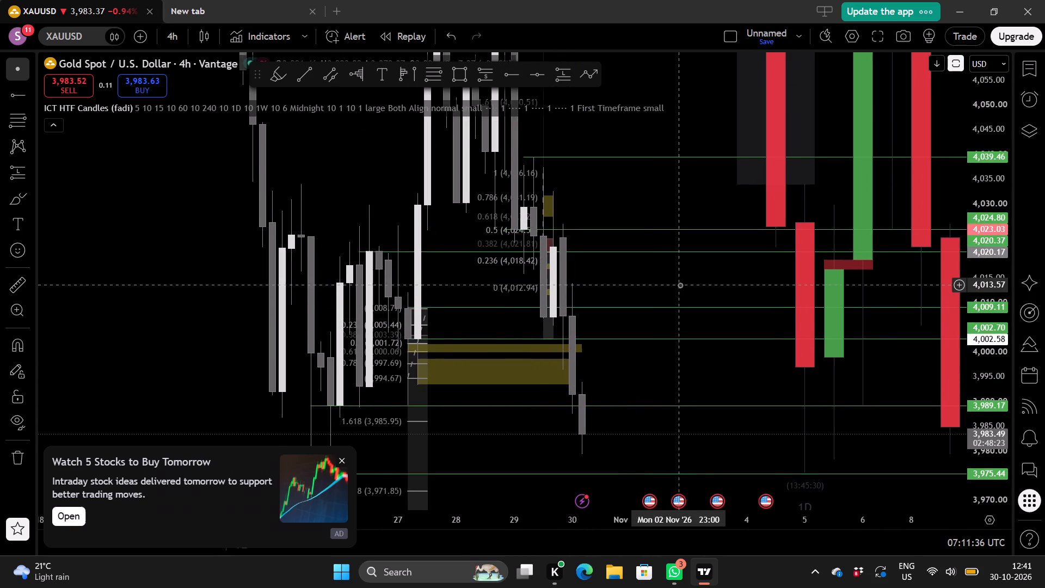
scroll(680, 285, "up", 1)
Switch the XAUUSD chart to the 30-minute timeframe.
left_click(175, 36)
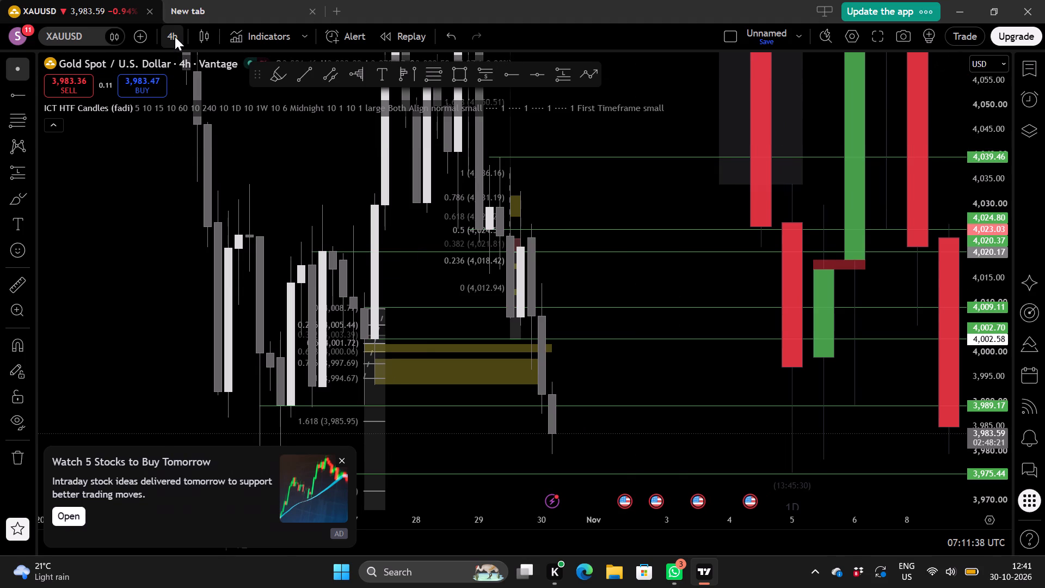
scroll(212, 319, "down", 1)
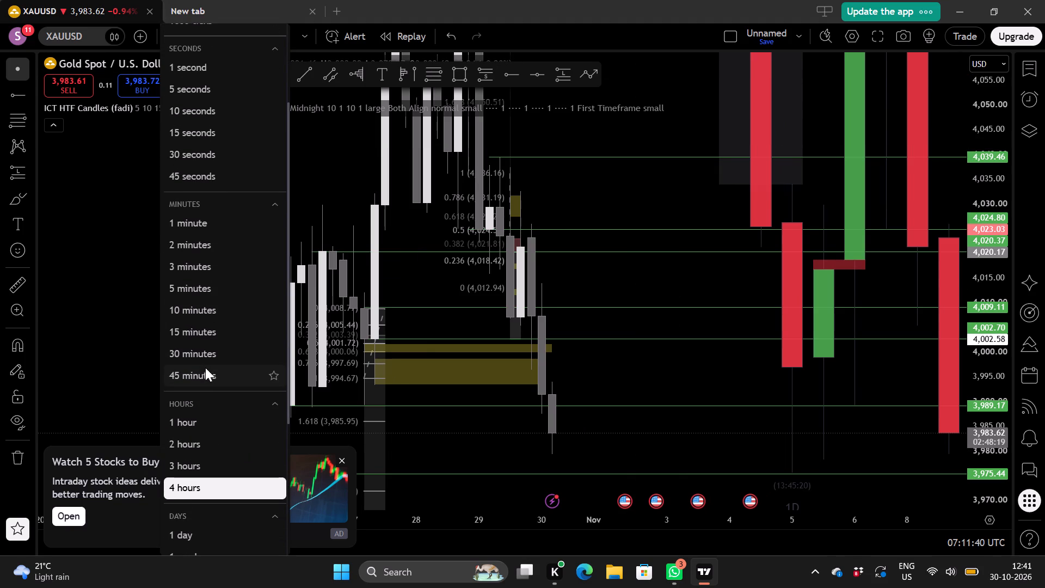
left_click(199, 356)
Examine the 30-minute price action from 27 to 30 October around the two yellow zones between 4,002.70 and 3,989.17.
scroll(421, 327, "down", 3)
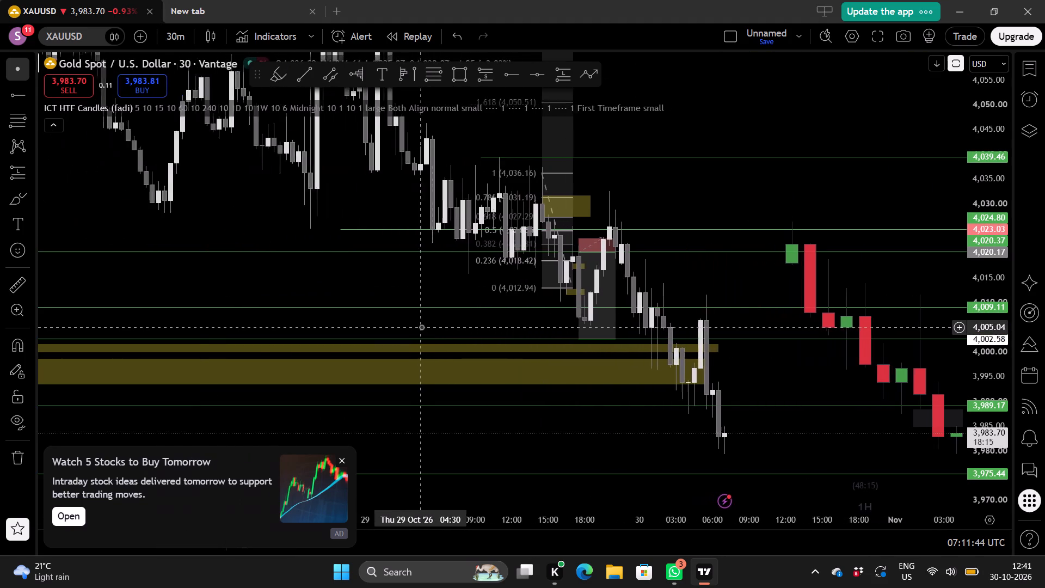
scroll(421, 327, "down", 4)
scroll(655, 292, "up", 1)
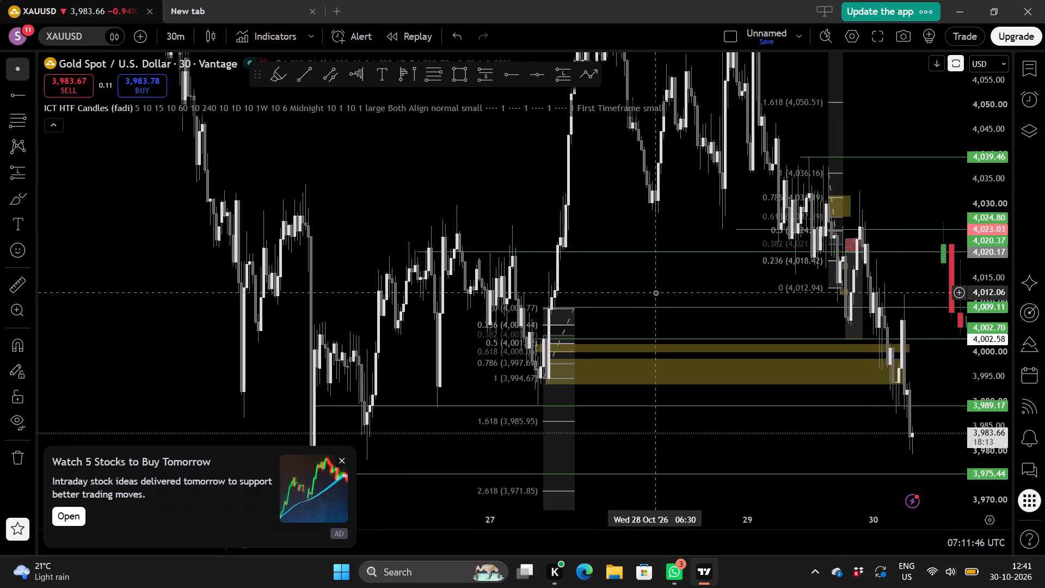
scroll(659, 283, "up", 1)
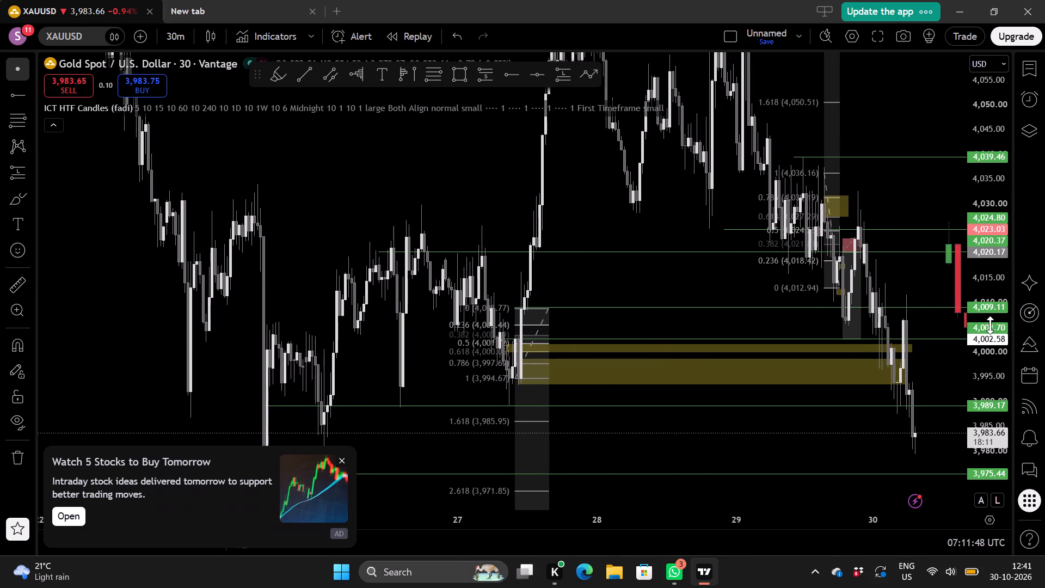
scroll(988, 325, "up", 3)
scroll(675, 280, "up", 1)
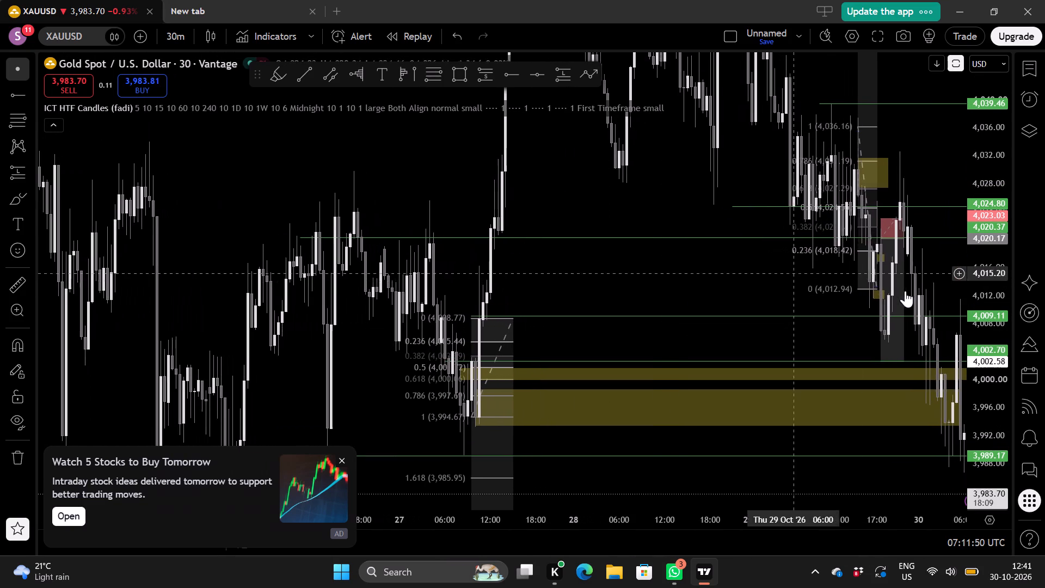
scroll(985, 313, "up", 3)
left_click_drag(690, 302, 728, 200)
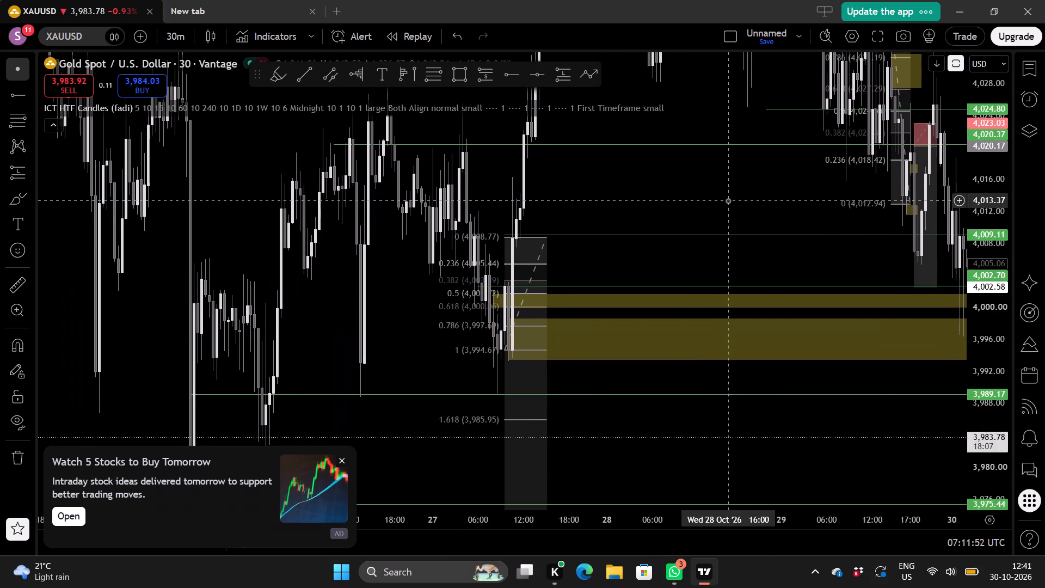
scroll(992, 269, "up", 4)
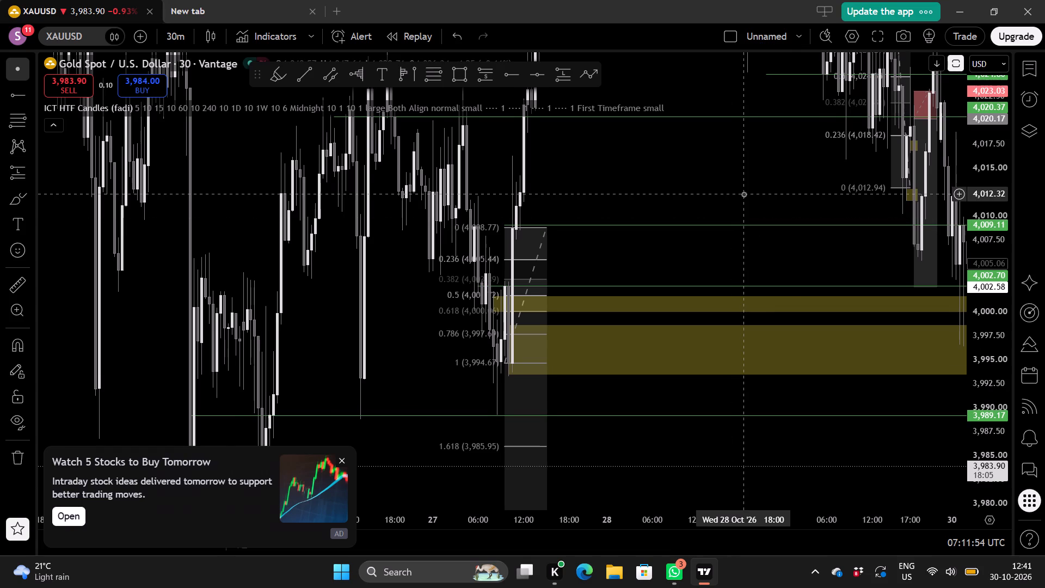
scroll(743, 194, "up", 1)
left_click_drag(742, 192, 733, 106)
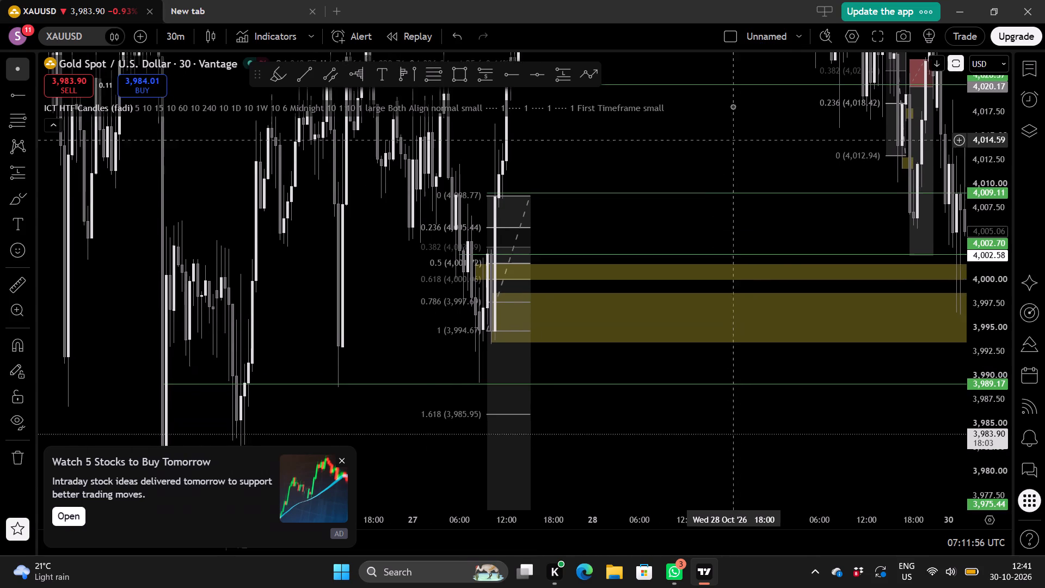
scroll(993, 222, "up", 3)
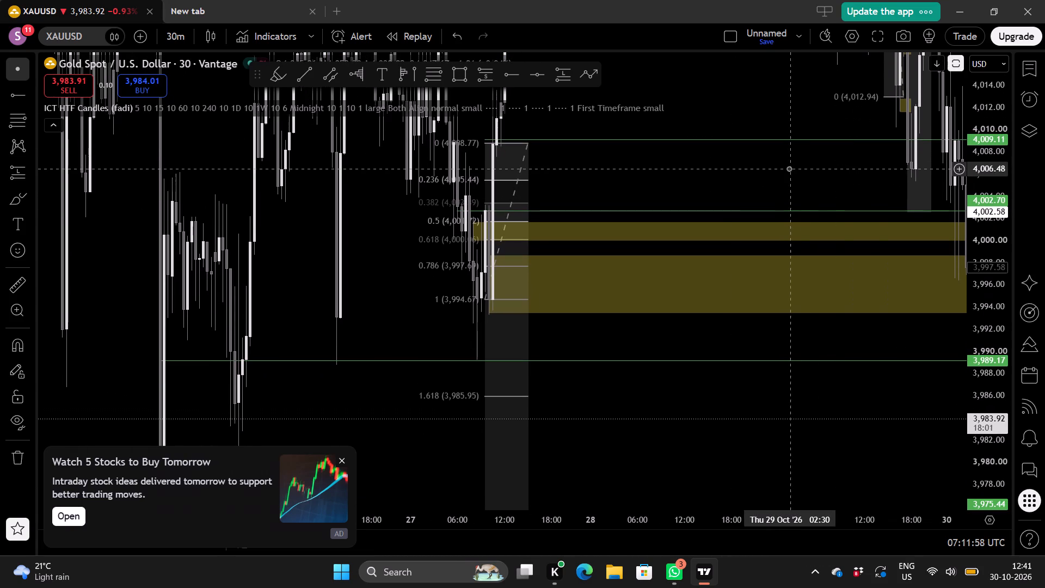
left_click_drag(789, 168, 754, 261)
scroll(992, 265, "up", 2)
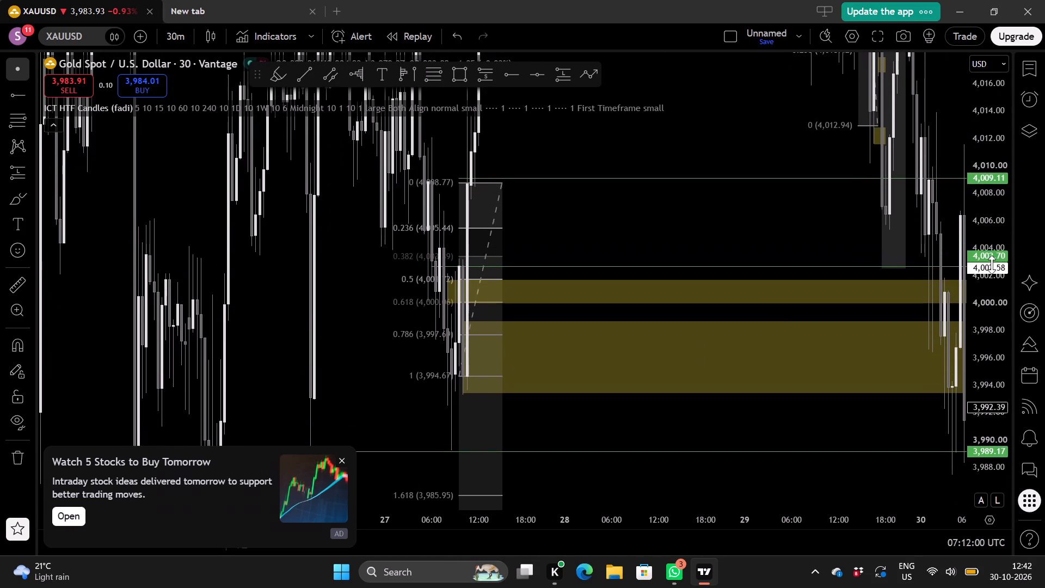
scroll(807, 234, "up", 1)
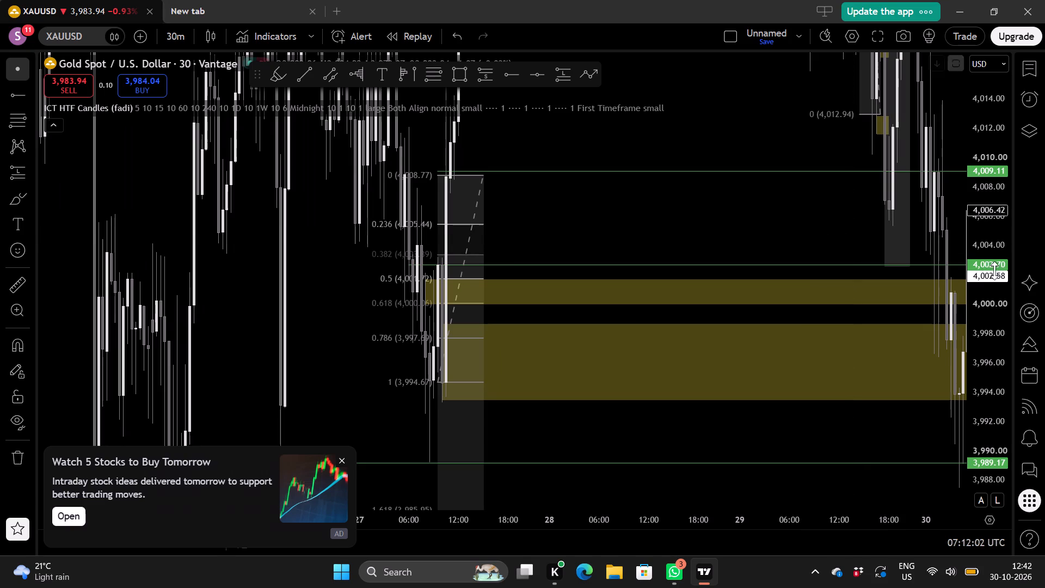
scroll(995, 269, "up", 2)
left_click_drag(761, 220, 806, 150)
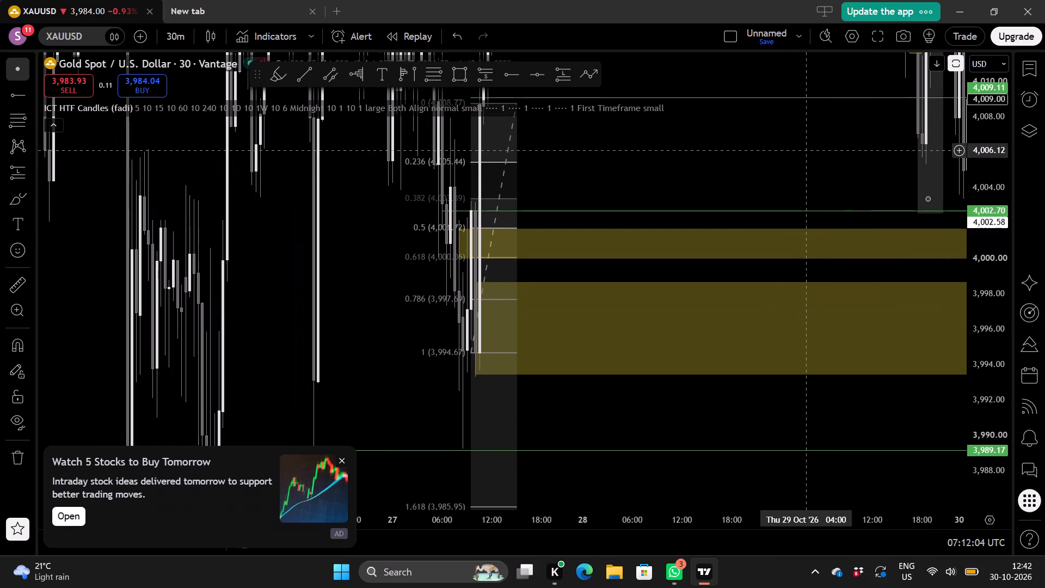
Examine the 30-minute swing lows around 27 October and the Fibonacci levels relative to the 4,009.11, 3,989.17 and 3,975.44 rays.
scroll(988, 262, "down", 4)
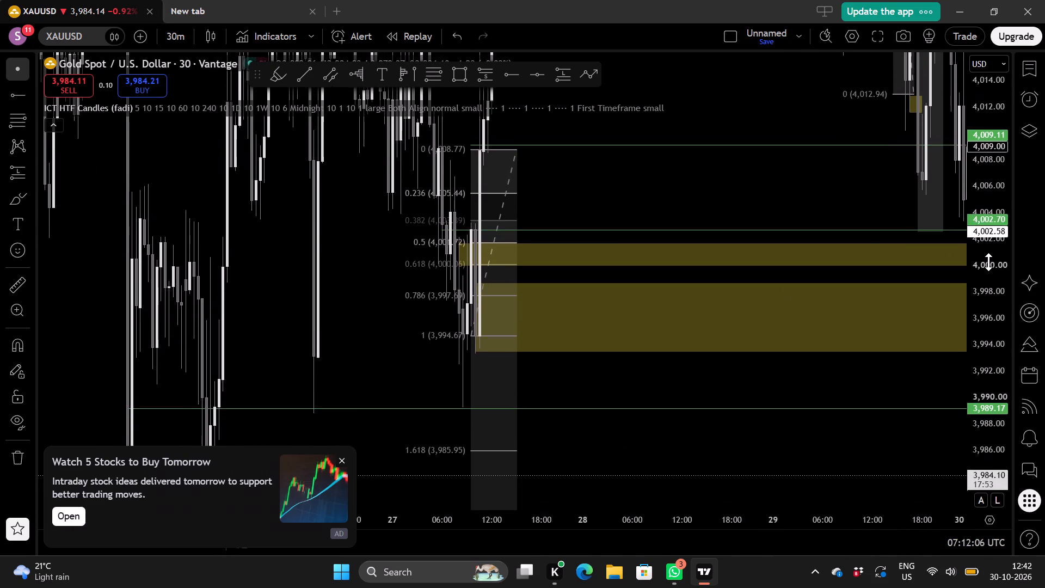
scroll(988, 262, "down", 4)
left_click_drag(666, 244, 671, 247)
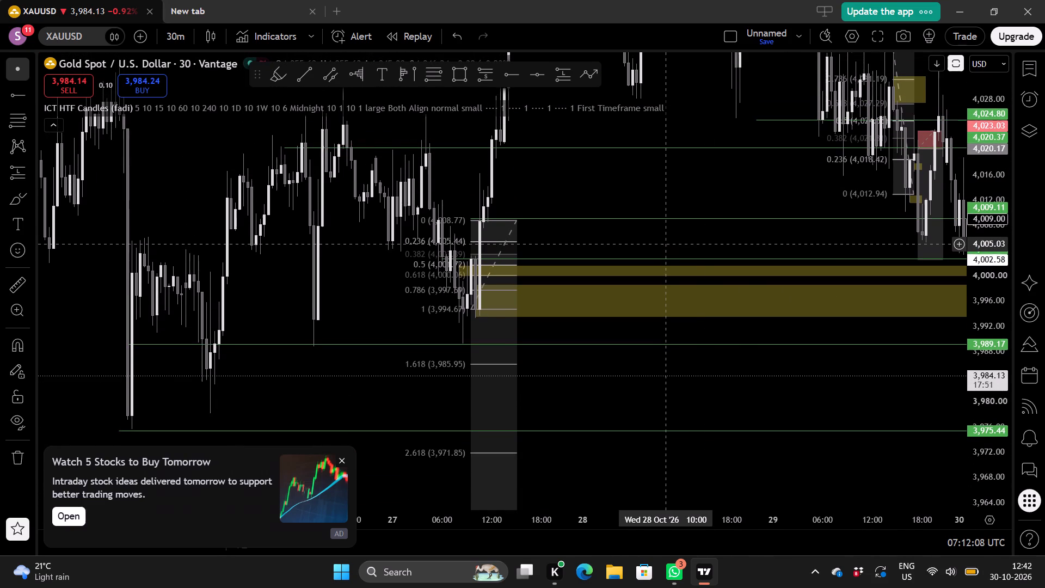
left_click_drag(671, 247, 708, 262)
scroll(687, 206, "up", 1)
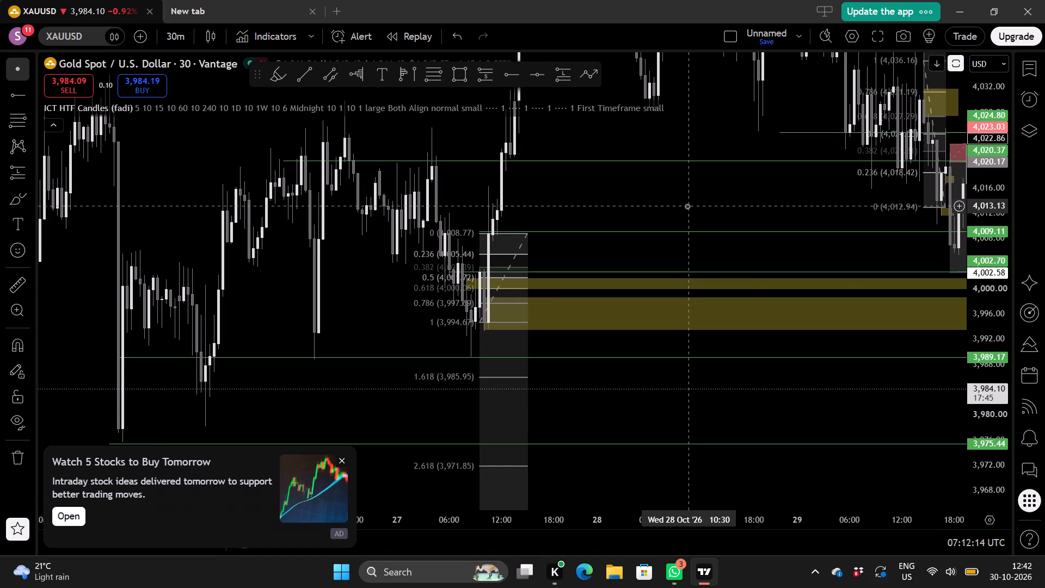
scroll(987, 261, "up", 4)
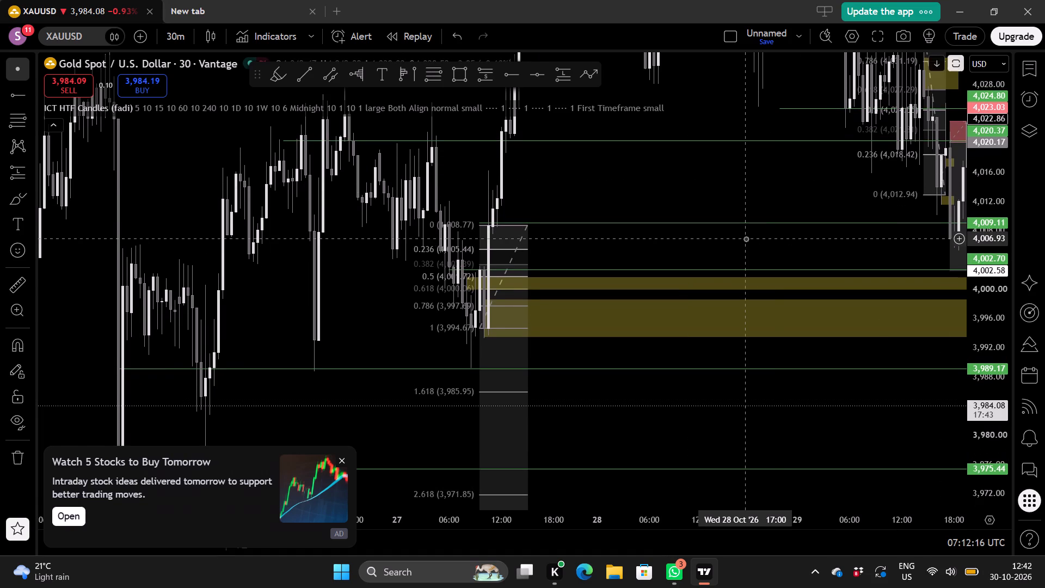
scroll(746, 238, "up", 1)
scroll(990, 259, "up", 5)
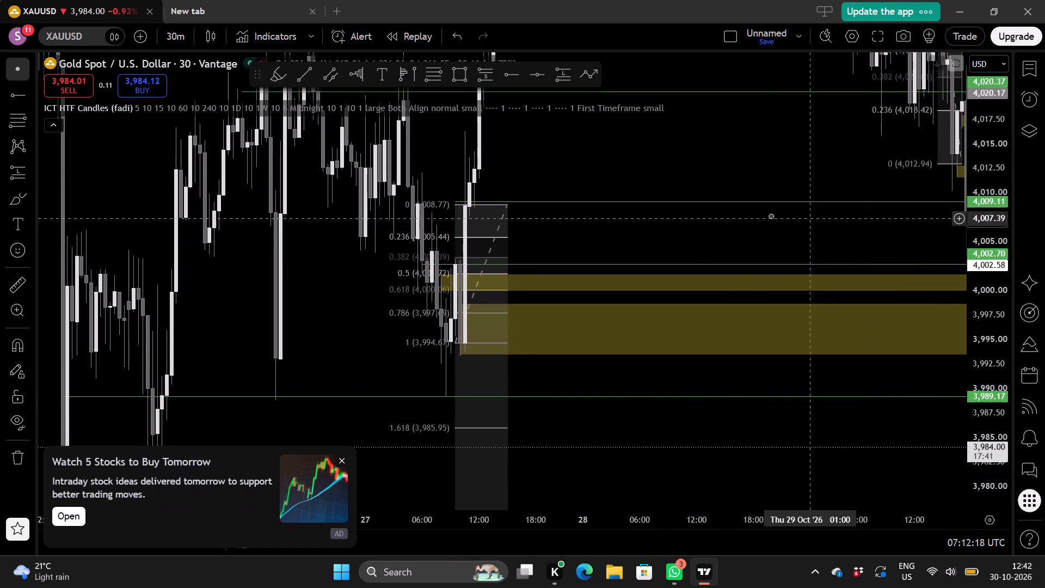
left_click_drag(740, 218, 662, 236)
scroll(702, 241, "up", 1)
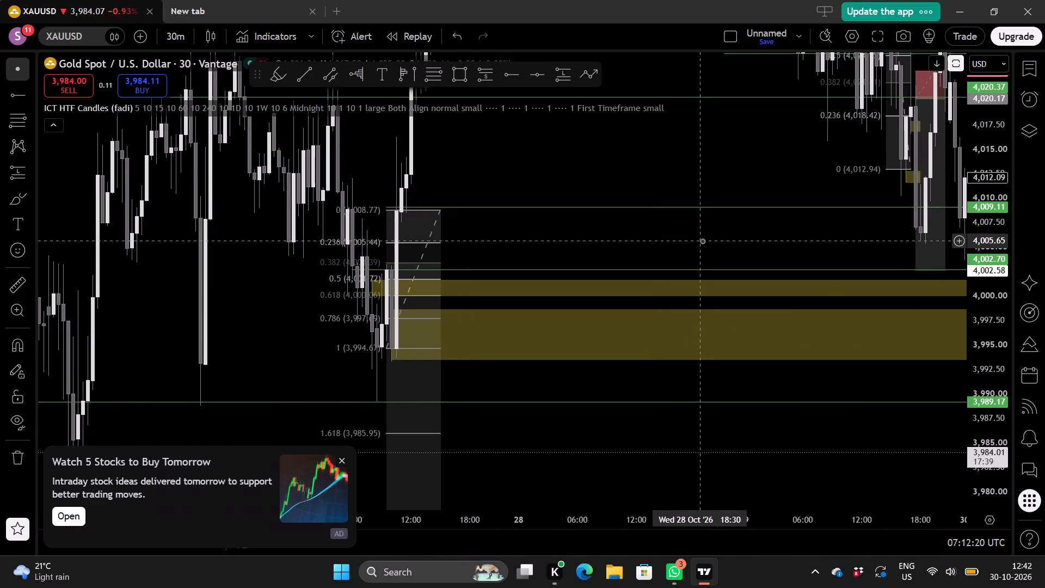
Examine the 30-minute decline on 30 October through the two yellow zones, relative to the 3,989.17 and 3,975.44 levels.
scroll(702, 241, "up", 3)
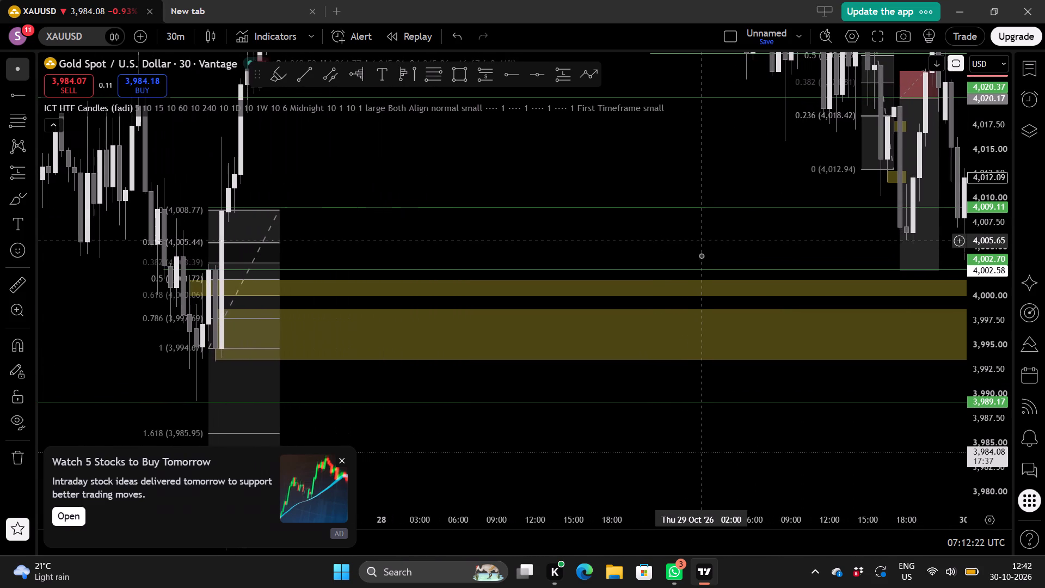
left_click_drag(701, 255, 255, 211)
scroll(416, 226, "down", 1)
left_click_drag(332, 191, 634, 171)
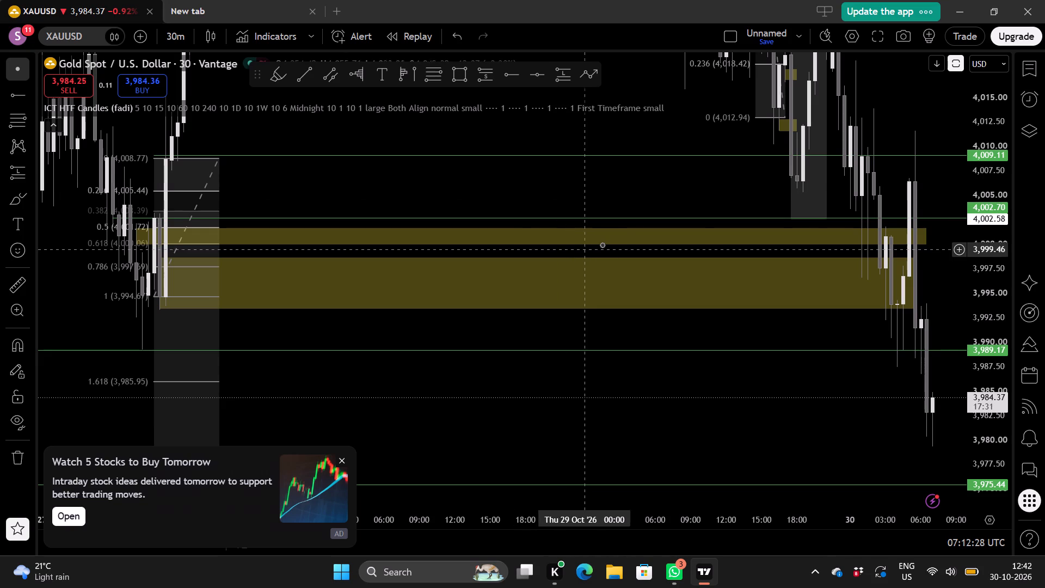
scroll(614, 236, "right", 1)
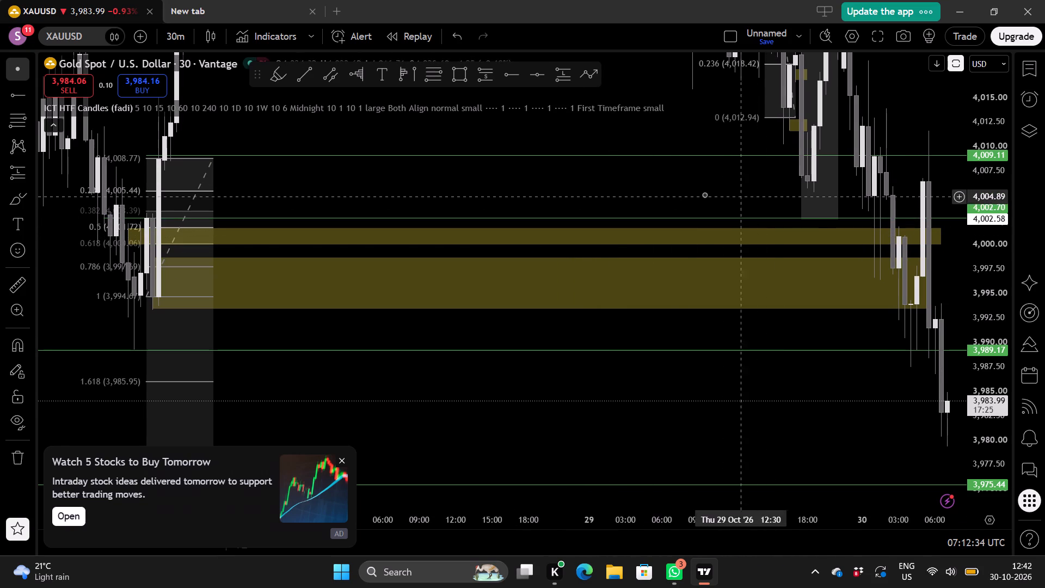
left_click_drag(690, 197, 638, 222)
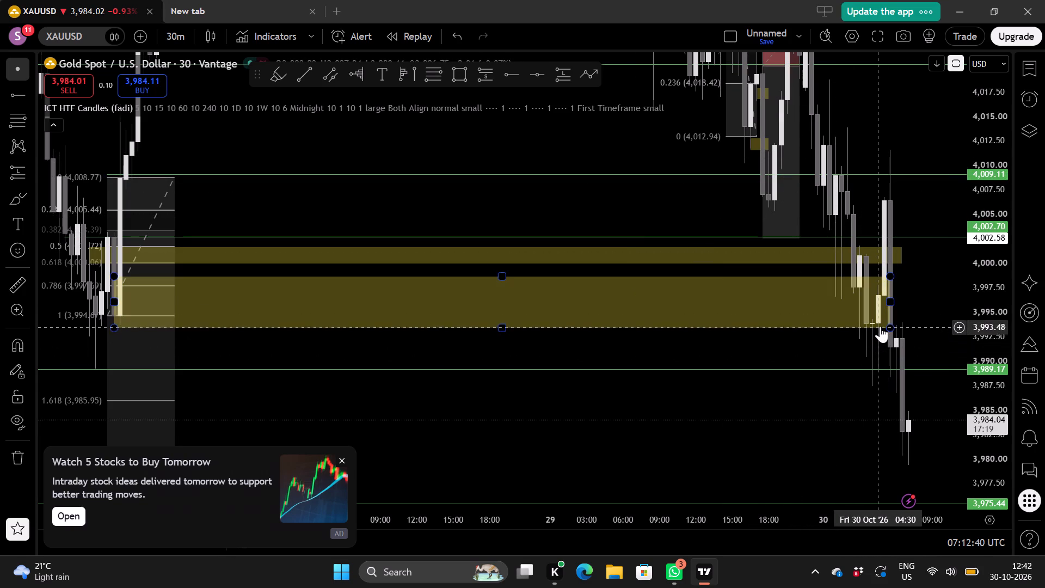
scroll(799, 352, "down", 2)
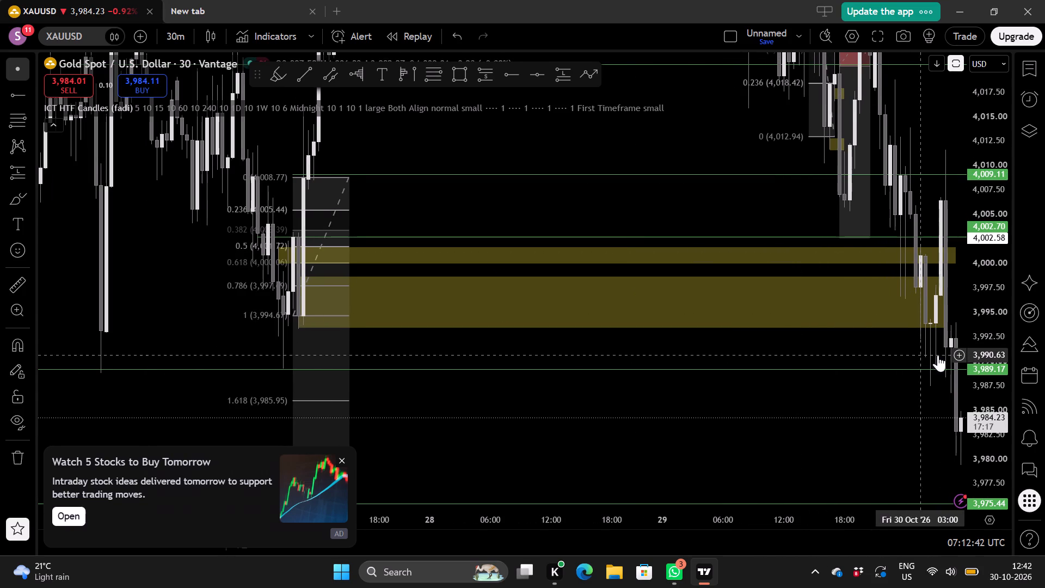
left_click_drag(629, 222, 514, 107)
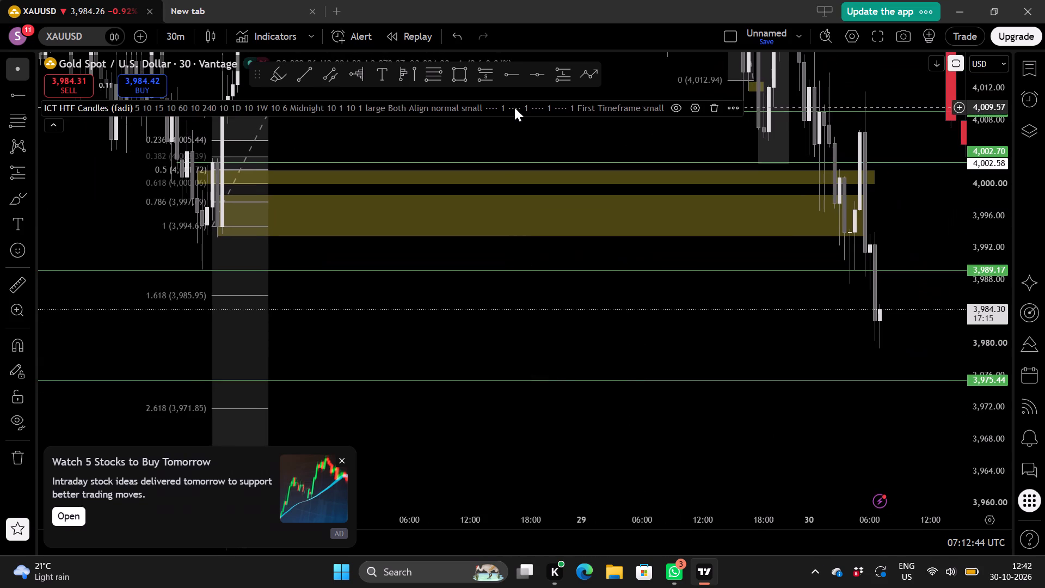
scroll(565, 268, "down", 2)
left_click_drag(259, 259, 279, 243)
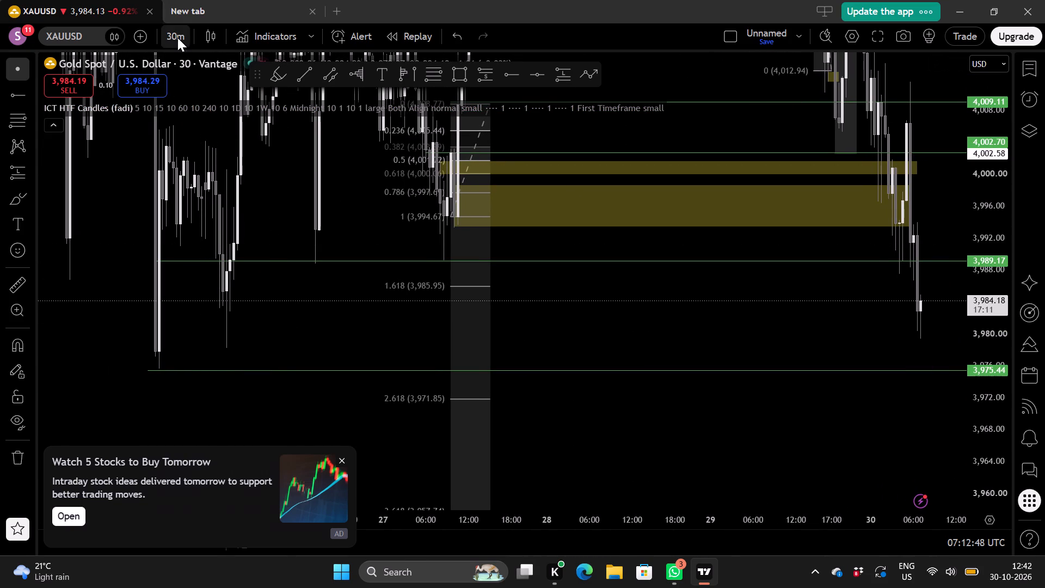
Switch the XAUUSD chart to the 5-minute timeframe.
left_click(177, 38)
scroll(233, 345, "down", 1)
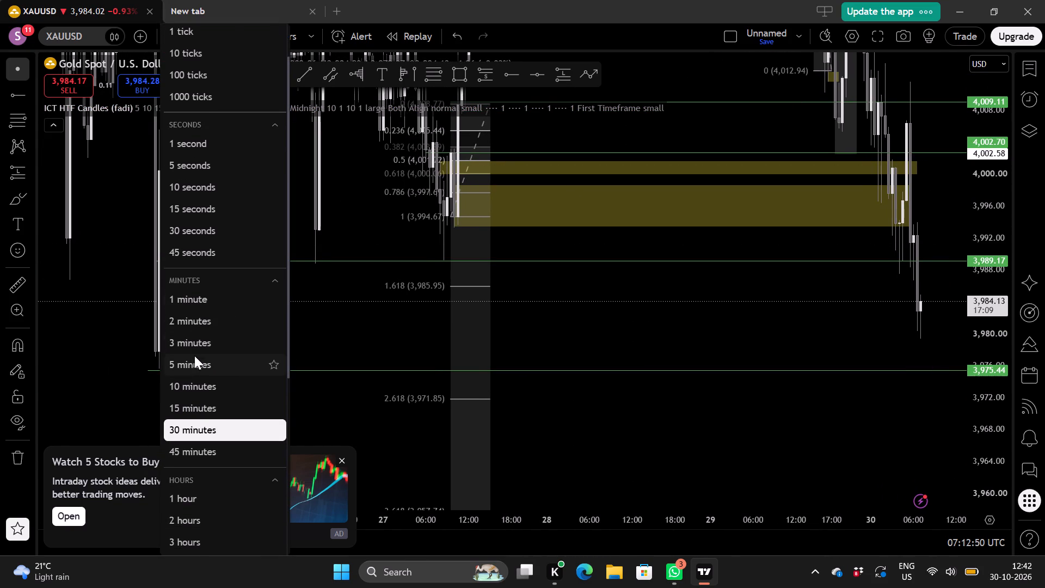
left_click(195, 364)
Examine the 5-minute price action from 23 to 30 October around the yellow zones and the 3,989.17 and 3,975.44 levels.
scroll(417, 352, "down", 1)
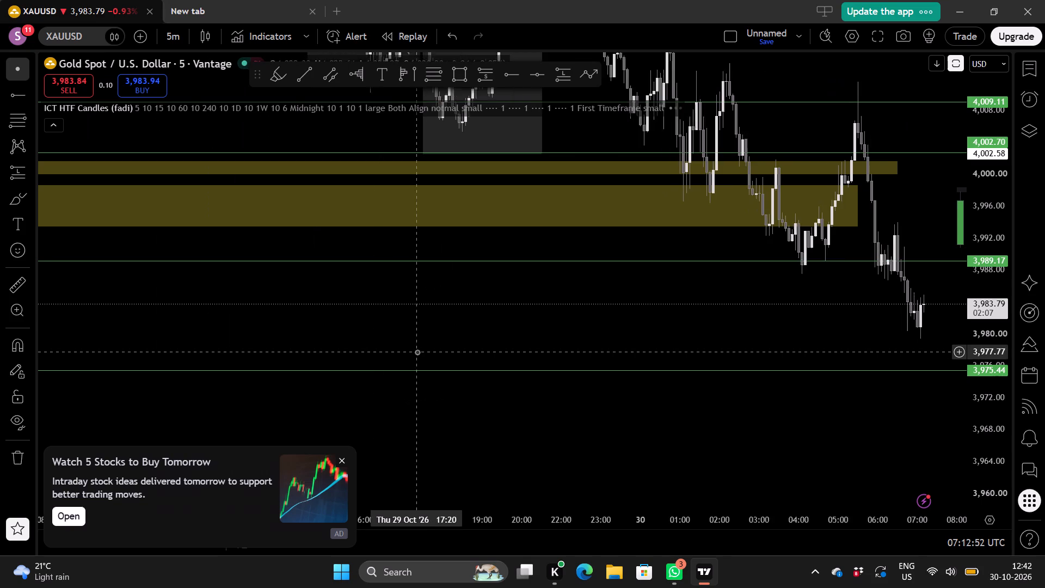
scroll(417, 352, "down", 2)
scroll(642, 353, "down", 1)
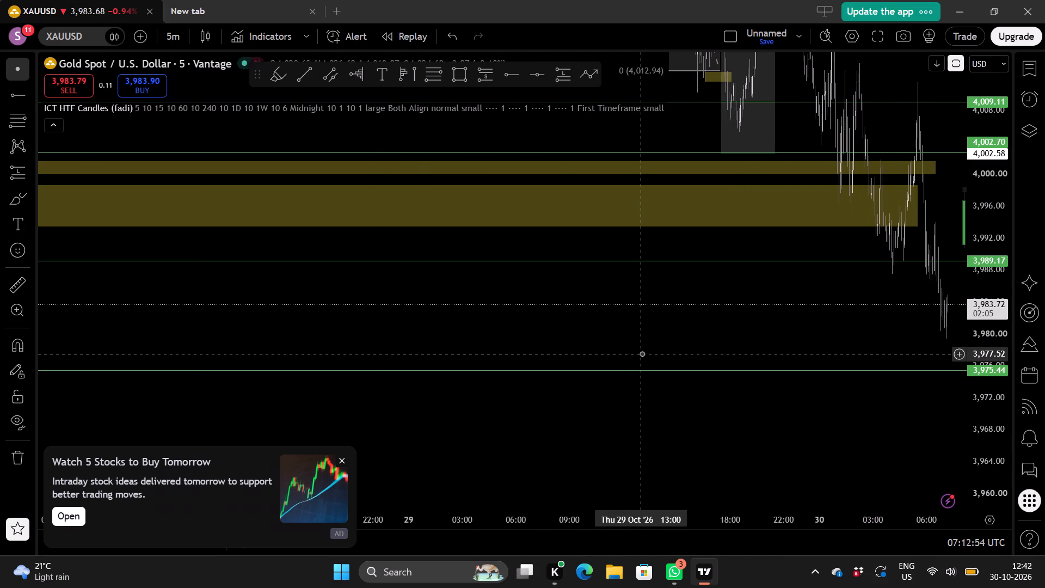
scroll(990, 287, "down", 2)
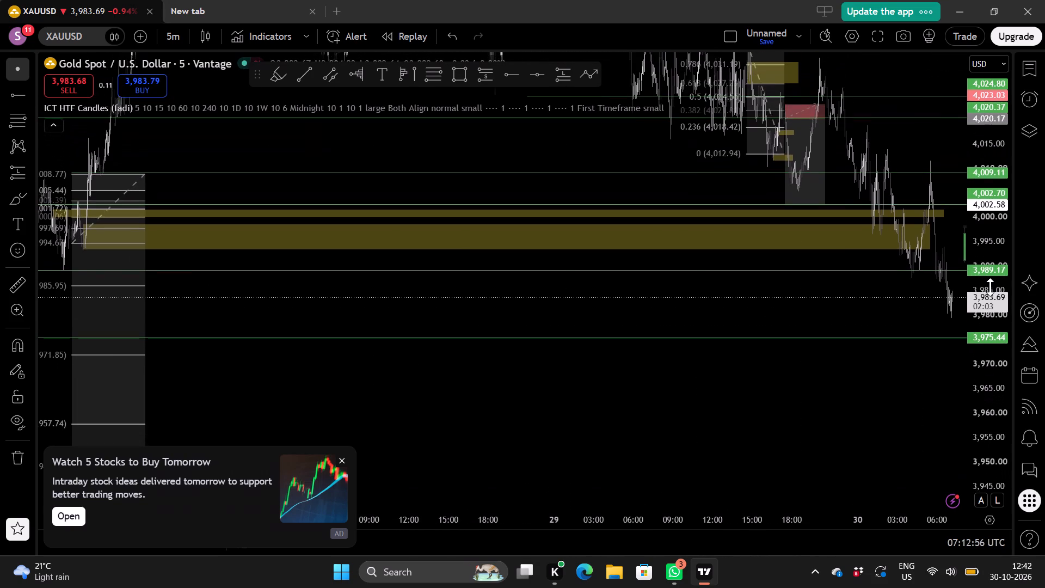
scroll(726, 318, "down", 3)
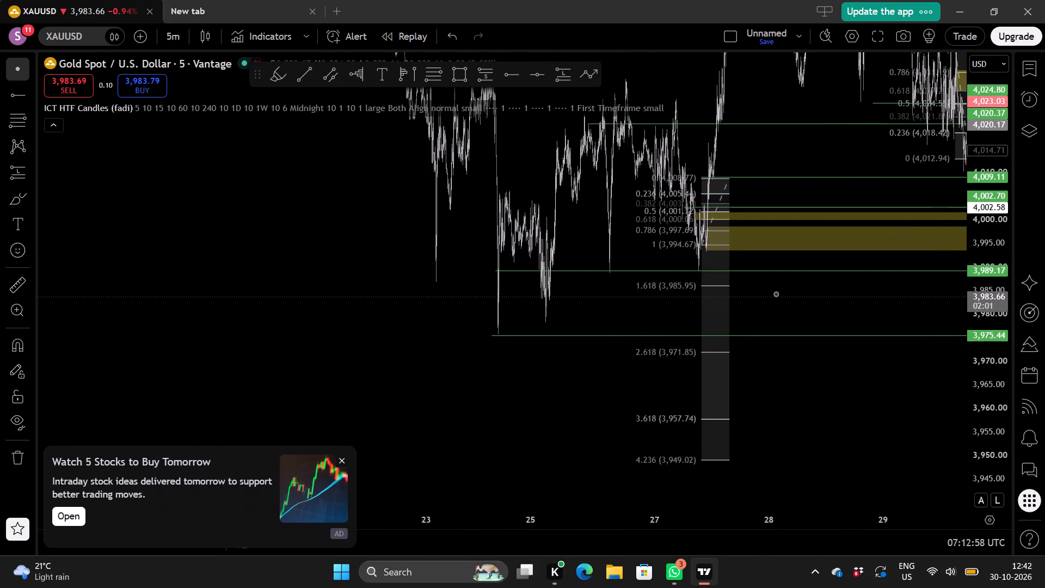
scroll(722, 303, "up", 4)
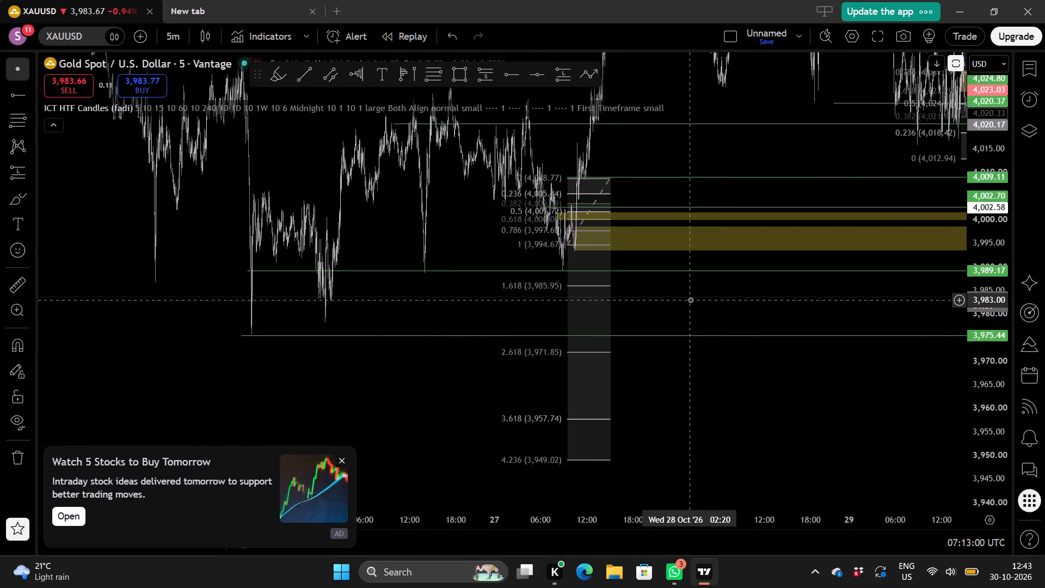
scroll(992, 280, "up", 5)
scroll(867, 299, "up", 1)
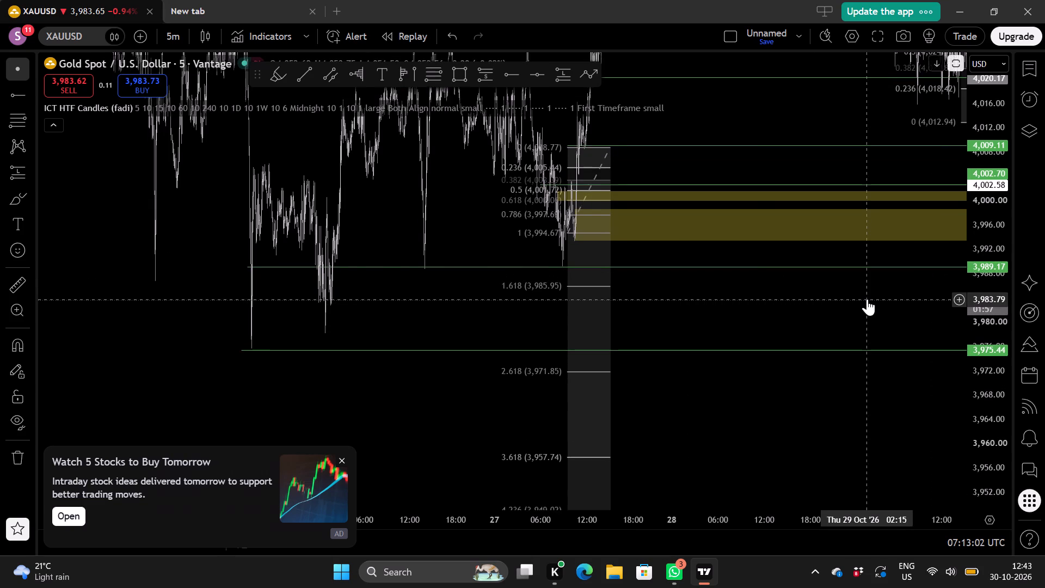
Examine the 5-minute swing lows on 26 October relative to the 3,989.17 and 3,975.44 levels.
scroll(867, 299, "up", 1)
scroll(766, 307, "right", 1)
scroll(660, 309, "up", 1)
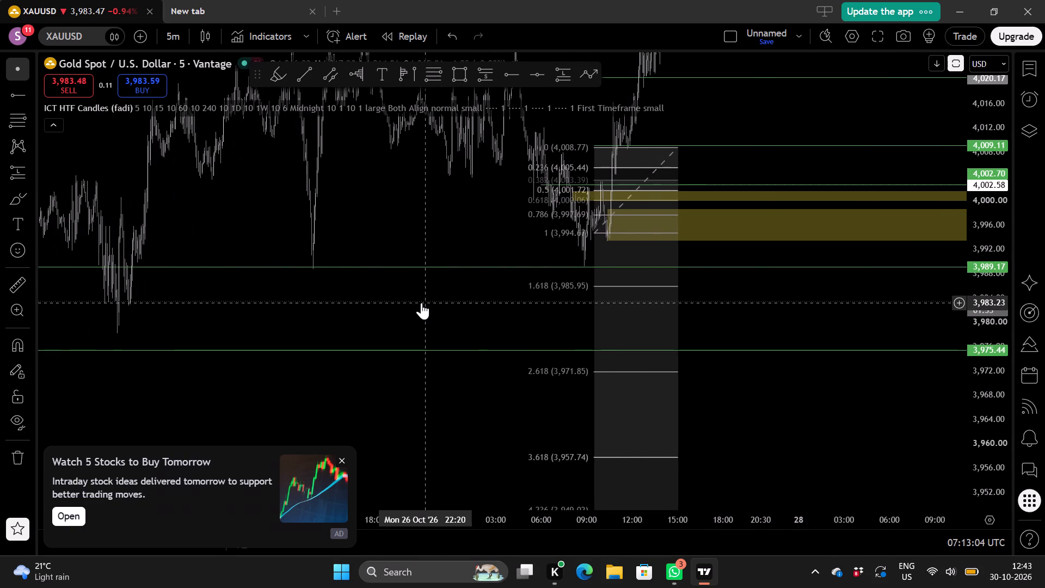
scroll(415, 304, "right", 2)
left_click_drag(347, 315, 522, 303)
scroll(498, 305, "right", 1)
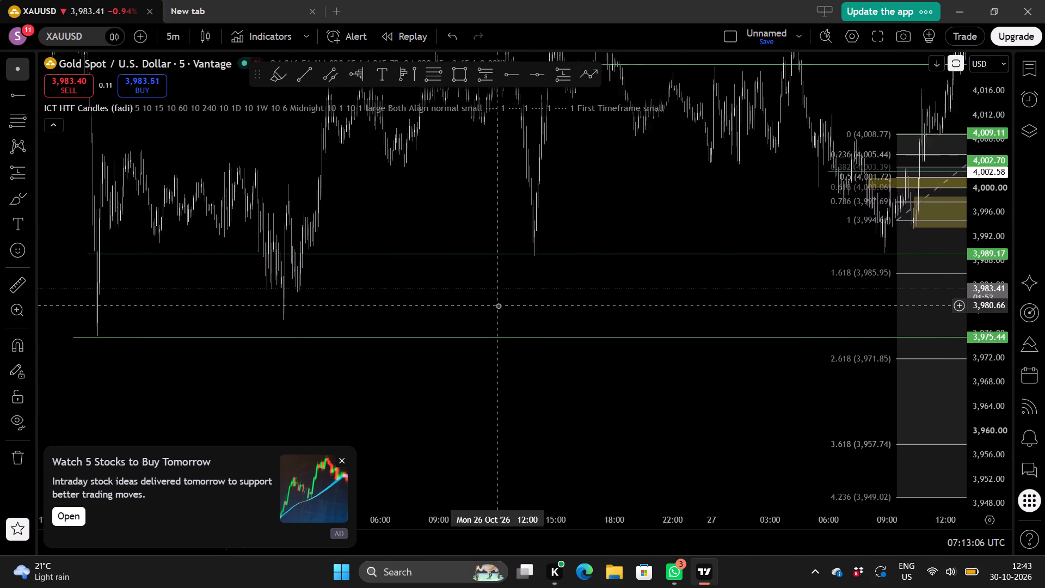
scroll(498, 305, "right", 2)
left_click(536, 286)
left_click_drag(534, 286, 520, 289)
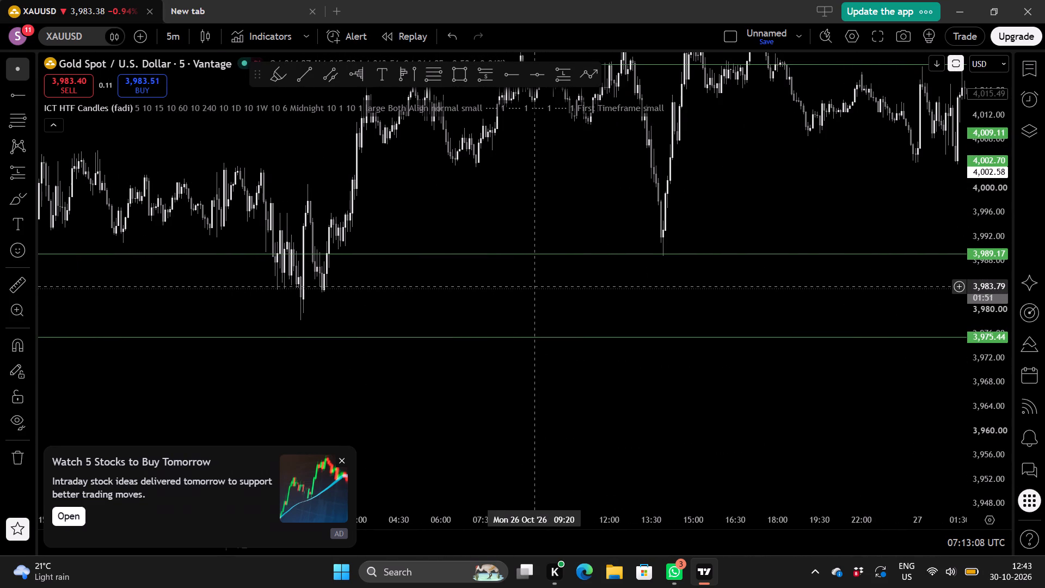
left_click_drag(520, 289, 449, 307)
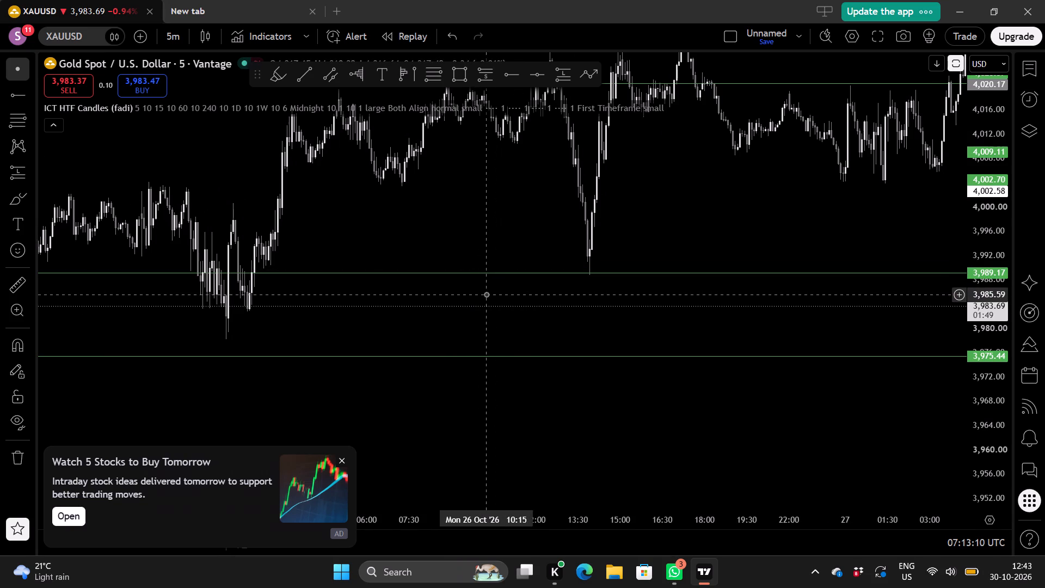
scroll(486, 294, "right", 1)
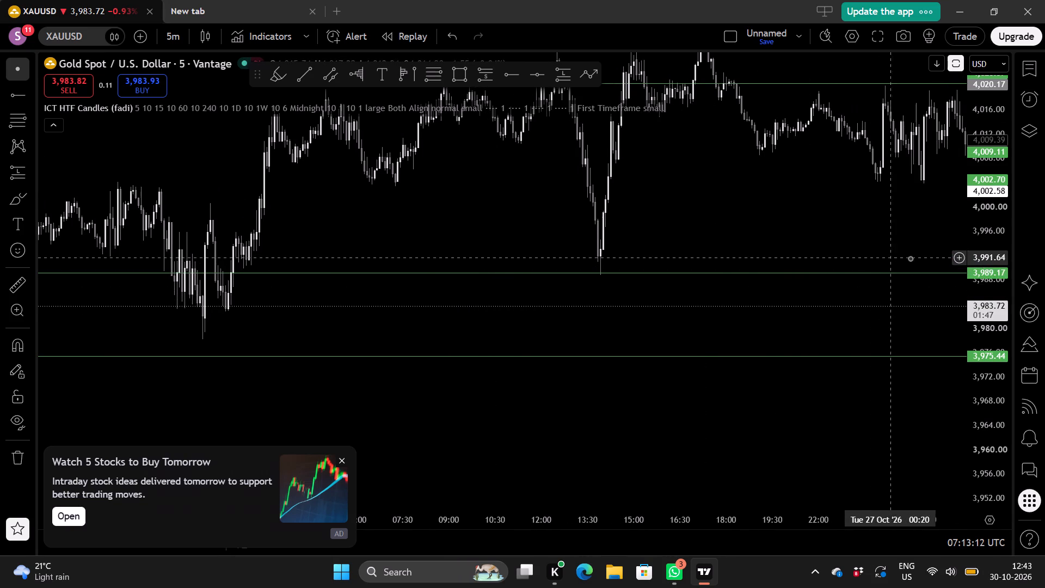
scroll(987, 295, "up", 5)
scroll(649, 323, "right", 1)
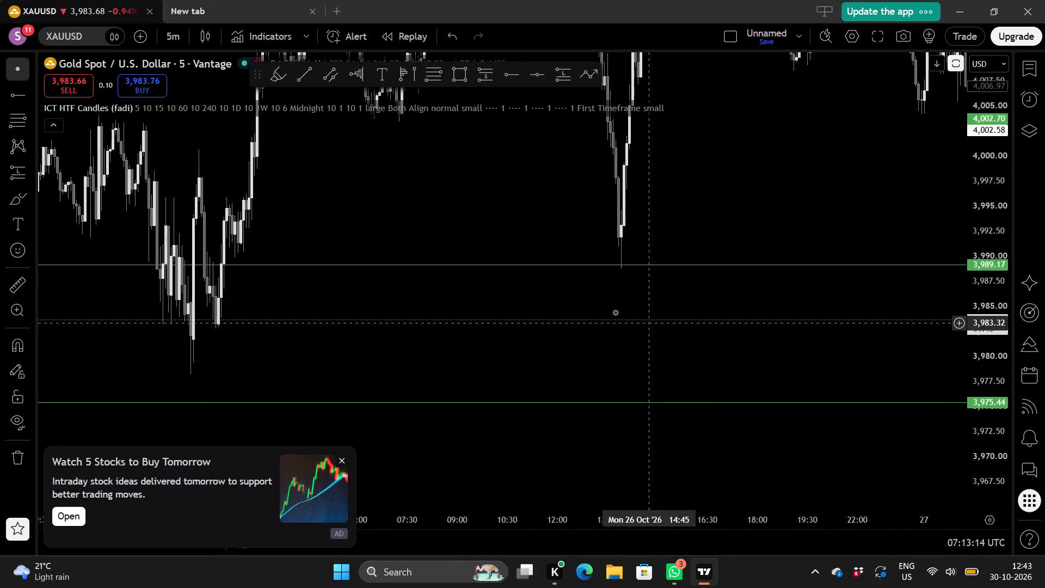
scroll(609, 289, "up", 1)
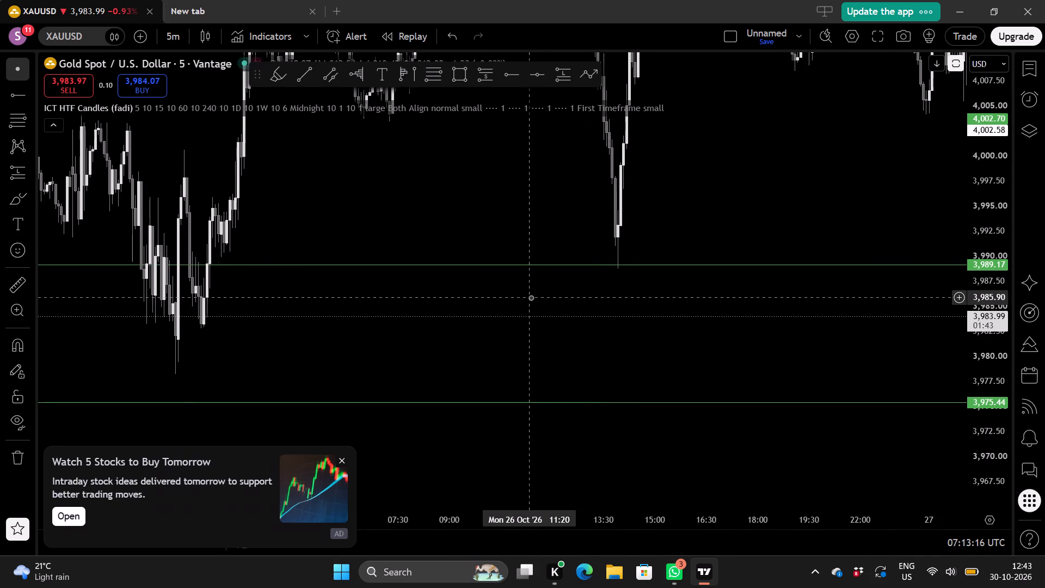
scroll(531, 297, "down", 1)
Switch the XAUUSD chart to the 3-minute timeframe.
left_click(173, 38)
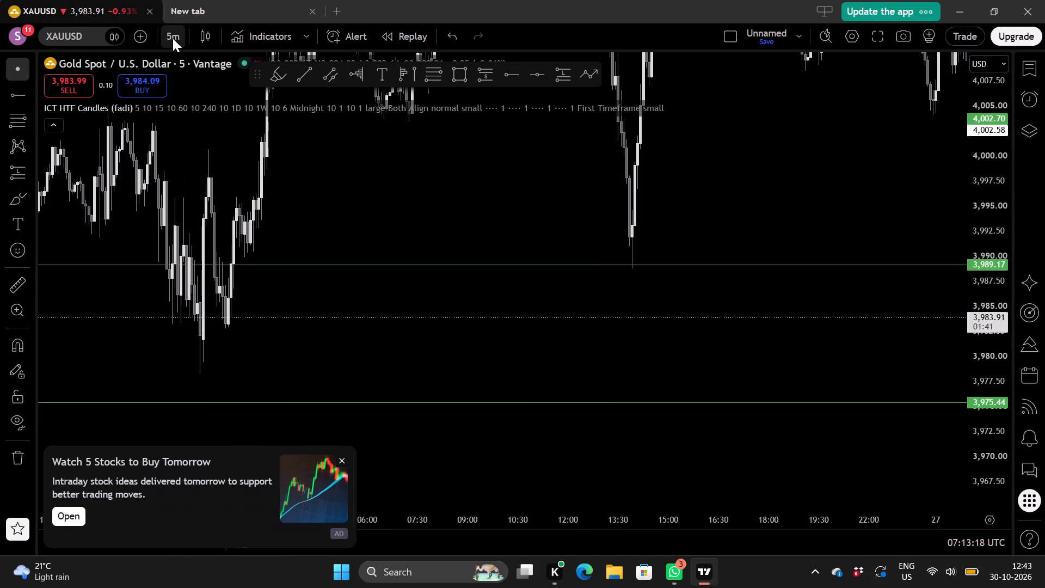
scroll(236, 282, "down", 1)
left_click(192, 379)
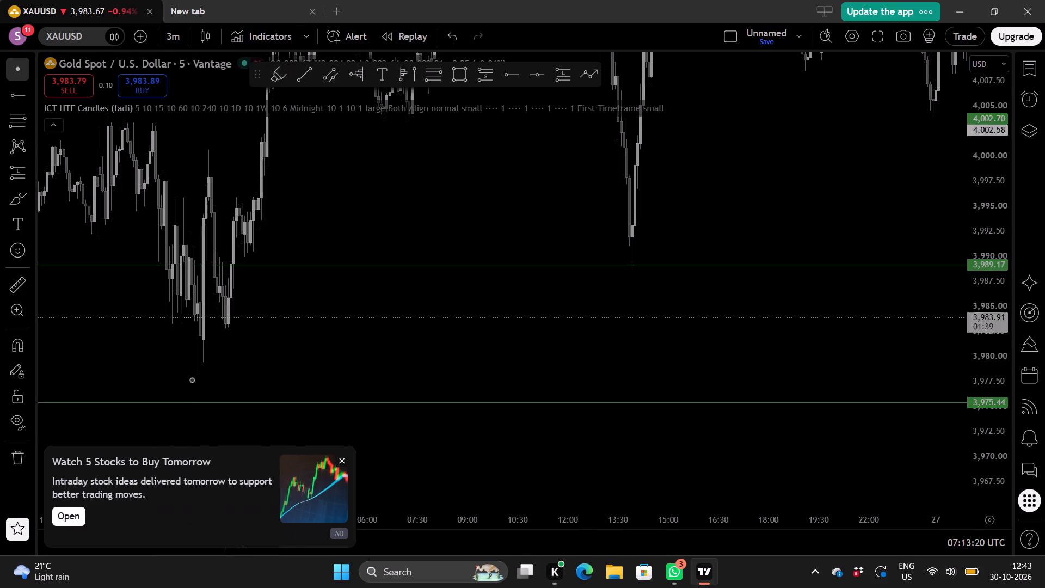
Examine the 3-minute swing lows in the early hours of 26 October between the 3,989.17 and 3,975.44 levels.
scroll(361, 345, "down", 16)
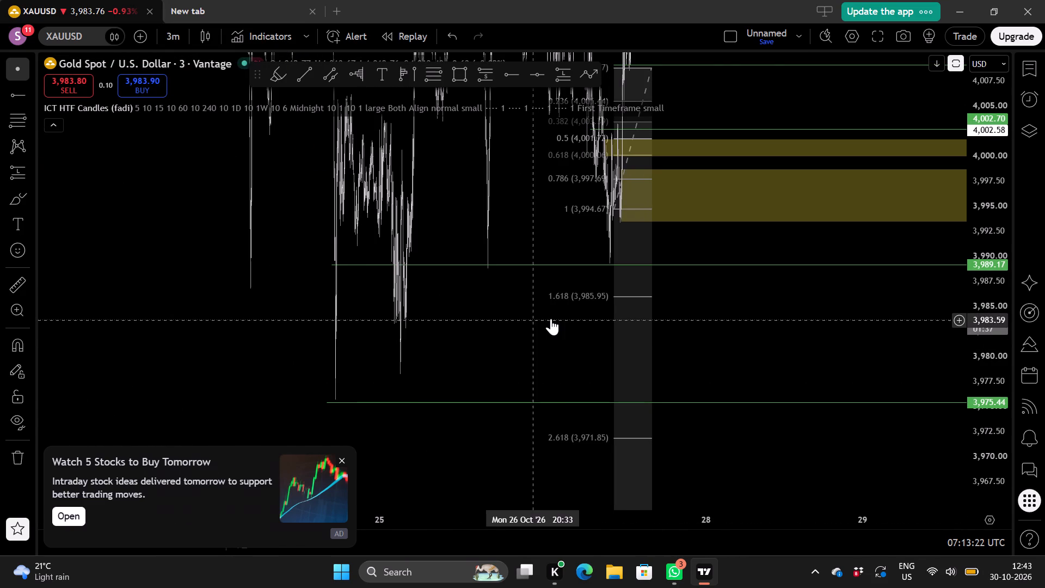
scroll(476, 324, "right", 4)
scroll(476, 324, "up", 12)
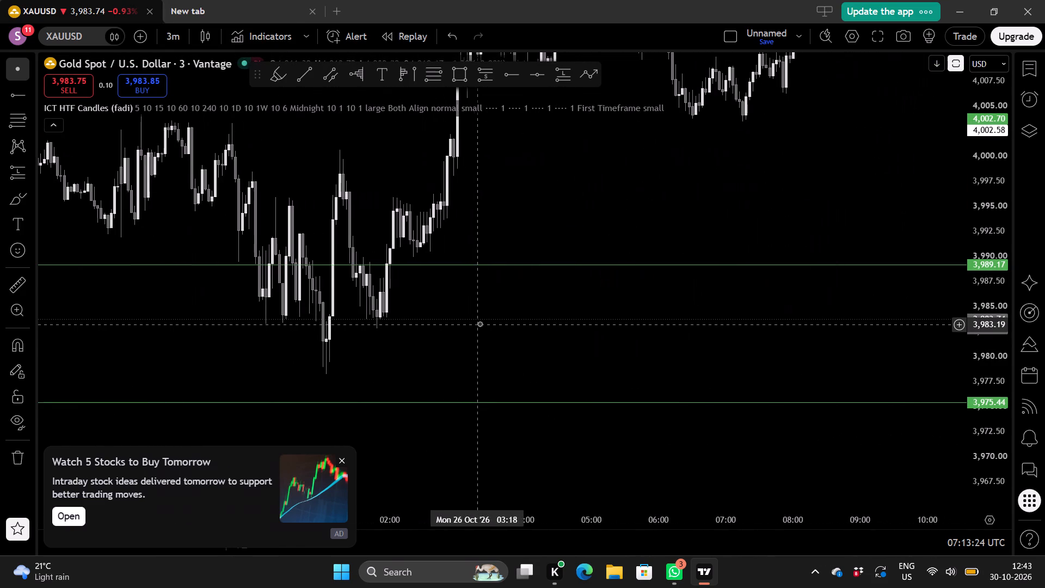
scroll(597, 304, "up", 1)
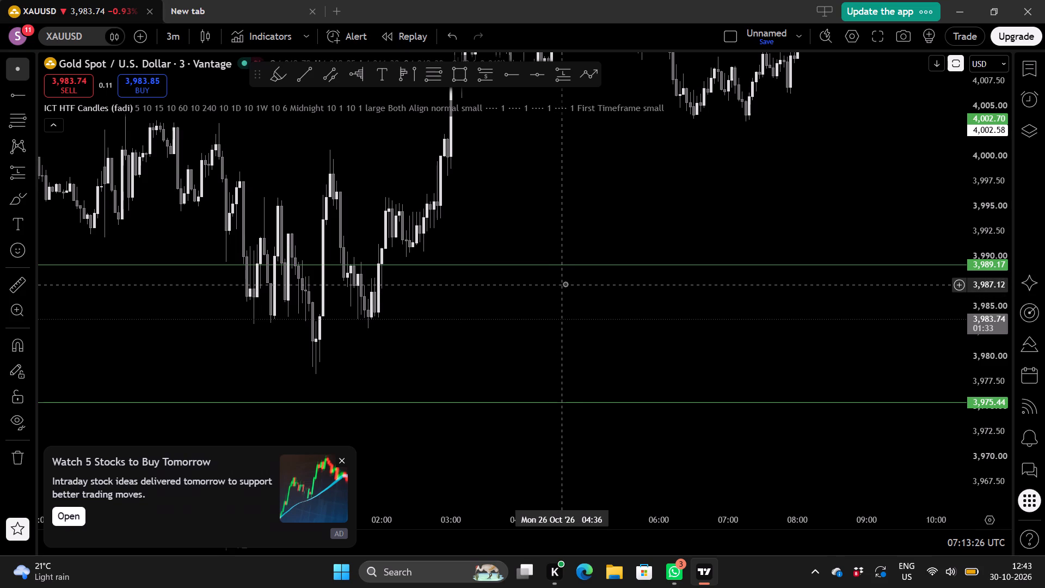
scroll(551, 288, "up", 1)
left_click_drag(524, 315, 511, 316)
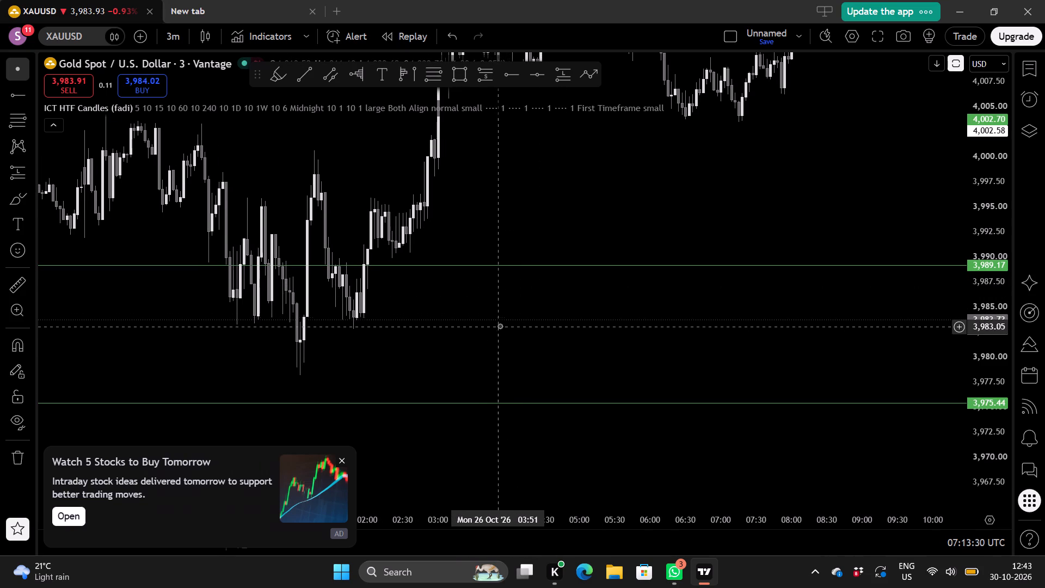
left_click_drag(505, 322, 437, 349)
scroll(598, 372, "down", 2)
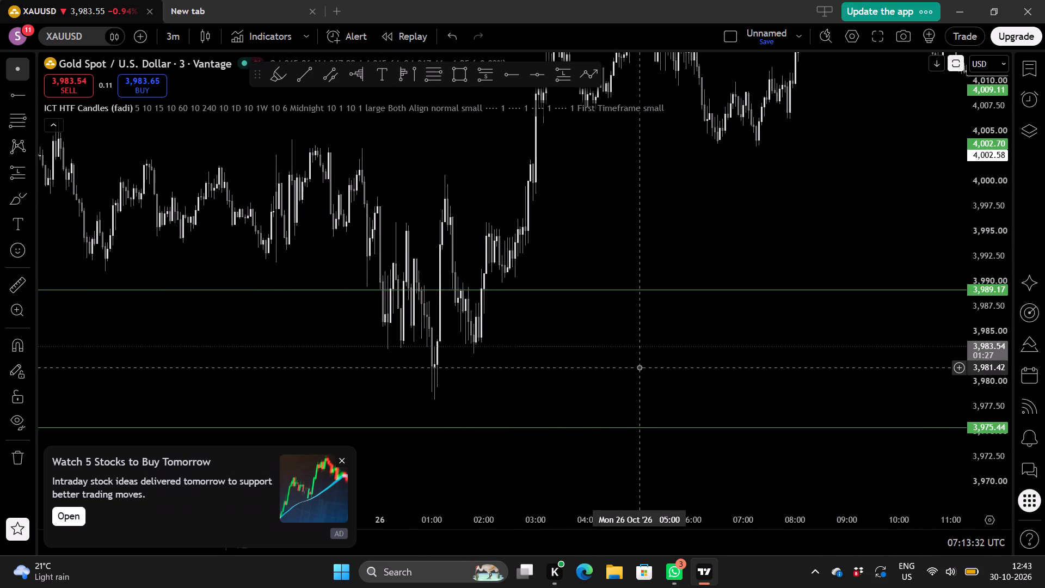
left_click_drag(612, 363, 322, 326)
scroll(477, 338, "down", 1)
left_click_drag(477, 338, 409, 326)
scroll(1001, 340, "down", 4)
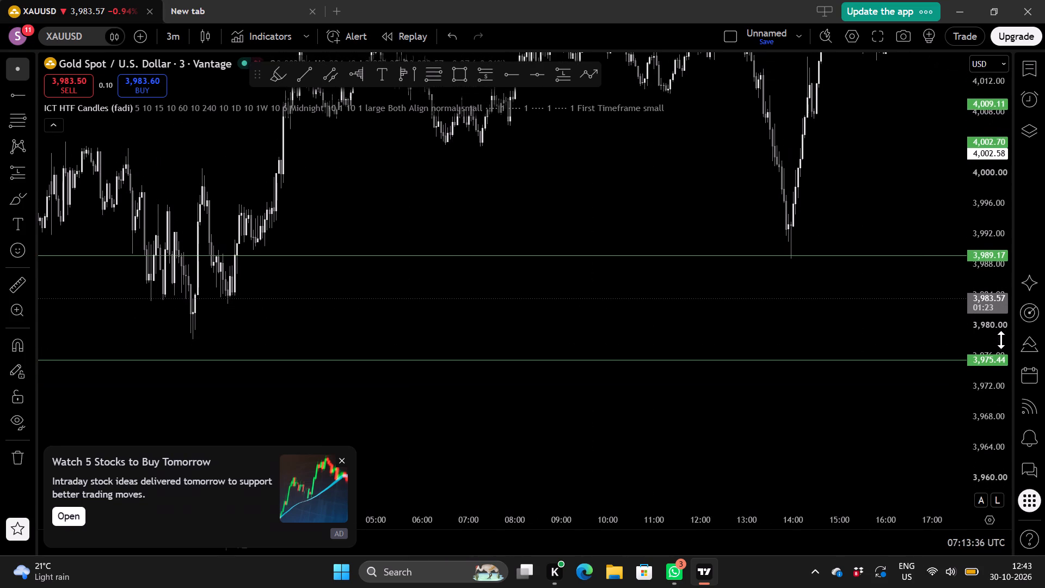
Examine the 3-minute price action on 26 October from the early lows to the 14:00 low at the 3,989.17 level.
left_click_drag(758, 336, 601, 318)
scroll(666, 414, "down", 2)
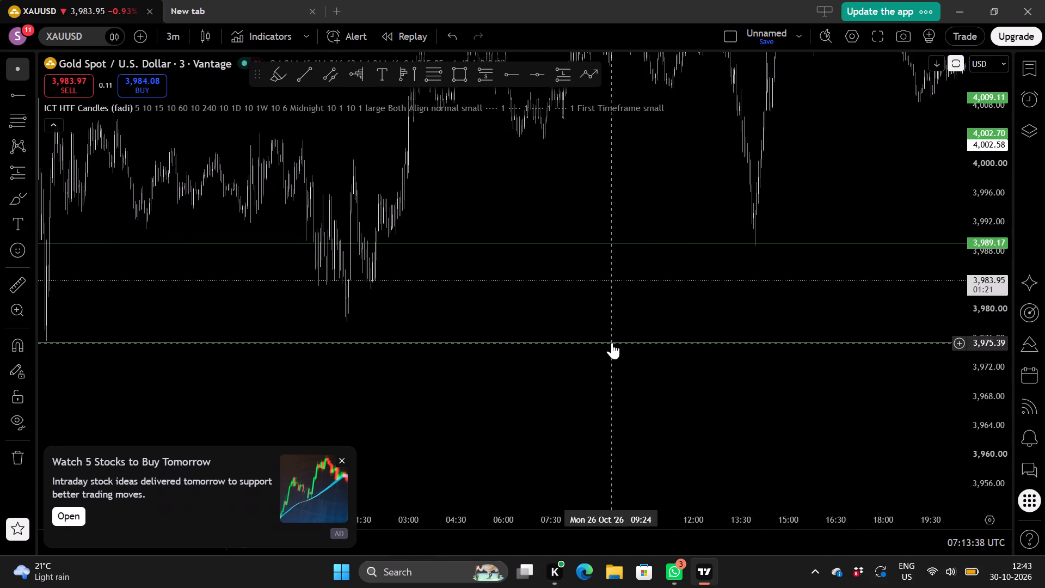
scroll(612, 342, "up", 1)
left_click_drag(569, 334, 522, 391)
scroll(460, 357, "down", 1)
left_click_drag(592, 336, 561, 344)
scroll(561, 344, "up", 2)
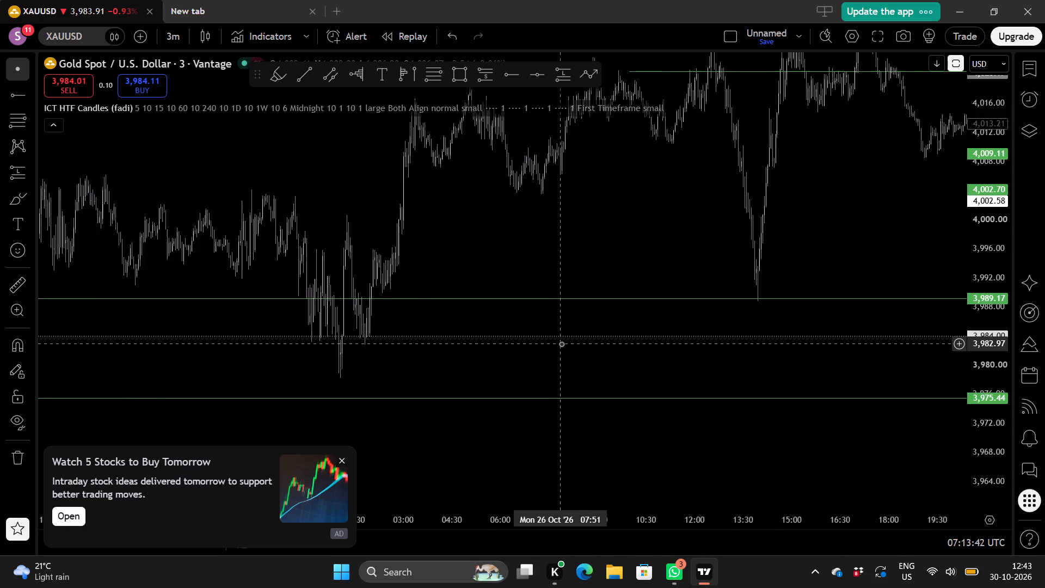
scroll(561, 344, "right", 1)
scroll(508, 330, "up", 1)
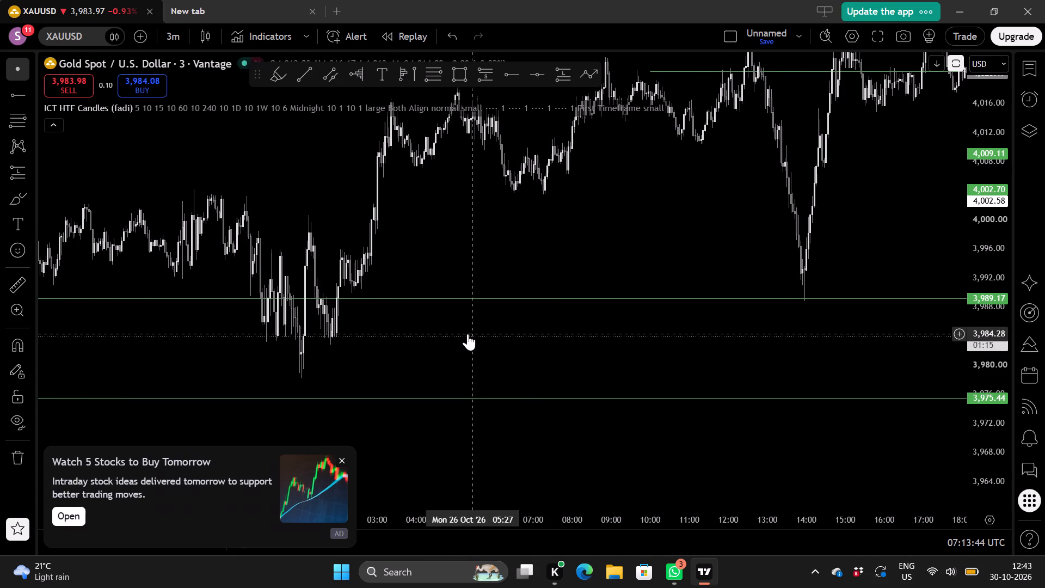
scroll(442, 342, "up", 2)
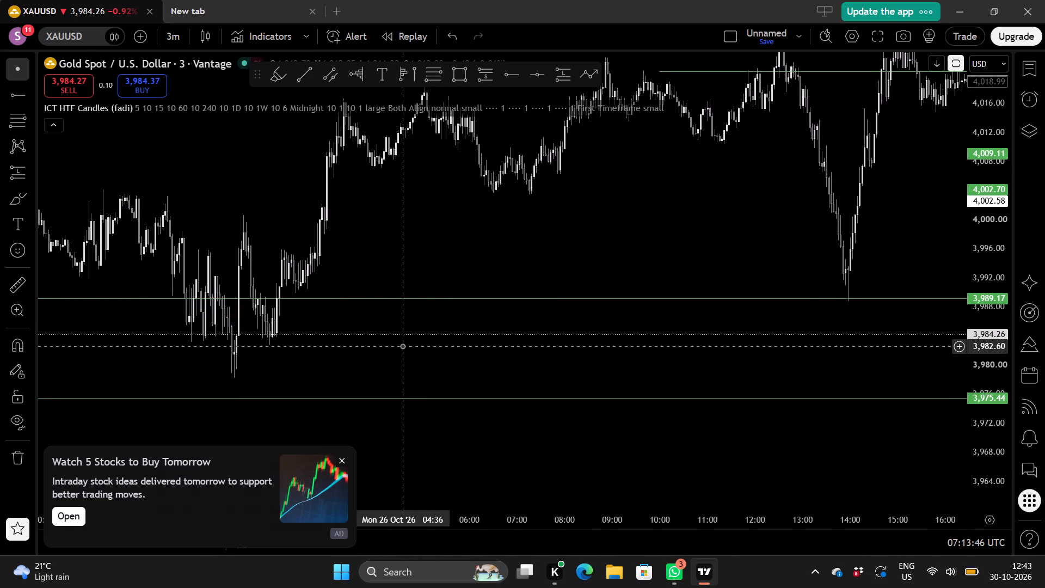
scroll(402, 346, "up", 2)
scroll(370, 347, "right", 1)
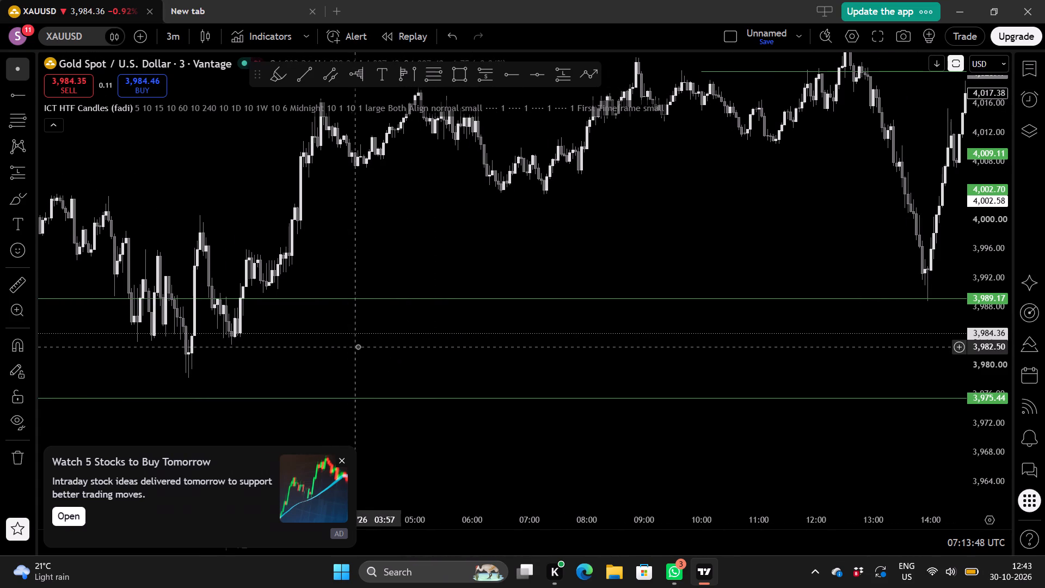
scroll(363, 346, "up", 1)
left_click_drag(371, 345, 391, 347)
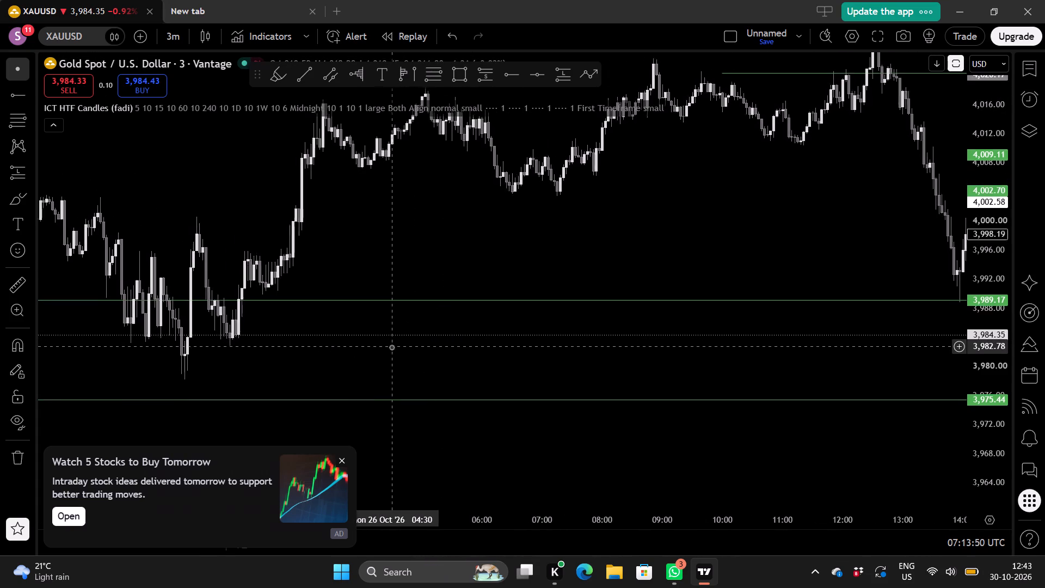
Examine the 3-minute rise on 27 October from the 3,989.17 level through the Fibonacci retracement and yellow zones towards the 4,020.37 level.
scroll(362, 347, "down", 1)
double_click(362, 347)
scroll(362, 347, "down", 2)
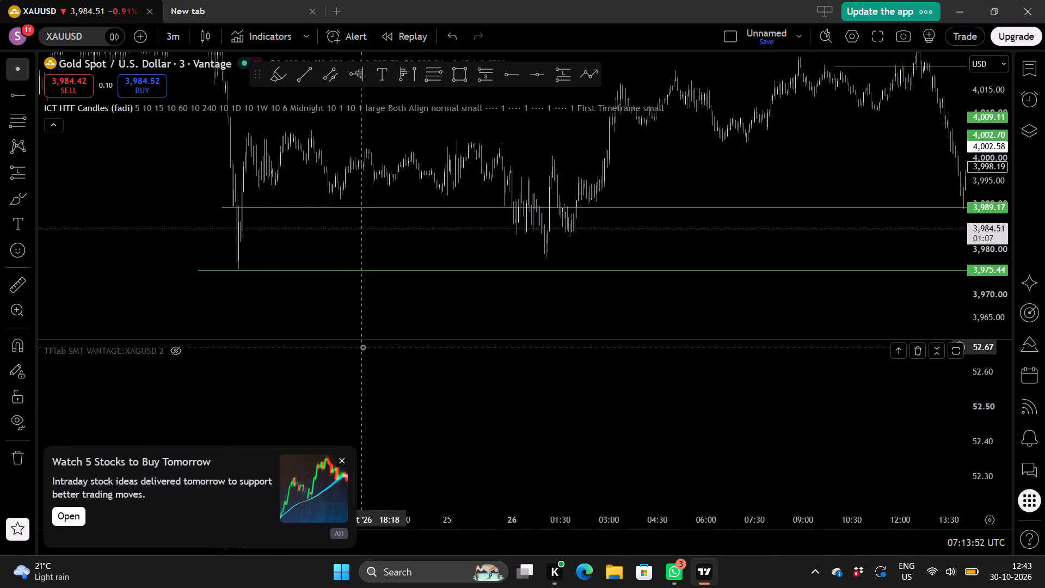
scroll(503, 351, "down", 1)
double_click(763, 281)
left_click_drag(763, 281, 64, 242)
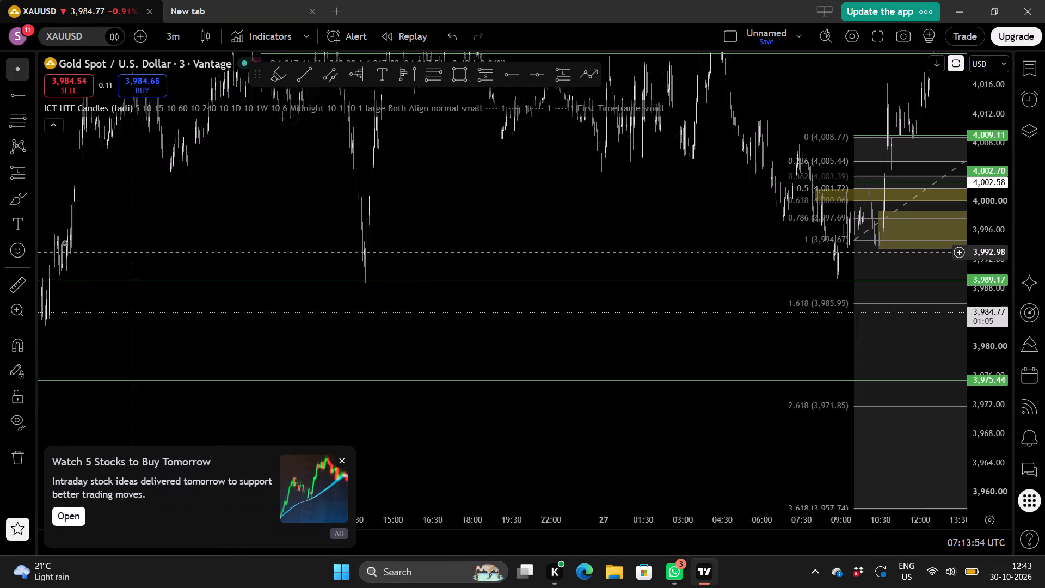
scroll(531, 307, "down", 2)
left_click_drag(666, 220, 394, 192)
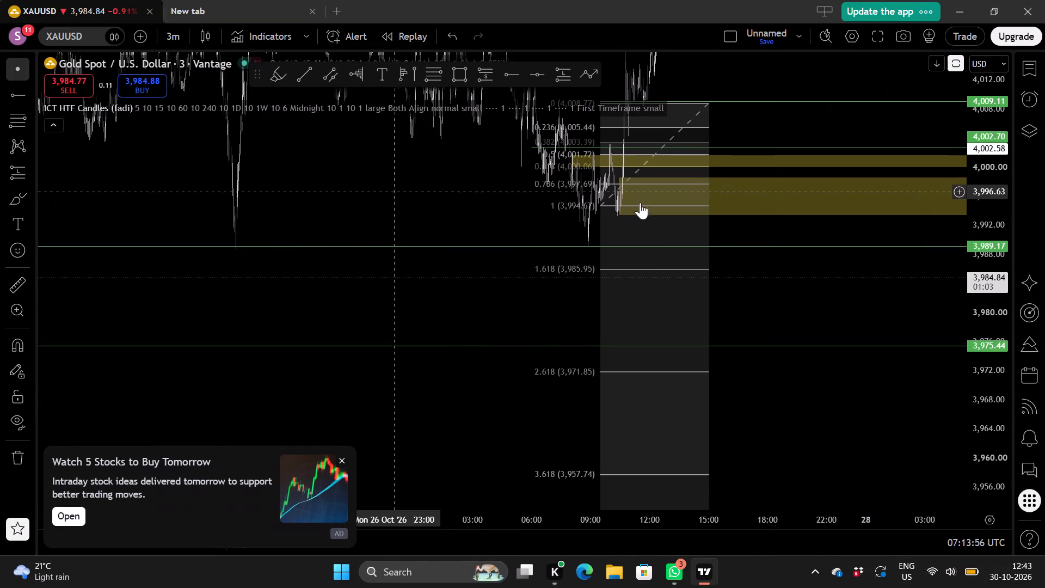
scroll(1001, 253, "up", 3)
scroll(846, 252, "up", 2)
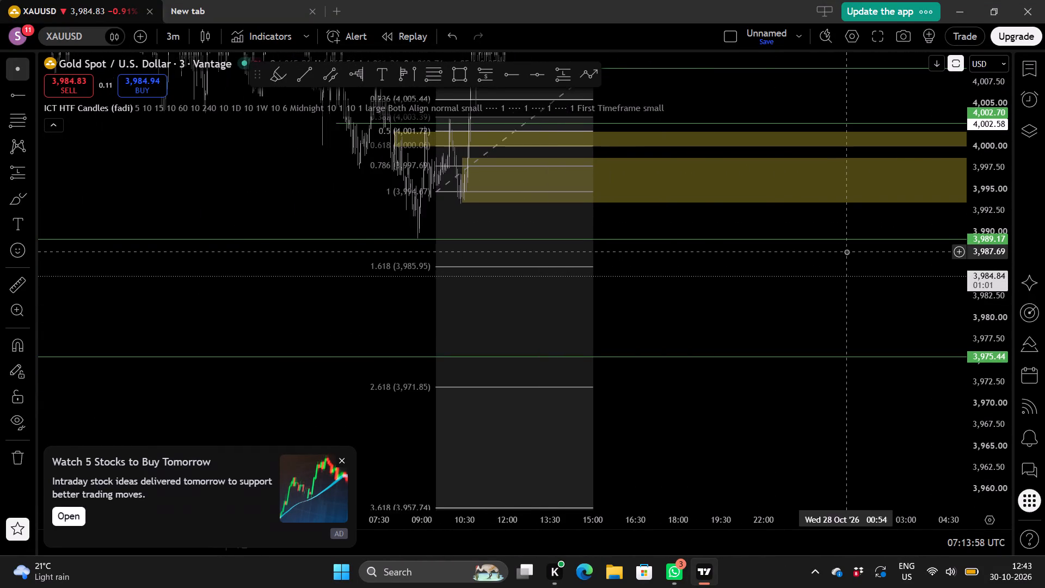
left_click_drag(695, 103, 611, 311)
scroll(761, 213, "up", 1)
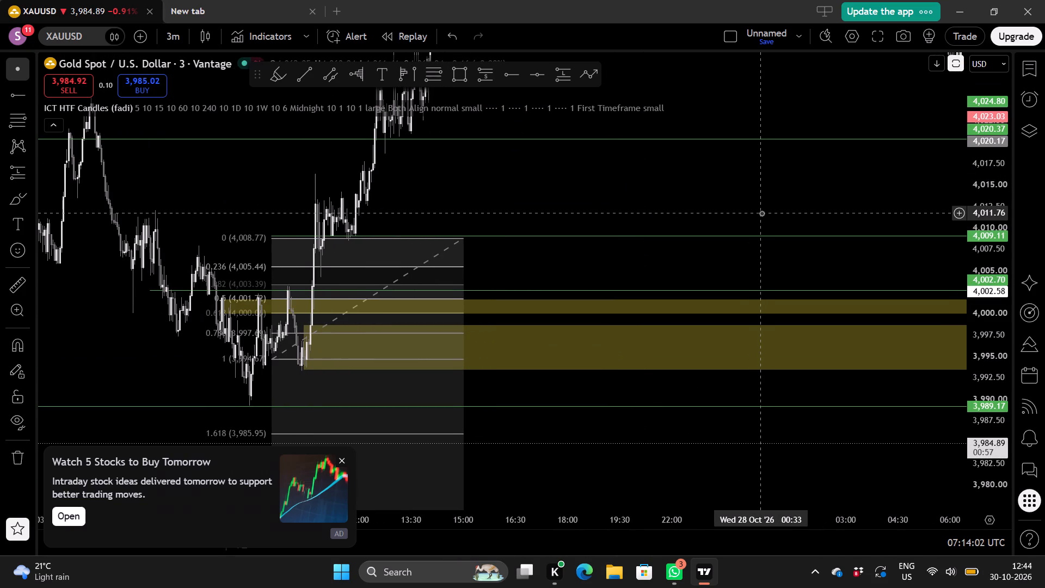
scroll(761, 213, "up", 1)
left_click_drag(741, 122, 665, 263)
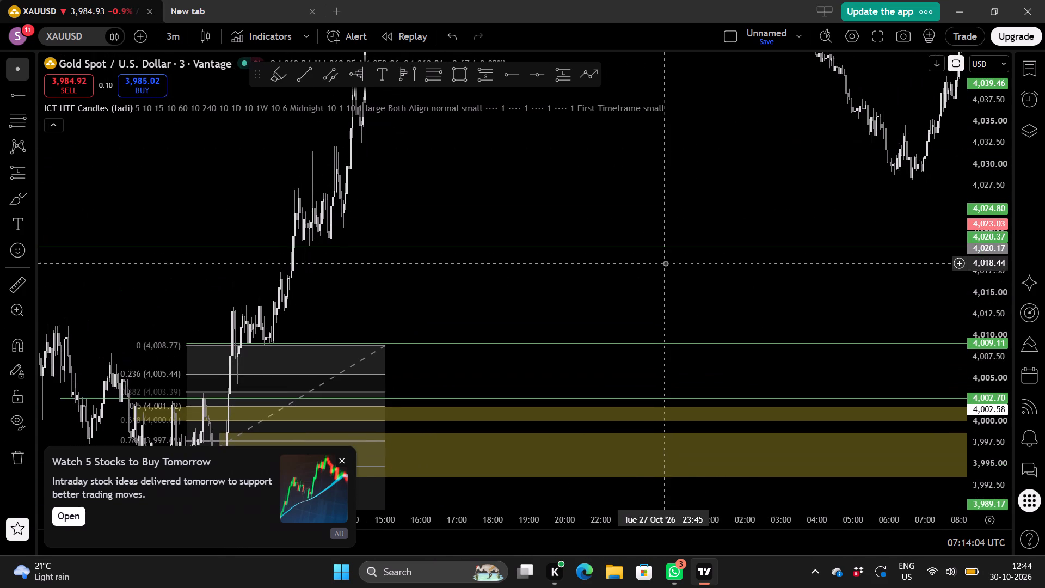
left_click_drag(742, 212, 582, 223)
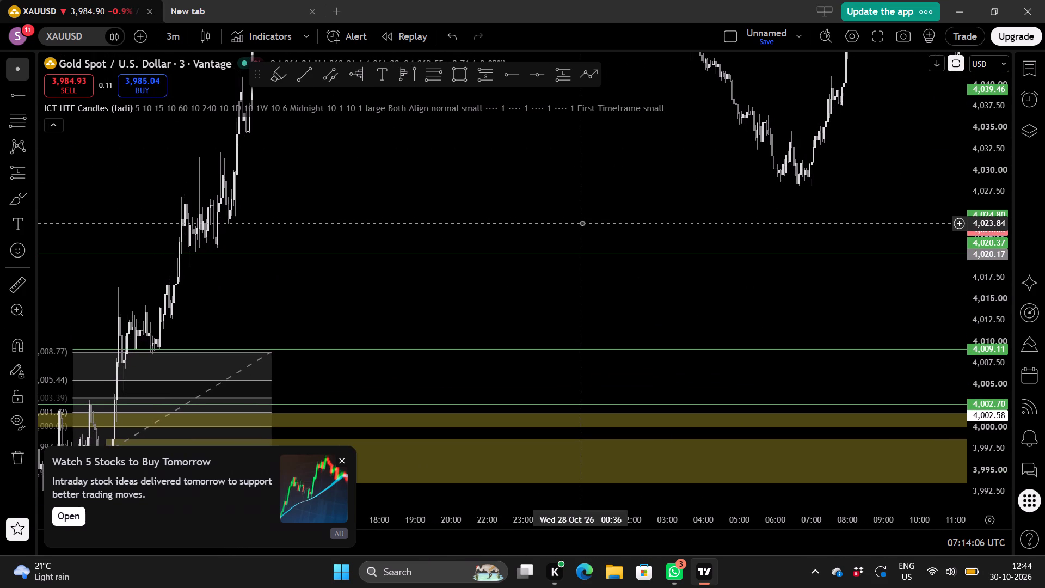
scroll(582, 223, "down", 4)
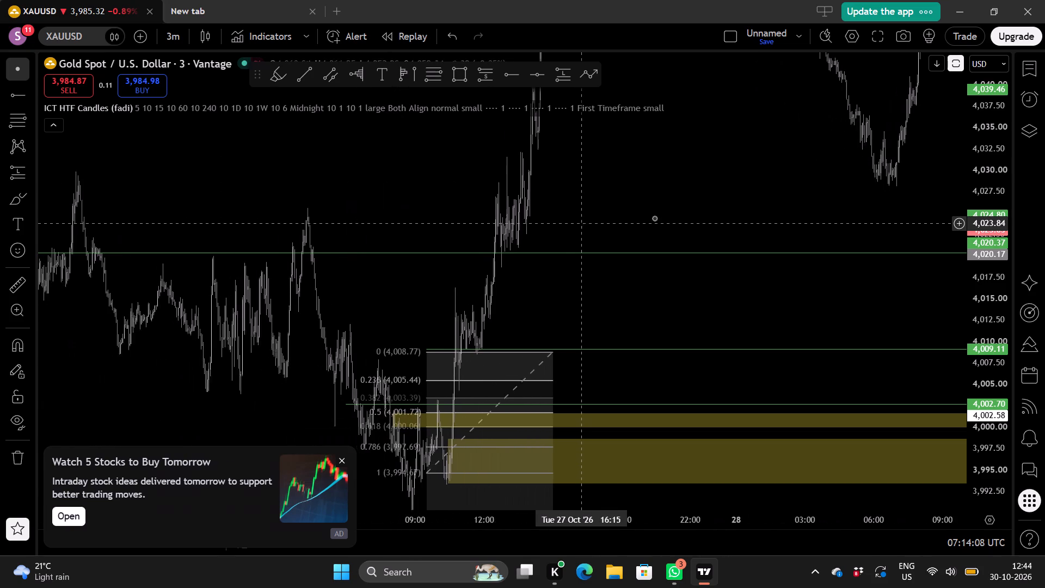
left_click(654, 218)
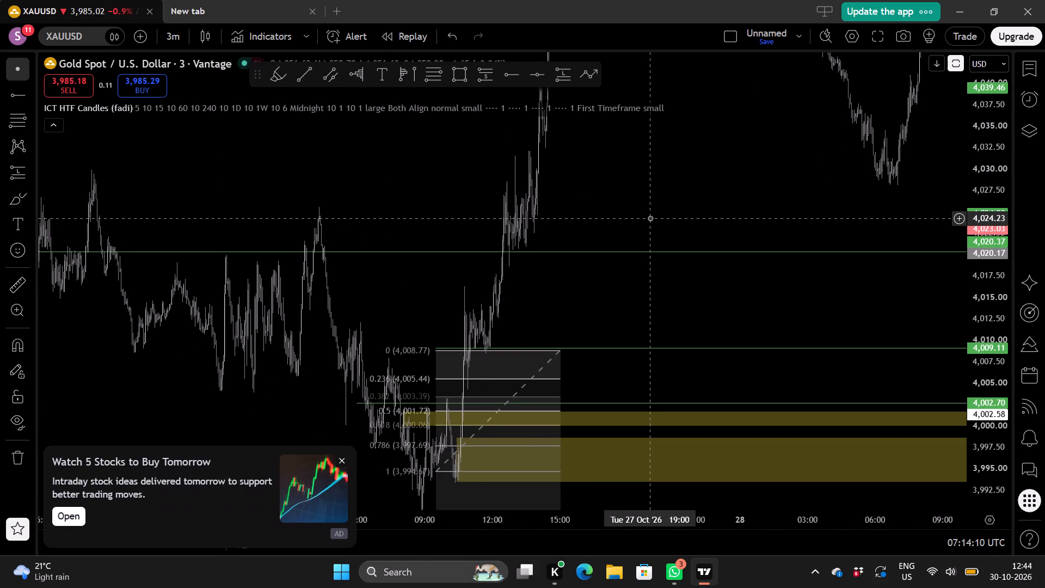
scroll(710, 198, "down", 2)
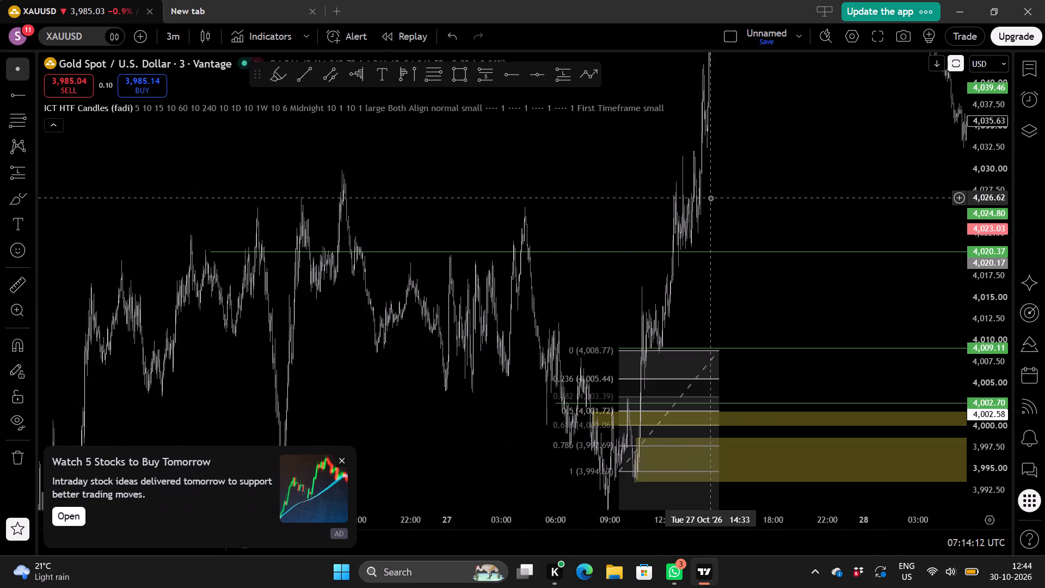
Examine the 3-minute decline from 28 to 30 October relative to the marked levels between 4,039.46 and 3,975.44.
left_click_drag(765, 199, 389, 171)
scroll(733, 153, "down", 5)
left_click_drag(816, 175, 511, 169)
scroll(694, 169, "down", 2)
left_click_drag(914, 126, 563, 105)
scroll(811, 189, "up", 2)
scroll(986, 274, "down", 5)
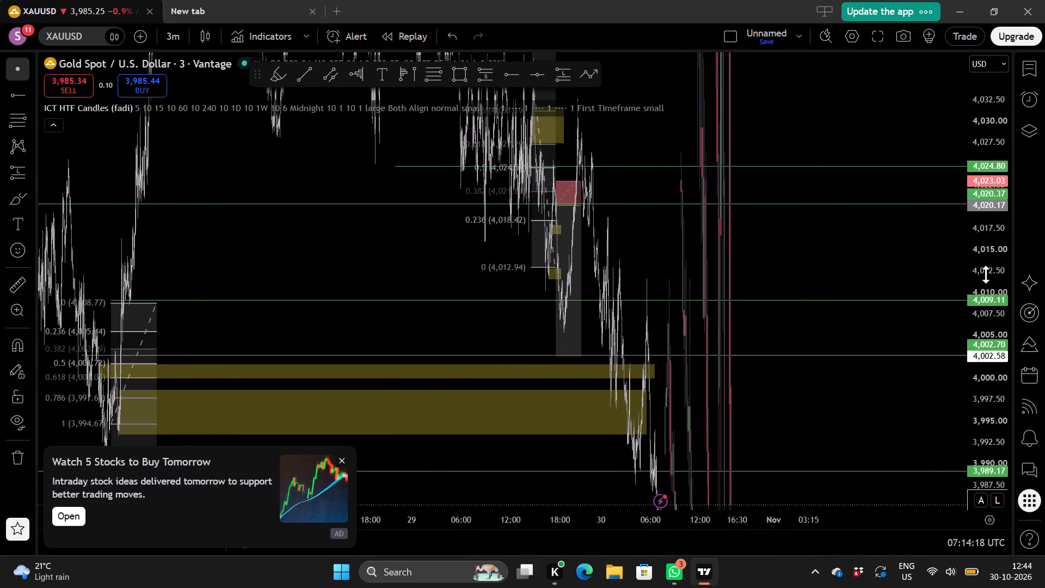
scroll(986, 274, "down", 1)
scroll(874, 294, "up", 1)
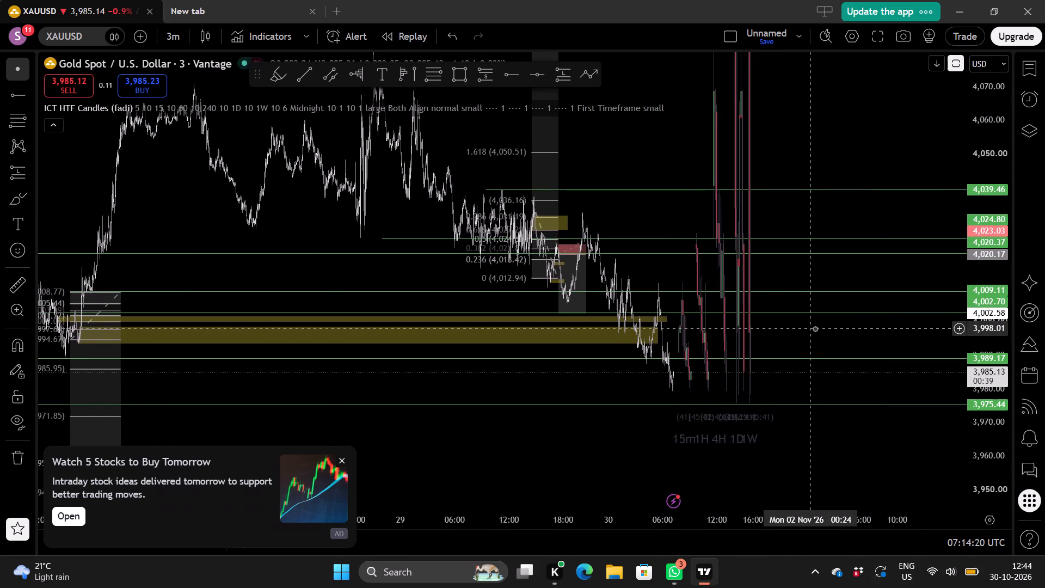
scroll(815, 328, "down", 3)
left_click_drag(646, 428, 766, 200)
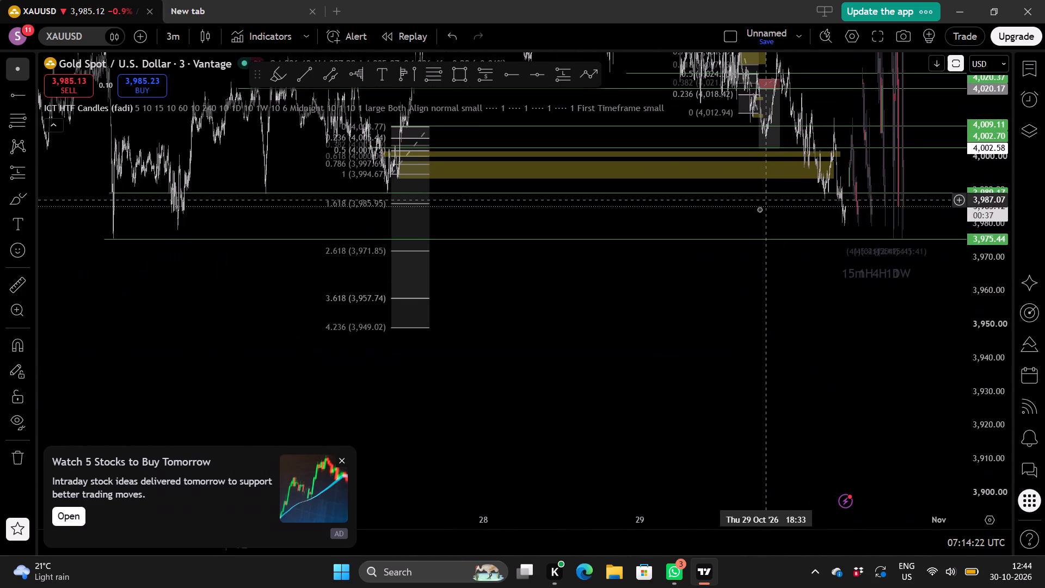
scroll(654, 346, "down", 1)
scroll(722, 333, "up", 1)
scroll(1003, 222, "up", 6)
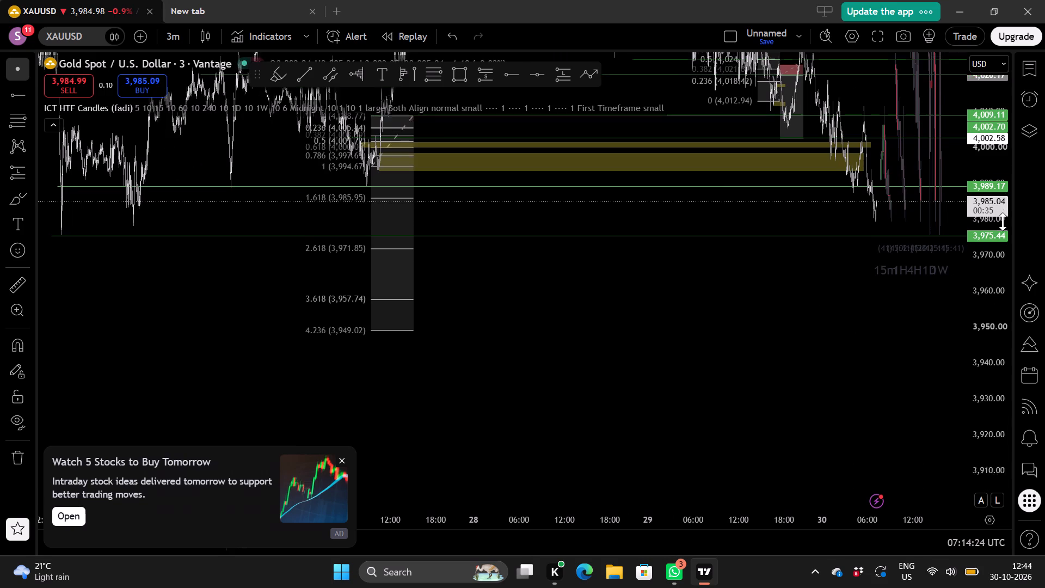
Examine the latest 30 October price action against the 3,989.17 and 3,975.44 levels and the Fibonacci extensions below.
left_click(990, 219)
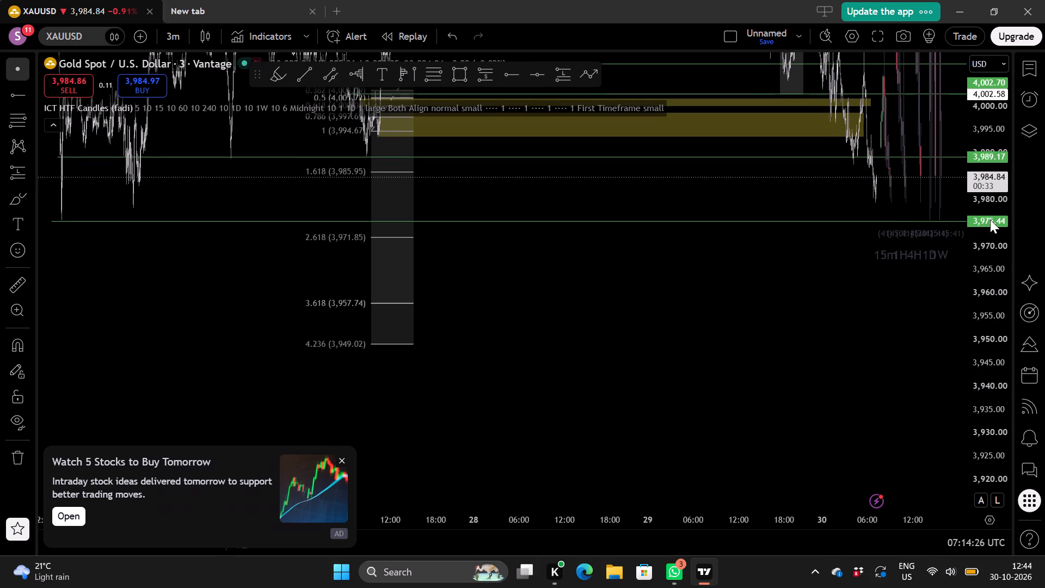
scroll(990, 219, "up", 2)
scroll(720, 290, "up", 2)
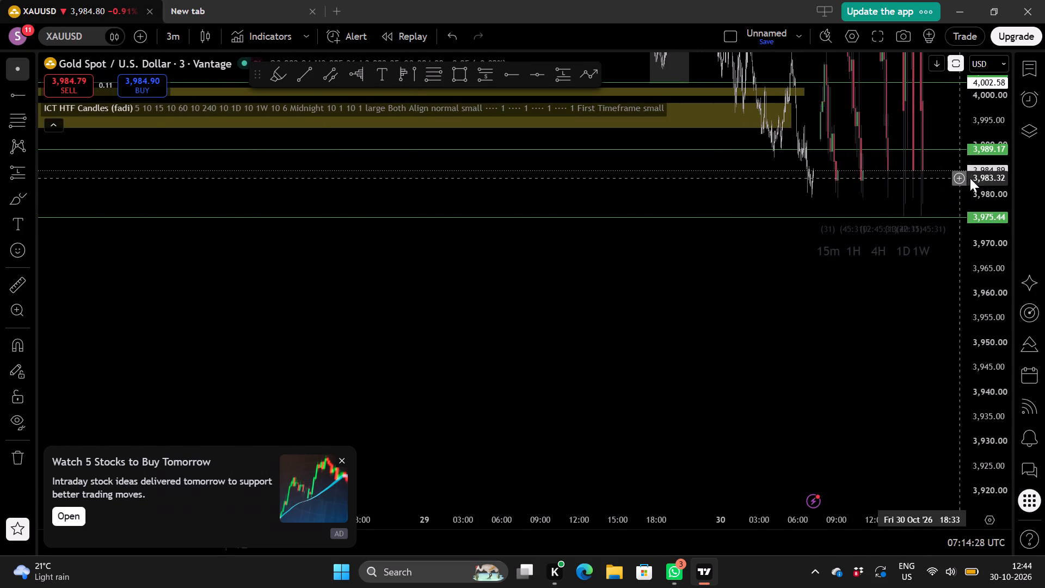
scroll(978, 183, "up", 5)
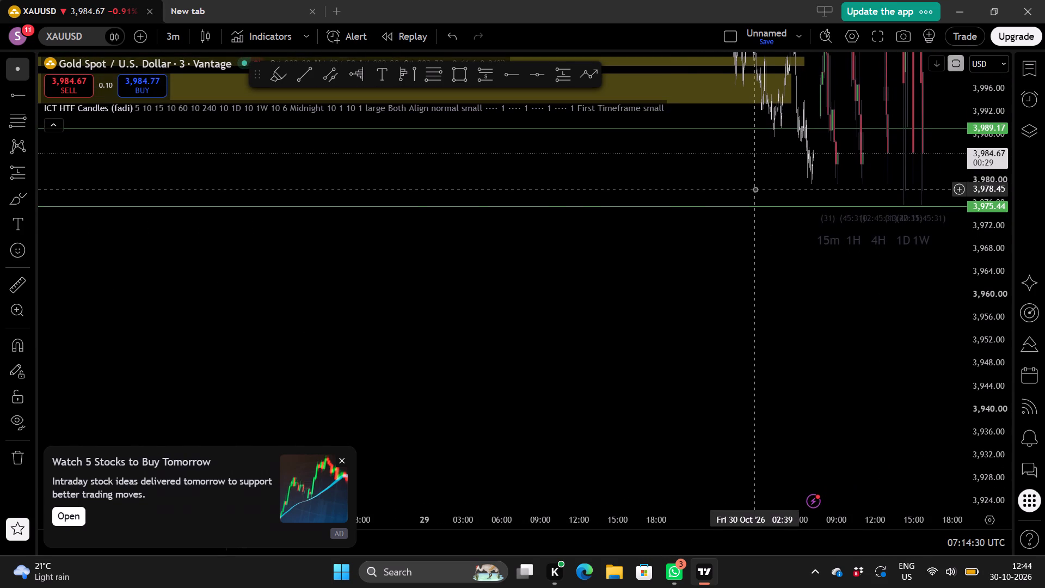
scroll(755, 189, "up", 2)
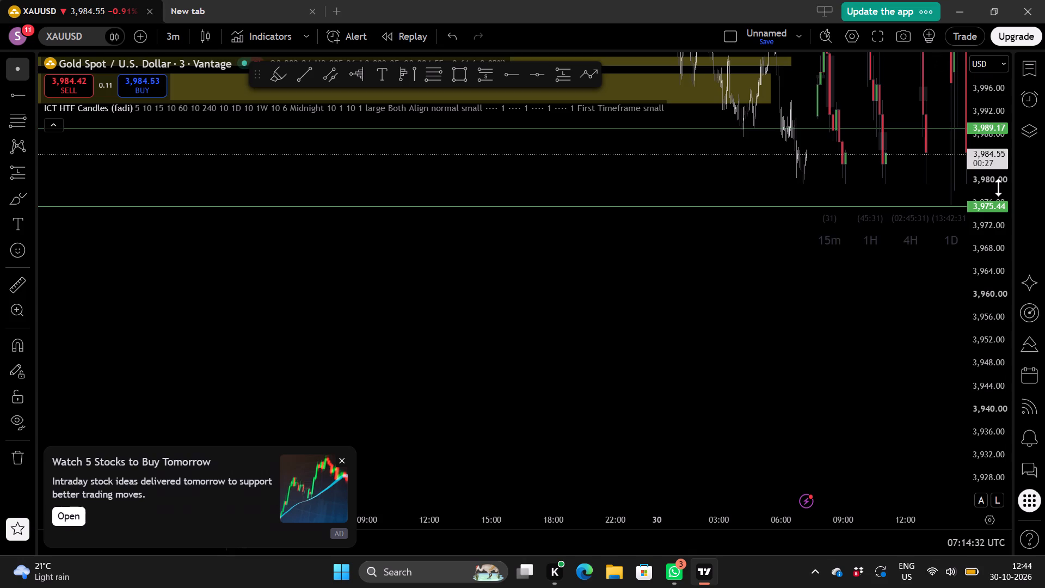
scroll(998, 187, "up", 6)
scroll(809, 180, "up", 3)
scroll(733, 214, "up", 1)
left_click_drag(772, 232, 770, 232)
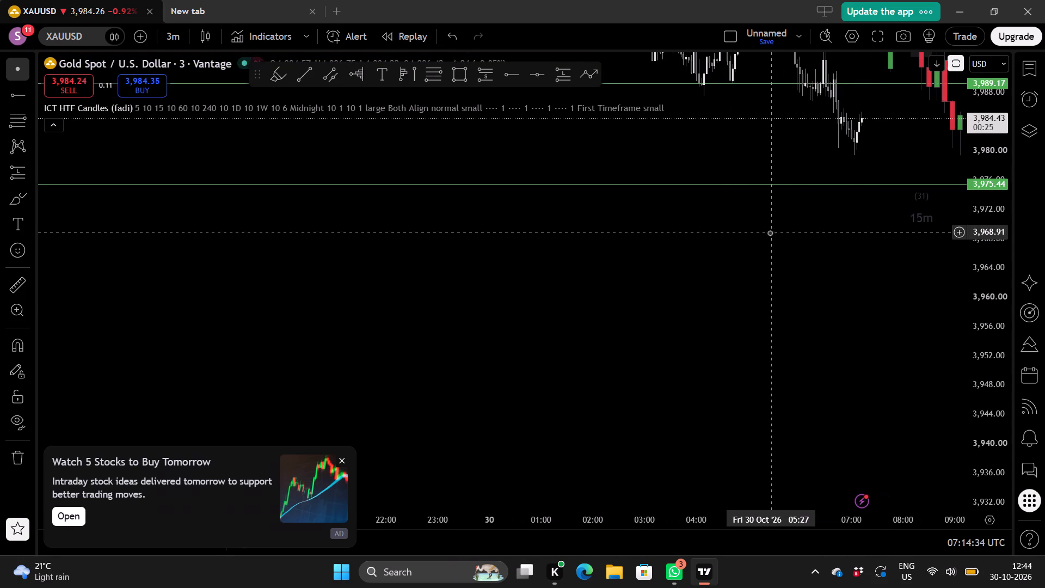
left_click_drag(770, 232, 620, 319)
scroll(620, 319, "down", 9)
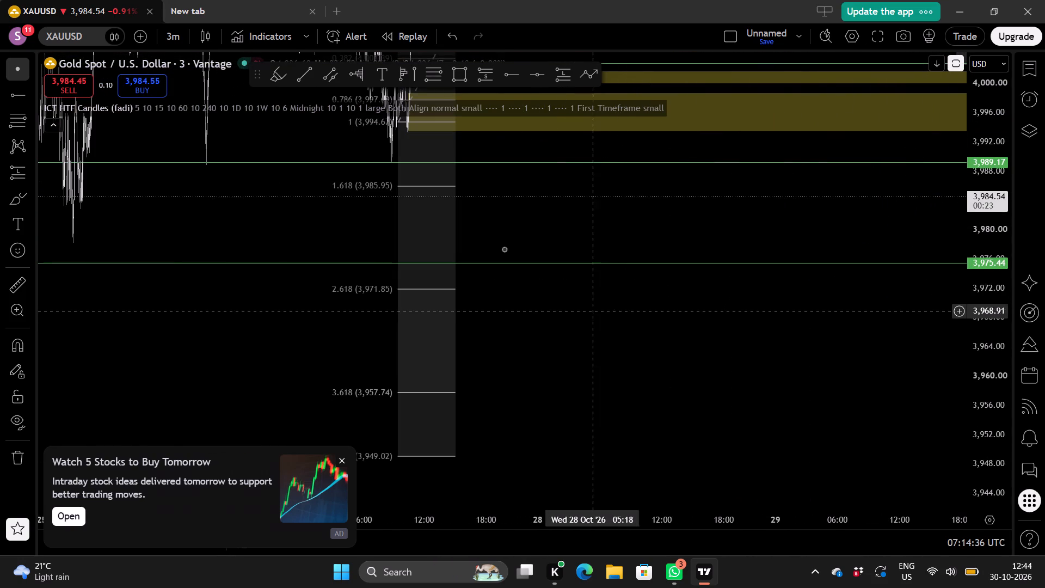
left_click_drag(602, 205, 329, 320)
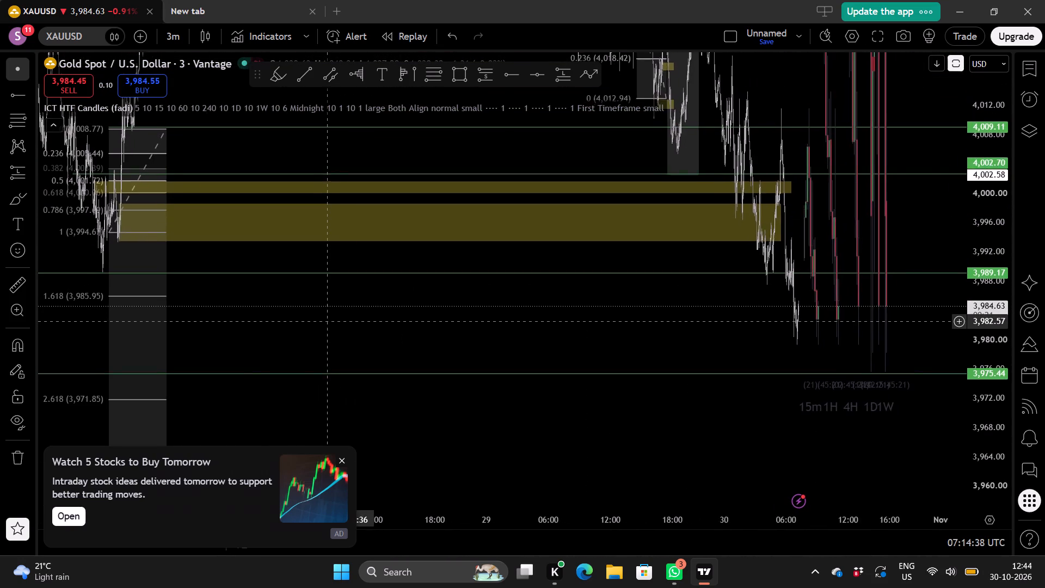
Draw a rectangle zone at the 26 October low from about 3,983.31 down to 3,978.85, spanning 00:57 to 04:09.
left_click_drag(329, 320, 612, 223)
scroll(493, 222, "down", 5)
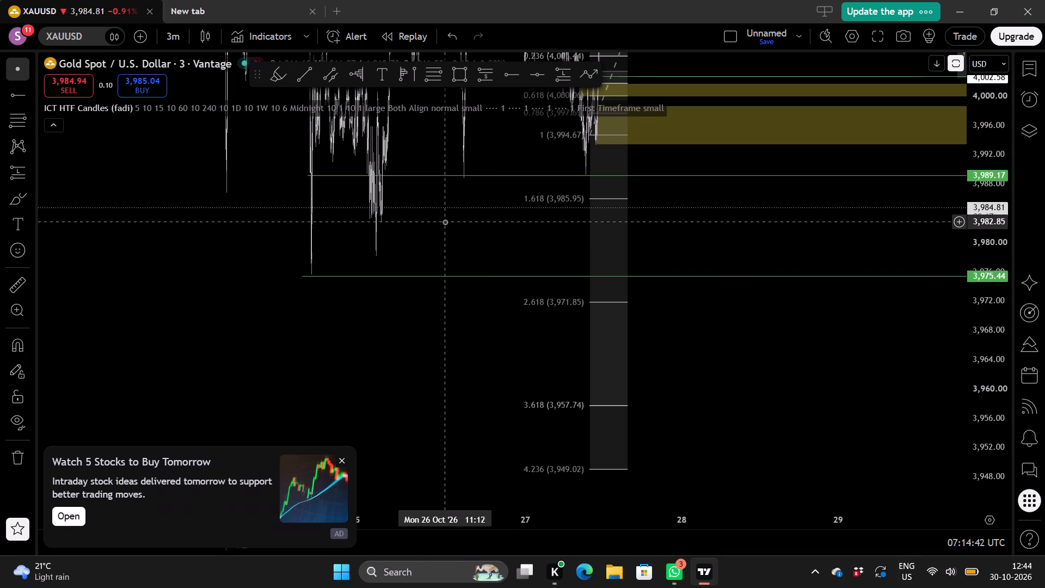
scroll(445, 222, "up", 1)
scroll(445, 222, "right", 5)
scroll(445, 222, "up", 4)
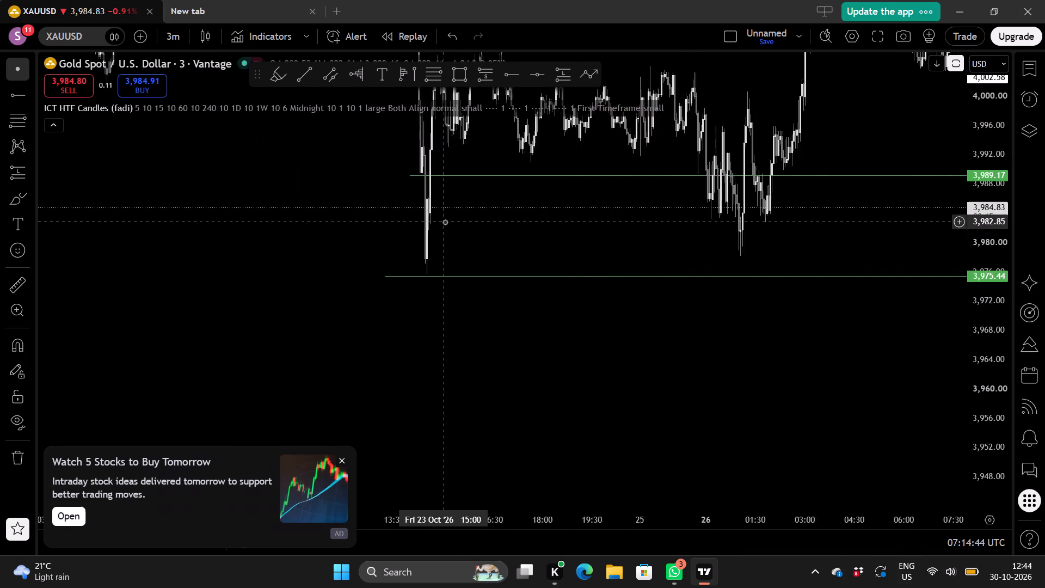
scroll(445, 222, "up", 3)
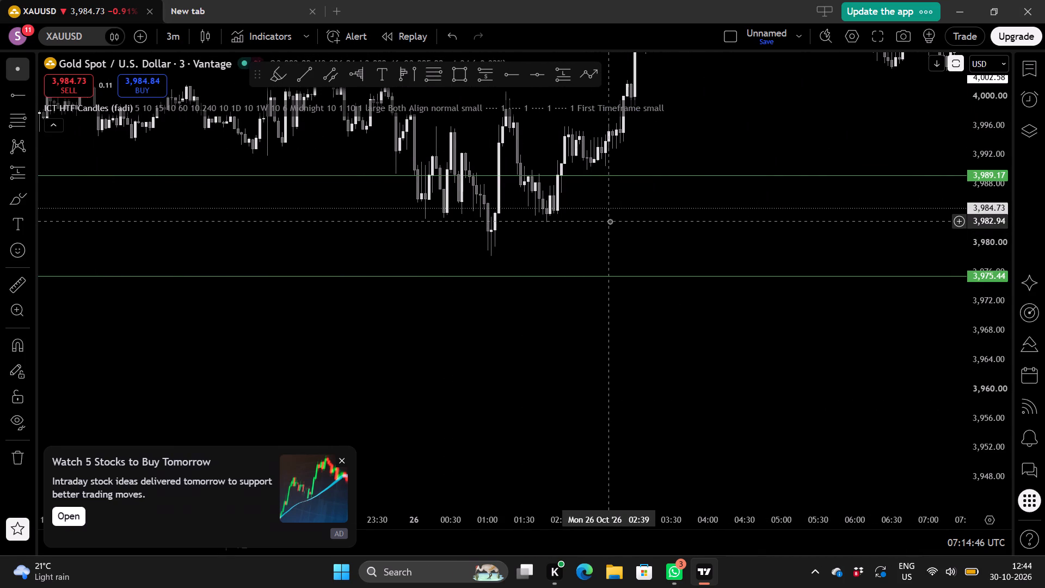
left_click_drag(544, 234, 437, 258)
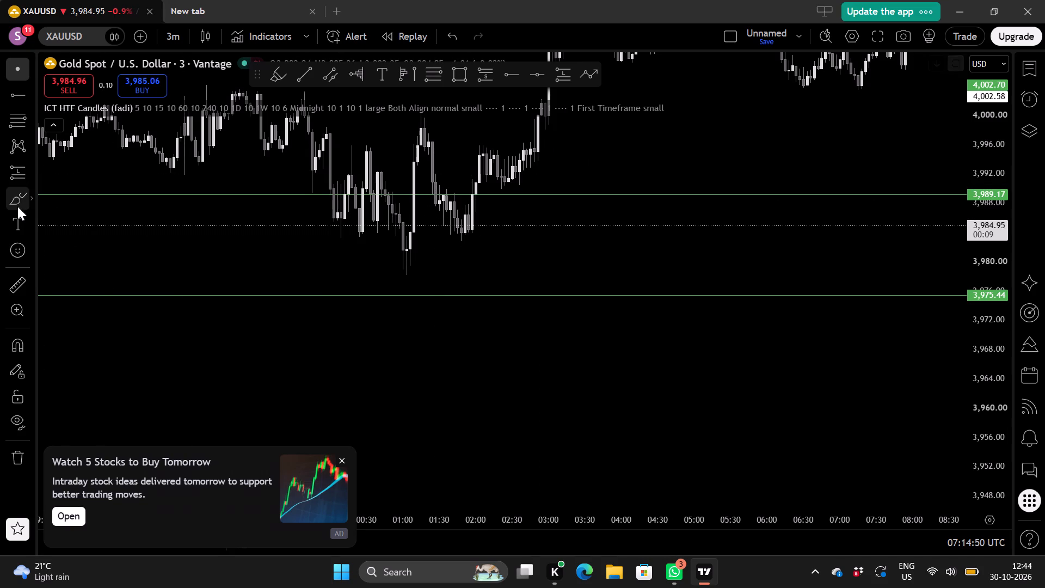
left_click(30, 199)
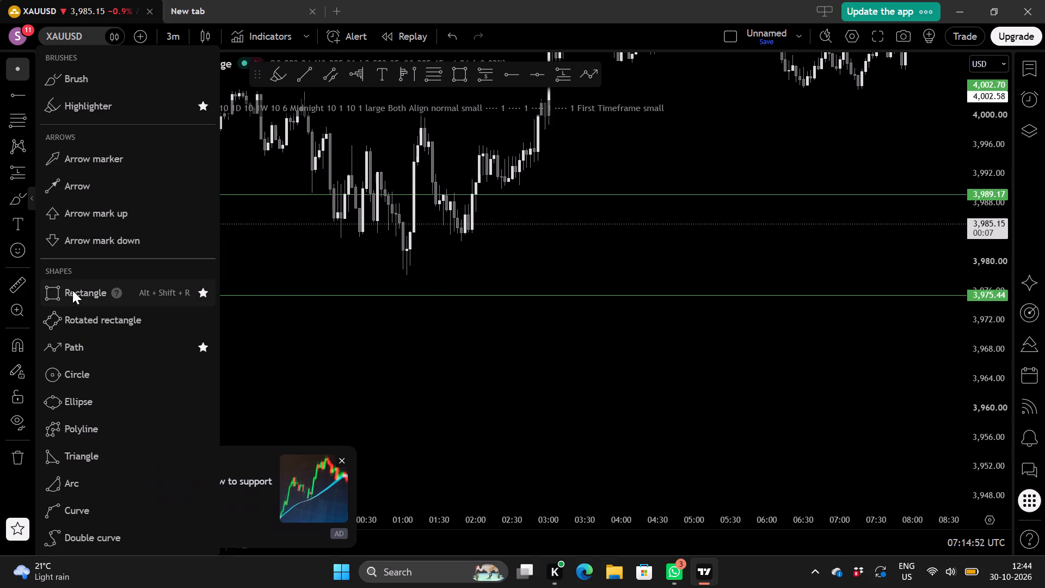
left_click(69, 293)
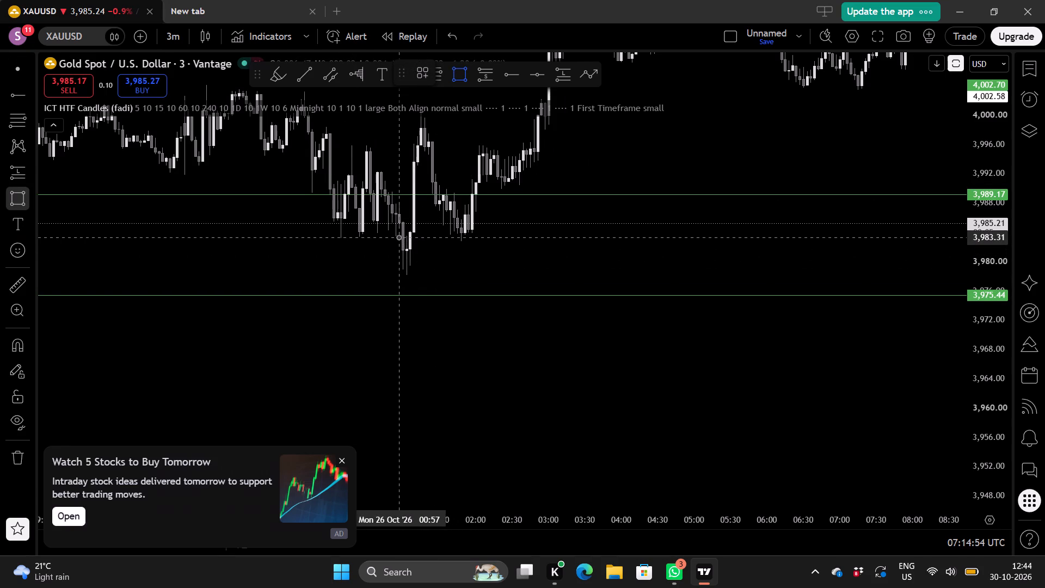
left_click_drag(398, 237, 634, 270)
left_click(634, 270)
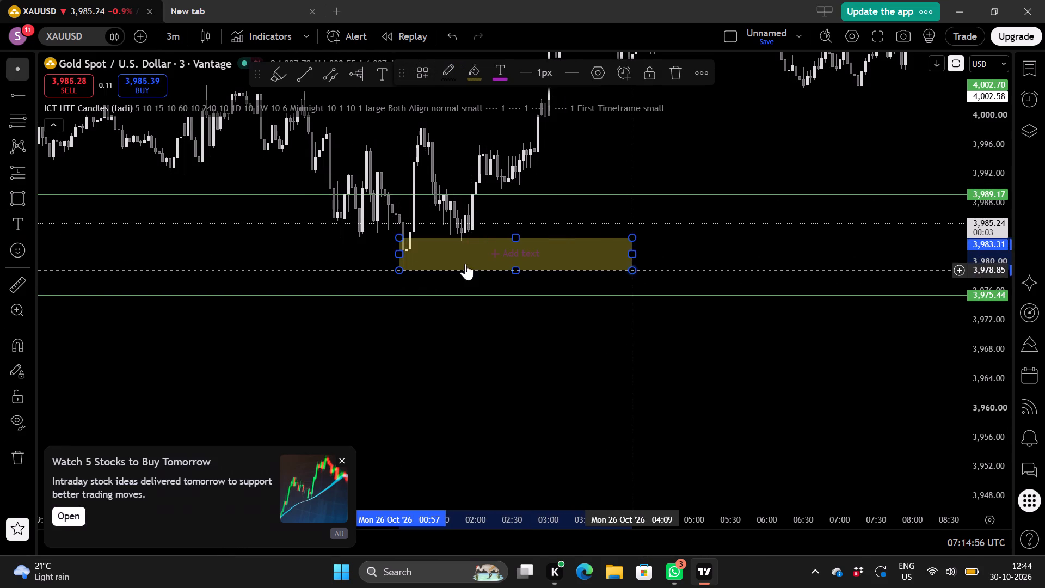
Draw a trend line from the 23 October sell-off at about 3,981.83 to the new zone at about 3,981.27, 26 October 01:00.
scroll(335, 256, "down", 4)
scroll(452, 230, "right", 1)
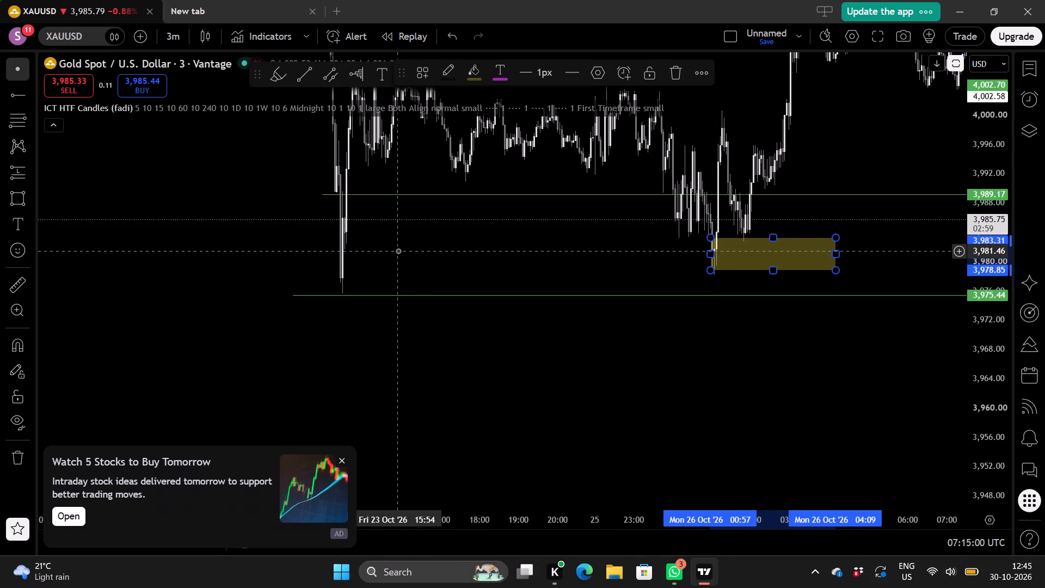
scroll(520, 249, "up", 1)
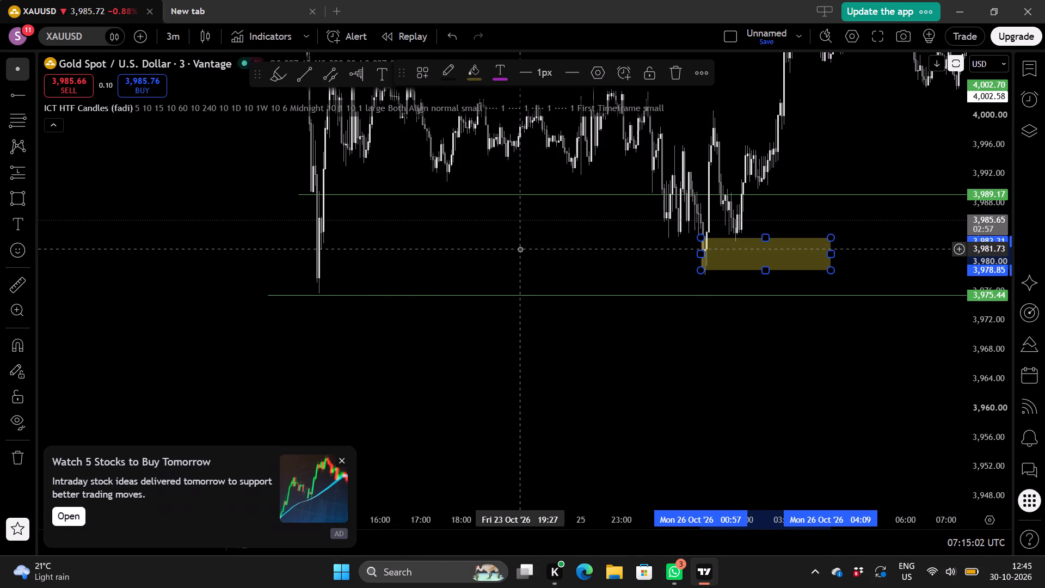
scroll(520, 249, "up", 1)
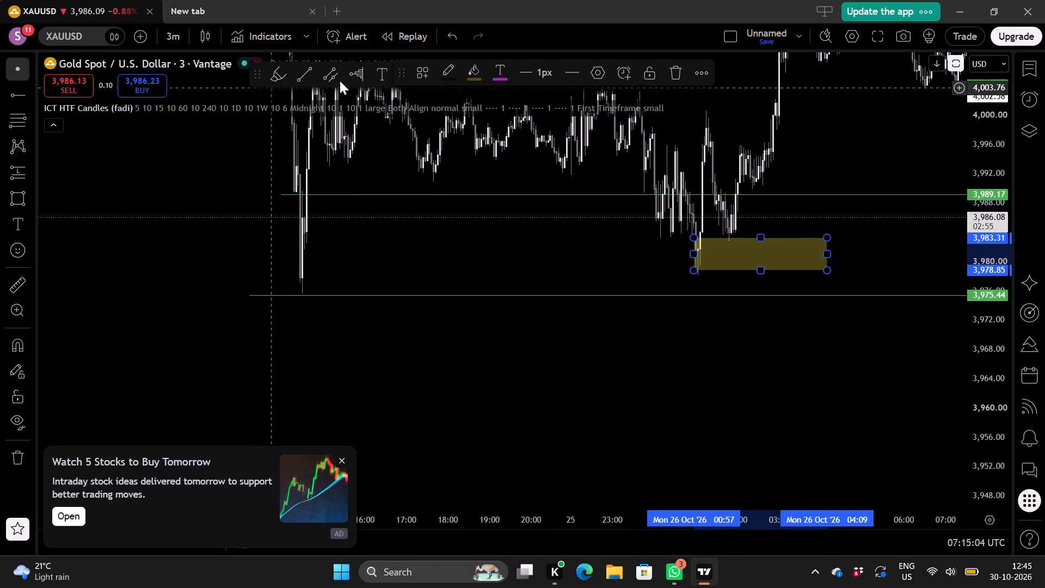
left_click(302, 75)
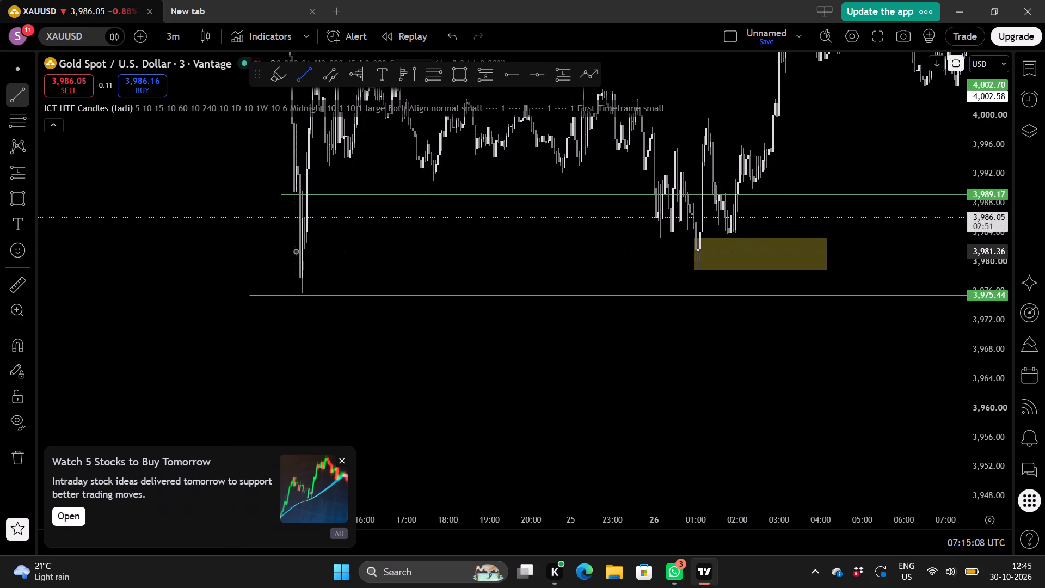
left_click_drag(300, 248, 662, 243)
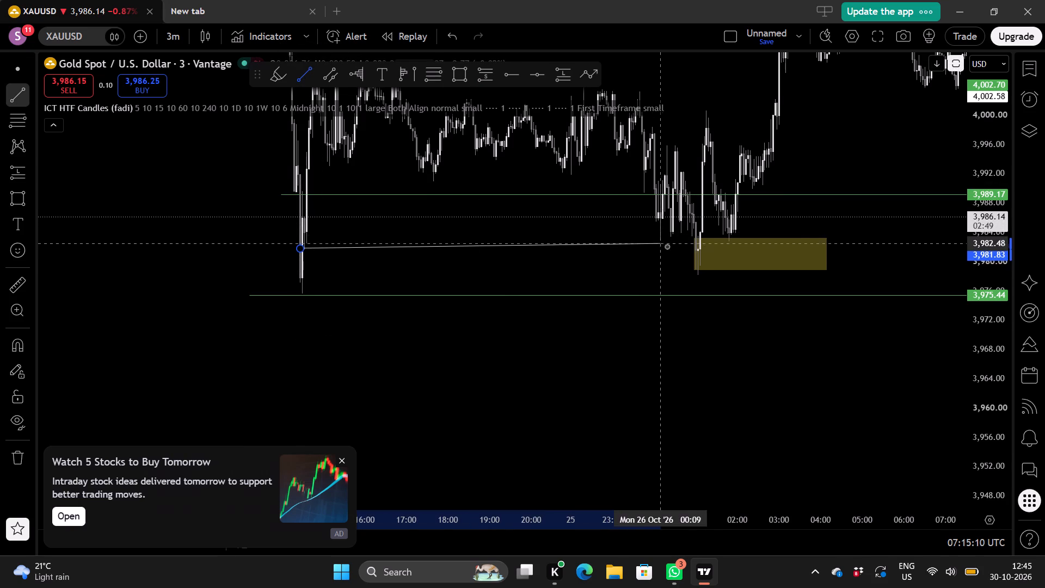
left_click(696, 252)
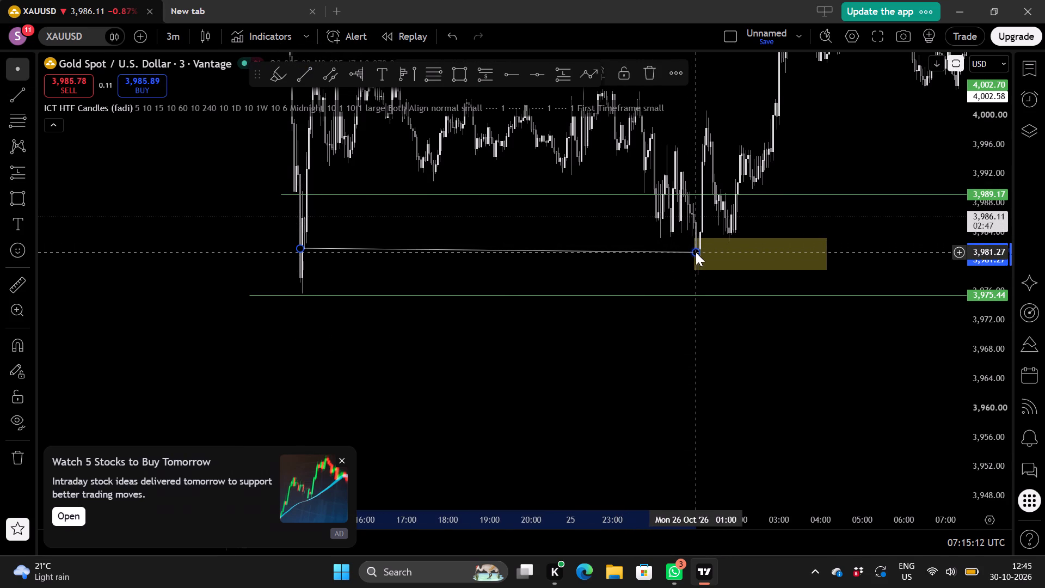
Extend the 26 October low zone (3,983.31–3,978.85) forward in time to about 09:39 on 30 October, past the latest candles.
left_click_drag(630, 266, 349, 223)
scroll(686, 280, "down", 4)
left_click_drag(842, 329, 328, 316)
scroll(644, 328, "down", 2)
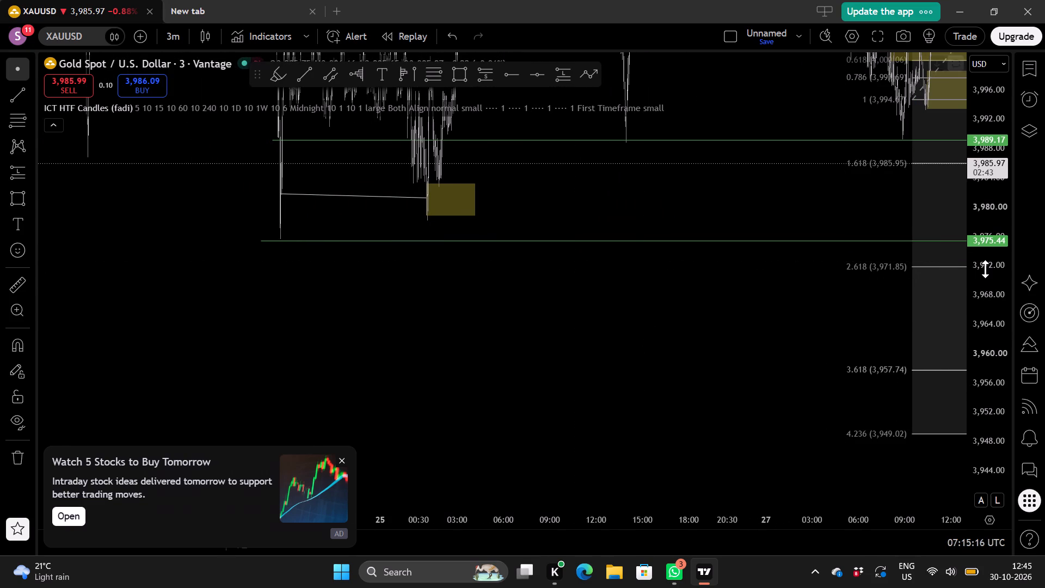
scroll(985, 269, "down", 3)
left_click_drag(617, 304, 261, 286)
scroll(352, 314, "down", 1)
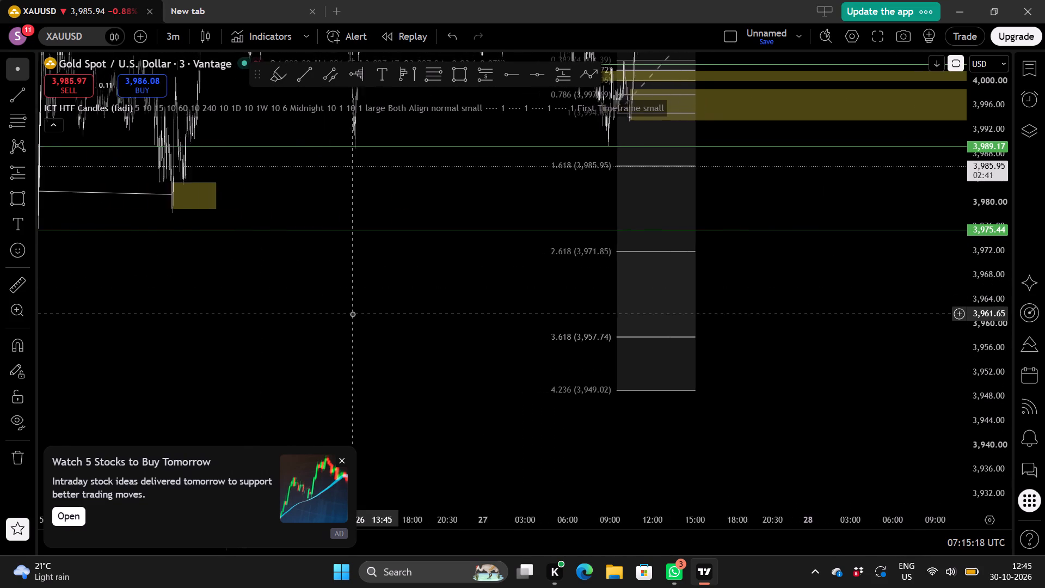
scroll(352, 314, "down", 3)
left_click_drag(481, 320, 0, 346)
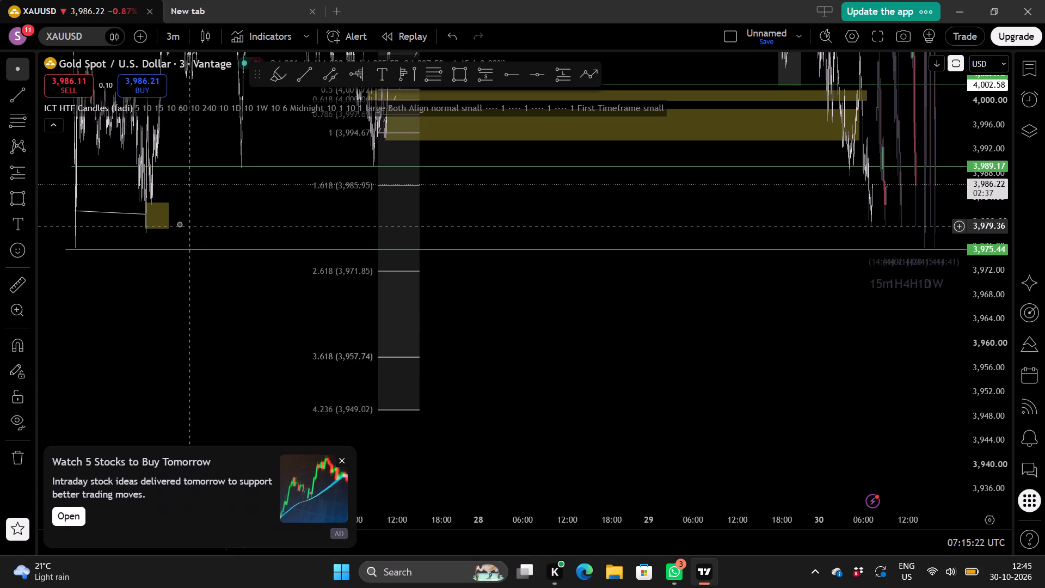
left_click_drag(171, 215, 614, 205)
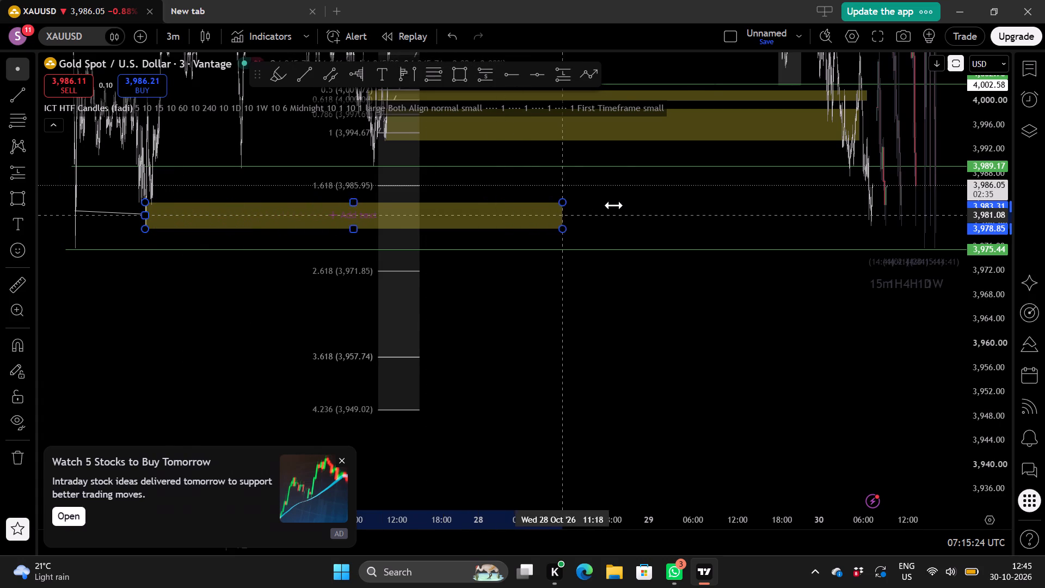
left_click_drag(614, 205, 872, 199)
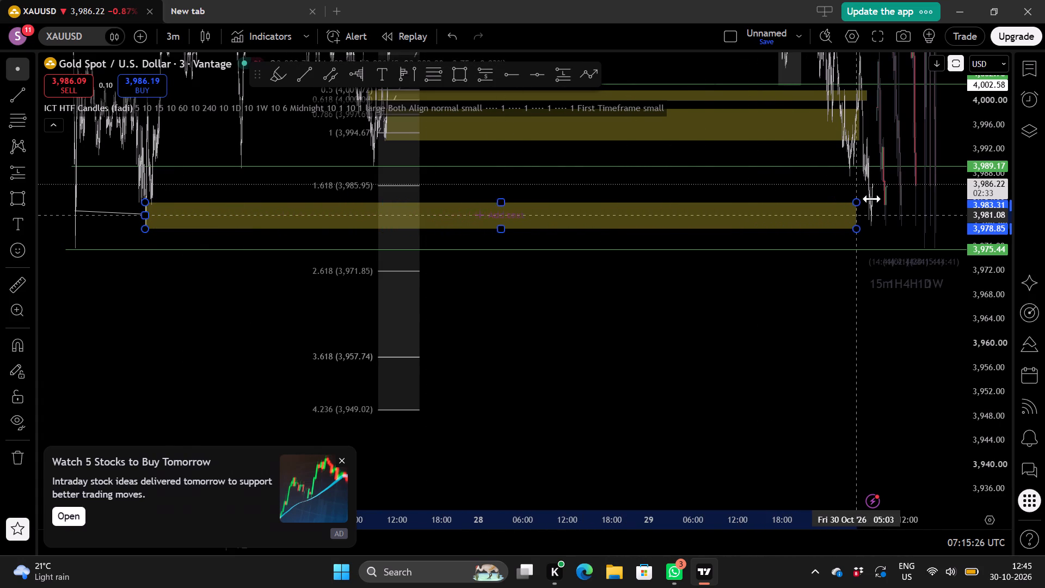
left_click_drag(872, 199, 891, 200)
Place a long position at 30 October 07:12 with entry about 3,982.83 and stop about 3,979.21, ending at 08:12.
scroll(821, 299, "up", 5)
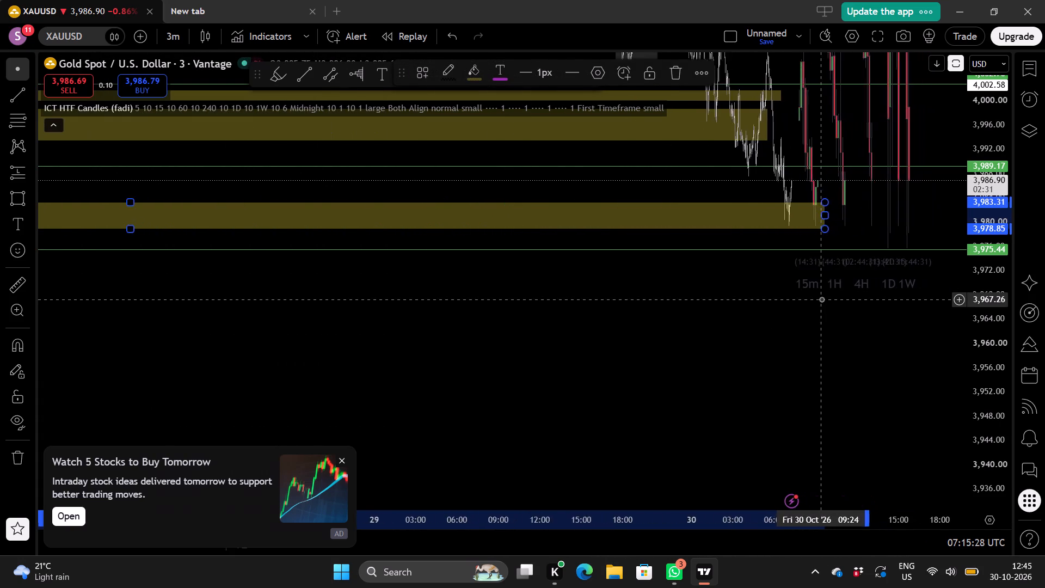
scroll(821, 299, "right", 2)
scroll(821, 299, "up", 2)
scroll(991, 224, "up", 5)
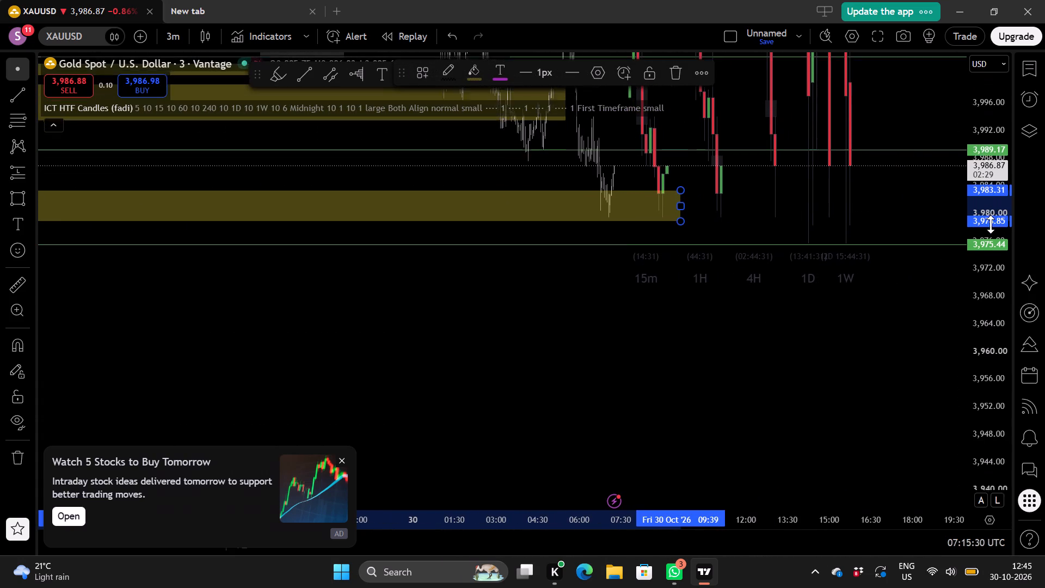
scroll(648, 369, "right", 3)
left_click_drag(580, 340, 502, 471)
scroll(714, 399, "up", 1)
scroll(638, 379, "up", 1)
left_click_drag(576, 373, 491, 432)
left_click_drag(570, 423, 485, 427)
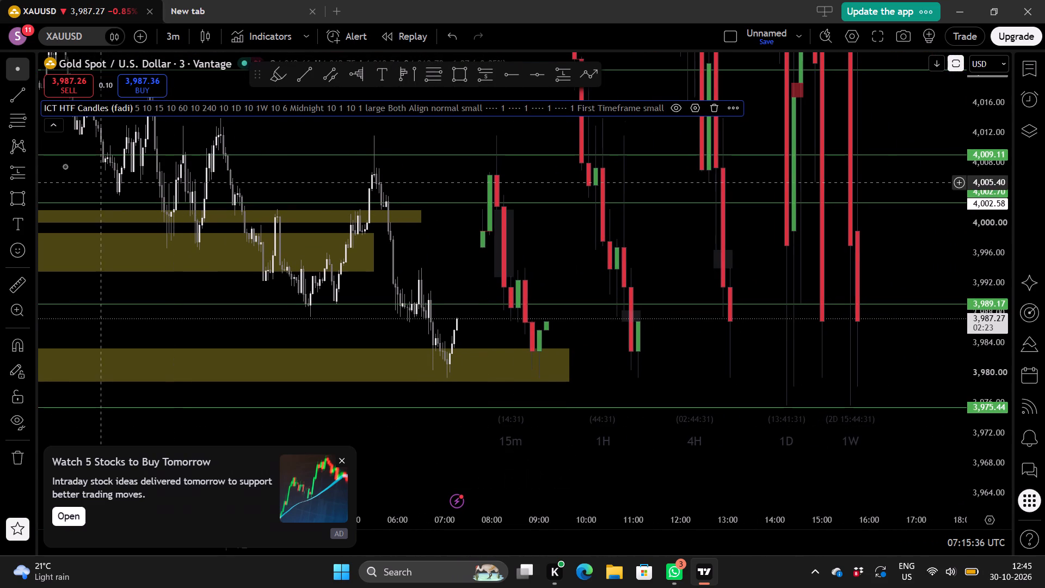
left_click(16, 170)
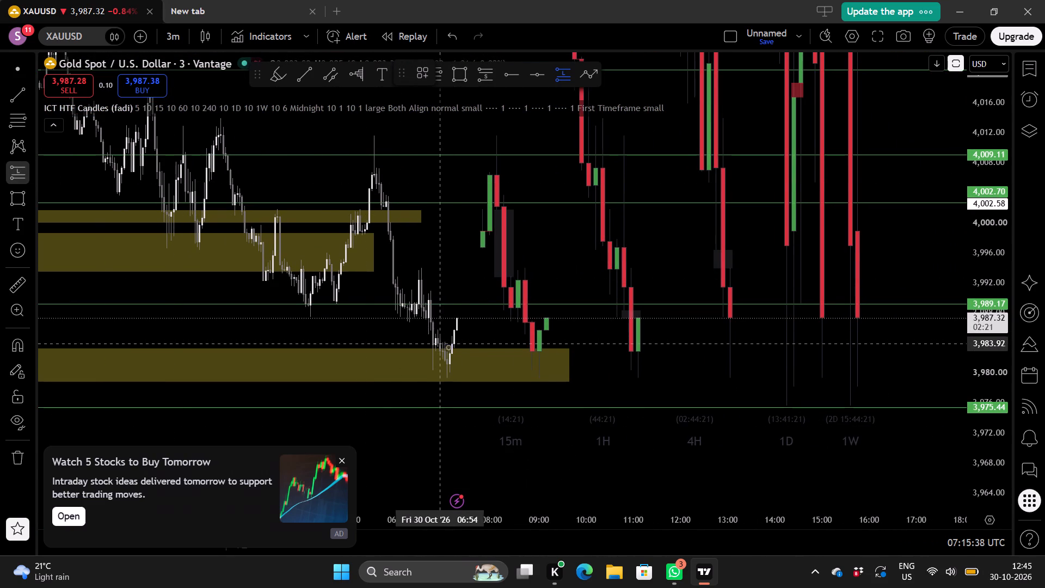
left_click(453, 352)
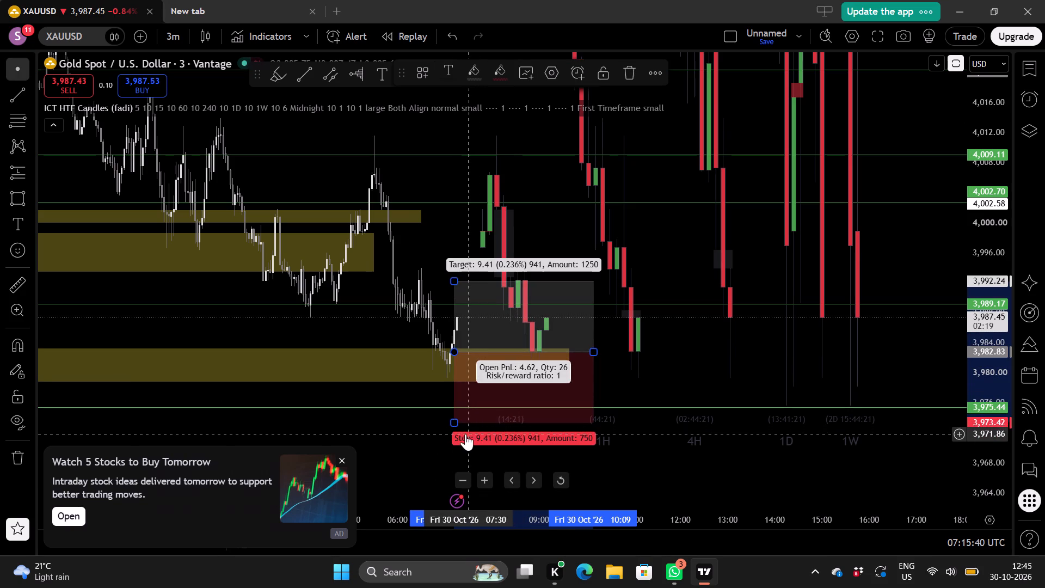
left_click_drag(456, 424, 457, 412)
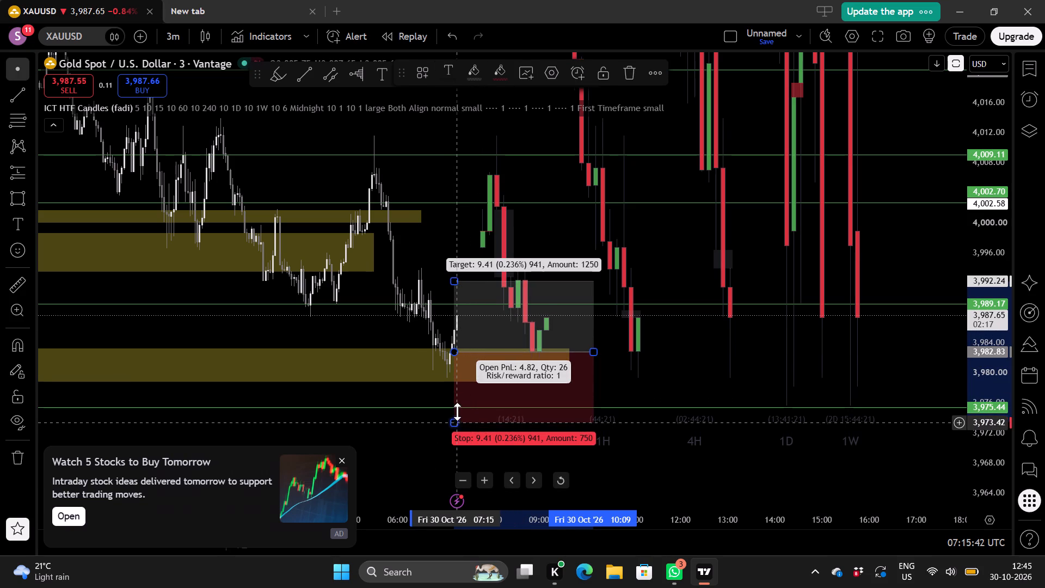
left_click_drag(457, 412, 448, 379)
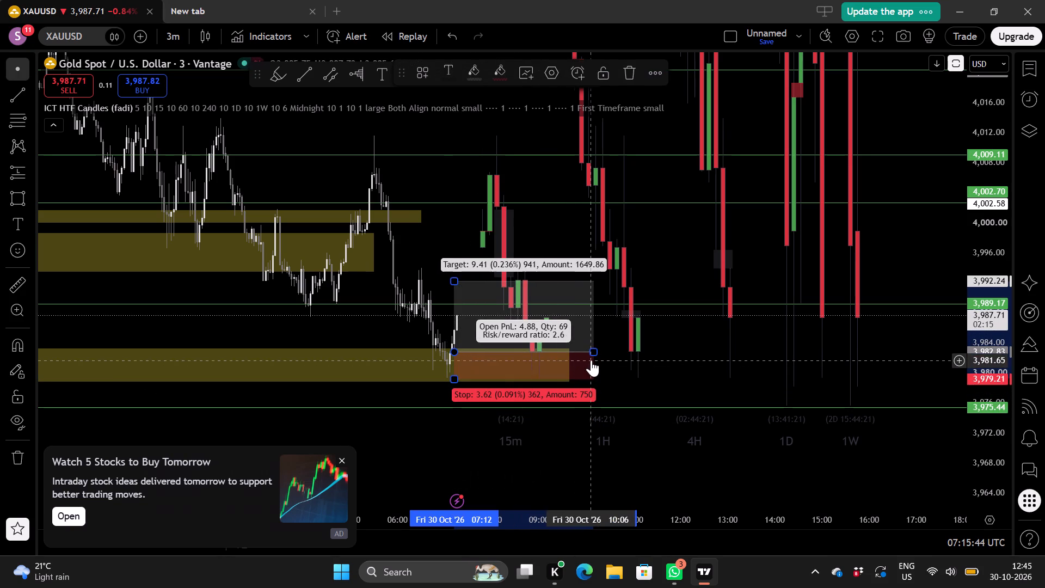
left_click_drag(591, 351, 502, 353)
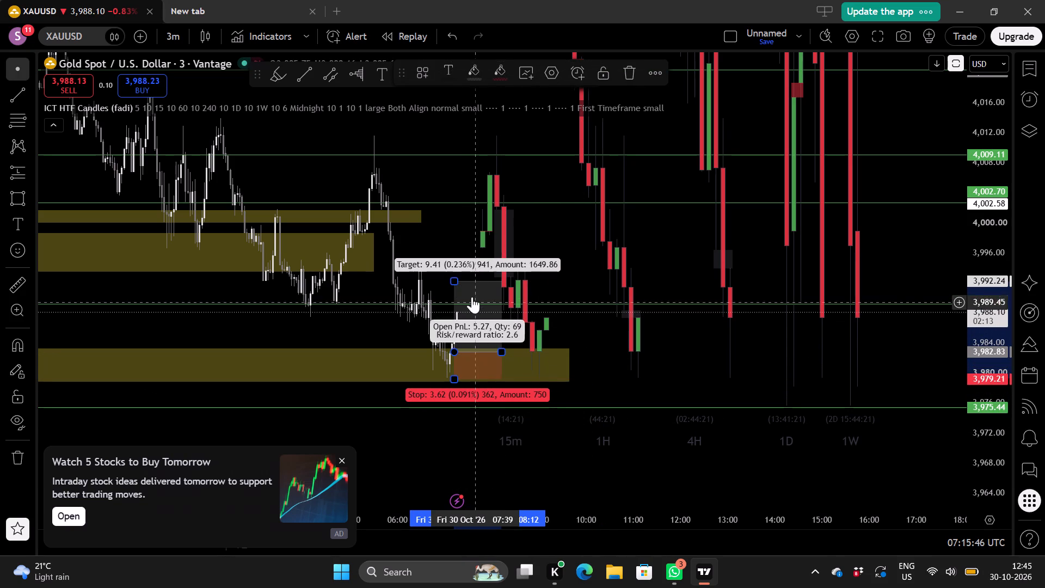
Raise the long position's target to about 4,003.14, just above the 4,002.70 level.
left_click_drag(454, 279, 452, 229)
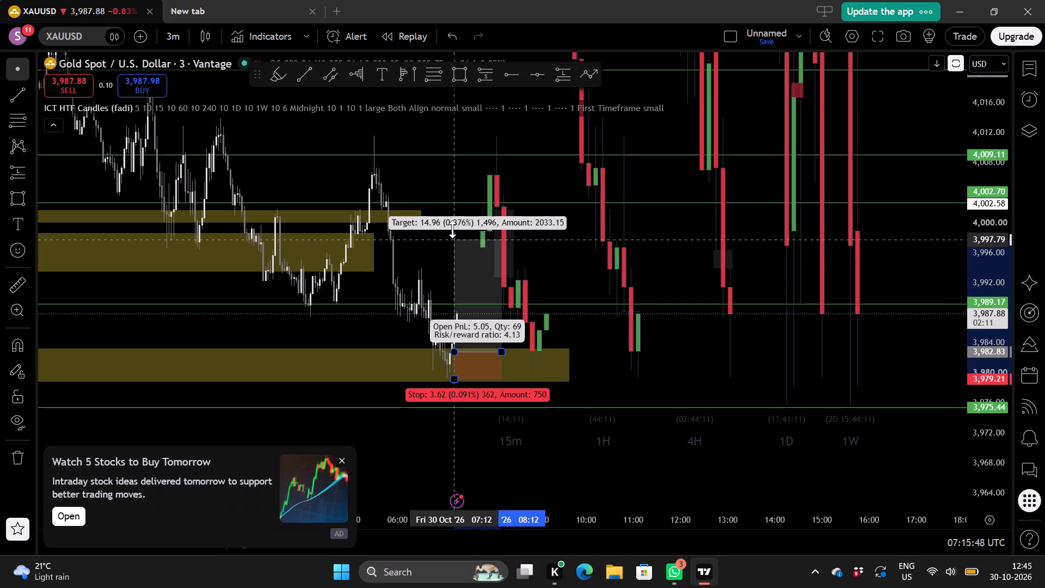
left_click_drag(452, 229, 452, 205)
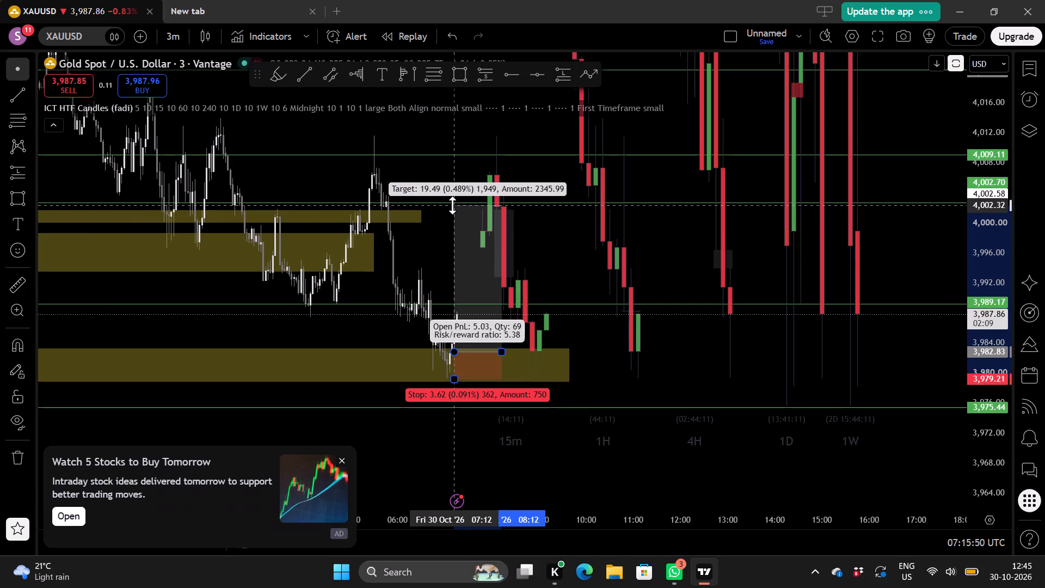
left_click_drag(452, 205, 452, 199)
left_click(433, 252)
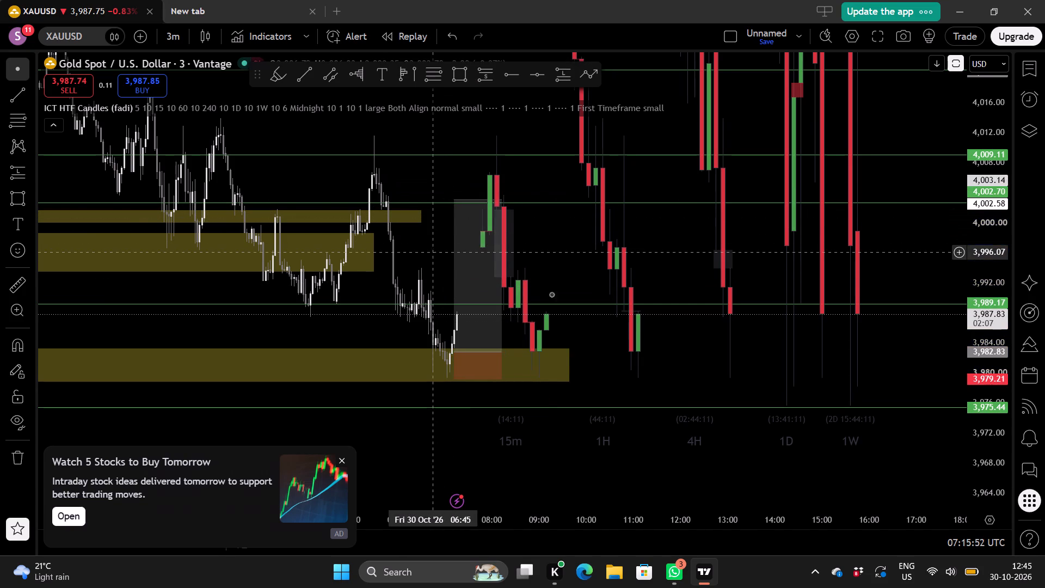
Capture a full-screen screenshot of the 3-minute chart with the long position using Snipping Tool.
scroll(722, 406, "up", 2)
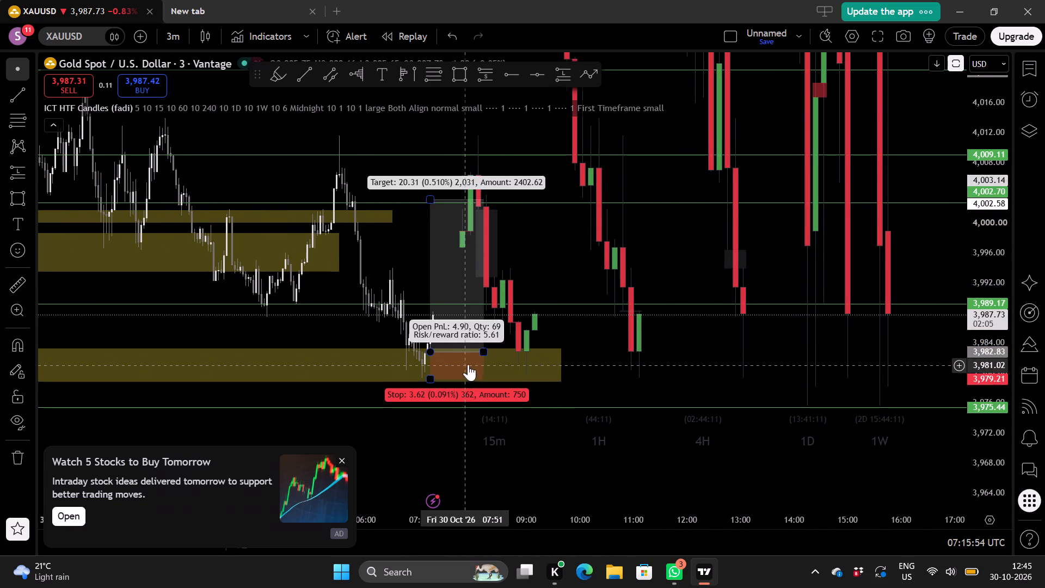
scroll(745, 394, "up", 1)
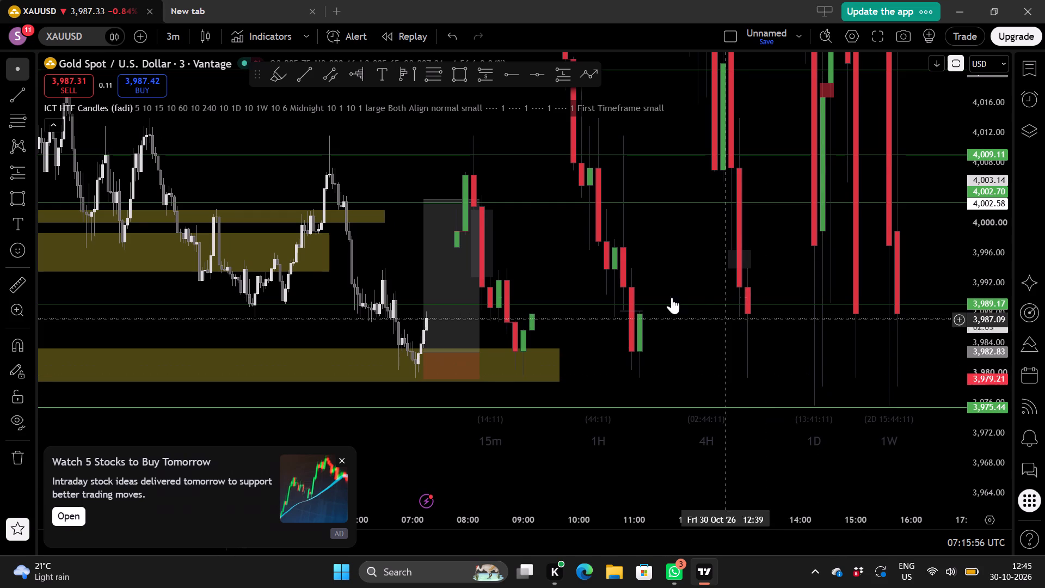
scroll(594, 266, "up", 1)
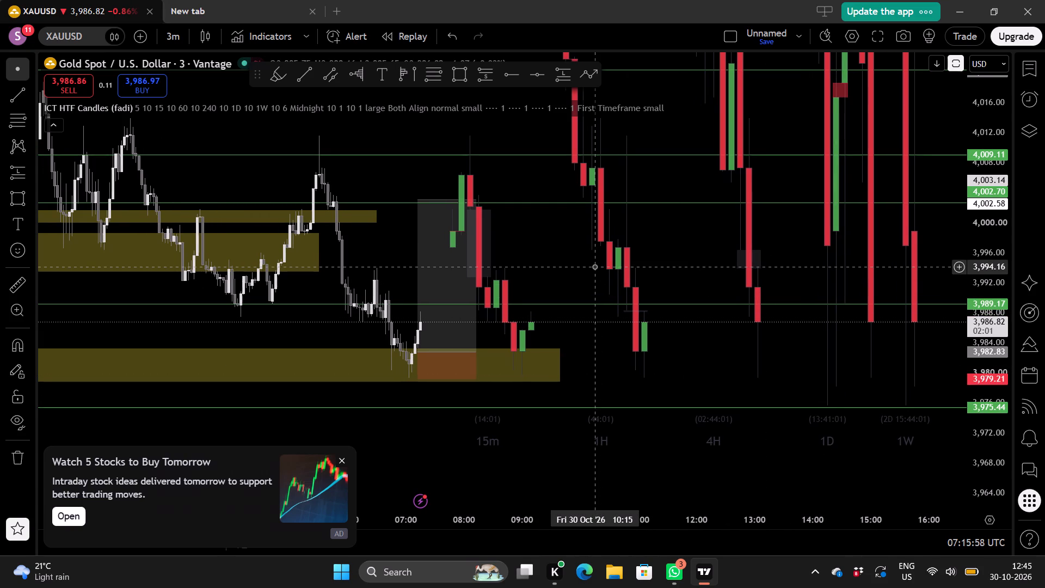
scroll(564, 250, "up", 1)
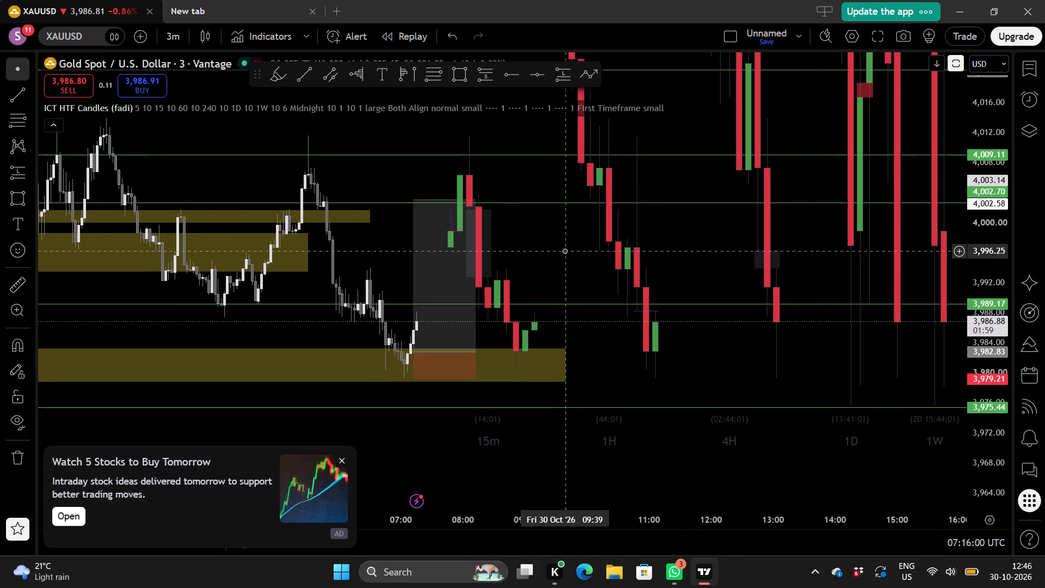
key("Print")
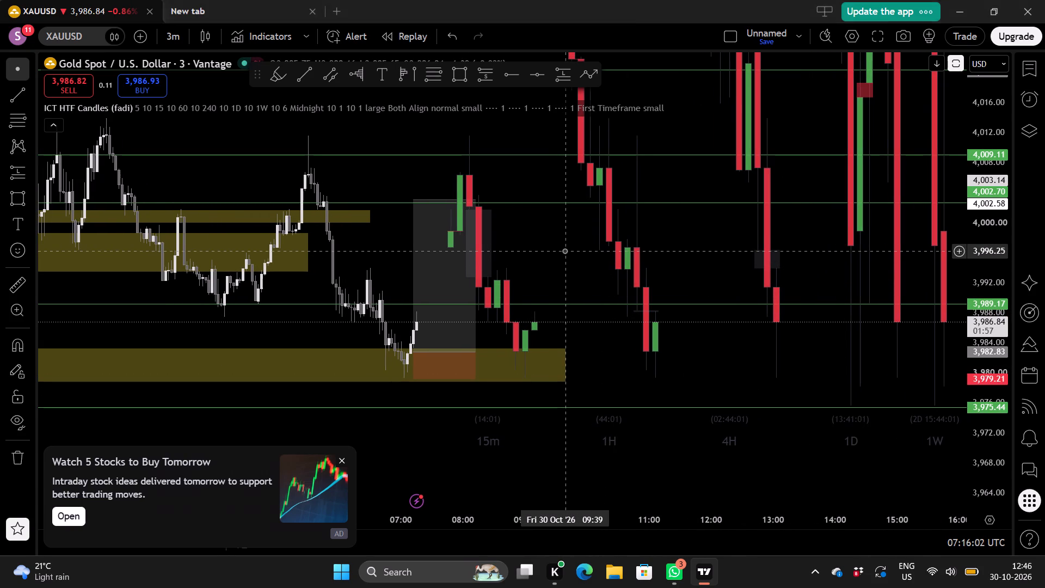
left_click(499, 24)
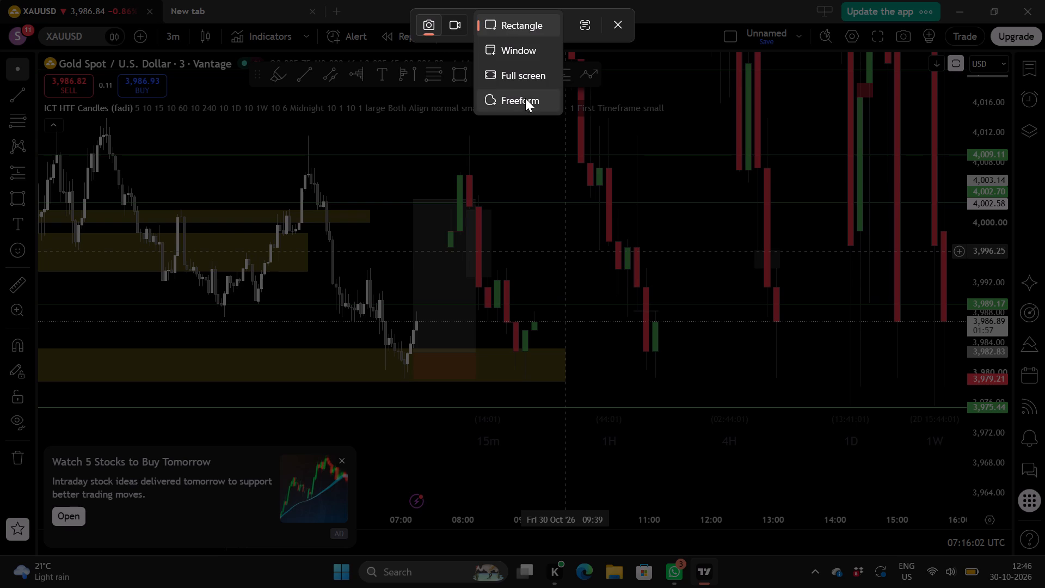
left_click(520, 78)
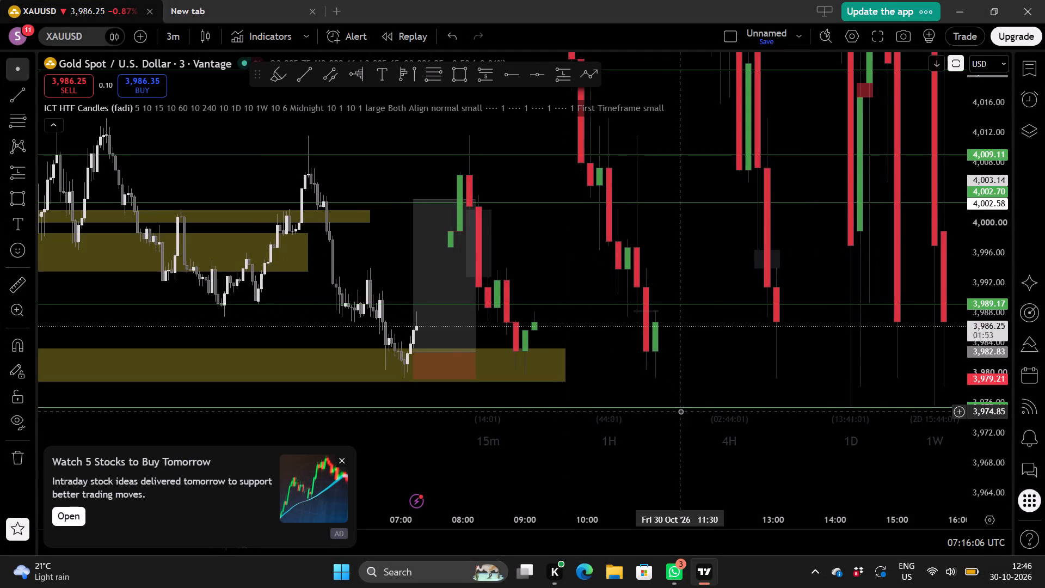
Examine the 30 October price action and higher-timeframe candles against the long position and the marked levels between 4,039.46 and 3,975.44.
scroll(680, 411, "down", 2)
left_click_drag(404, 185, 296, 275)
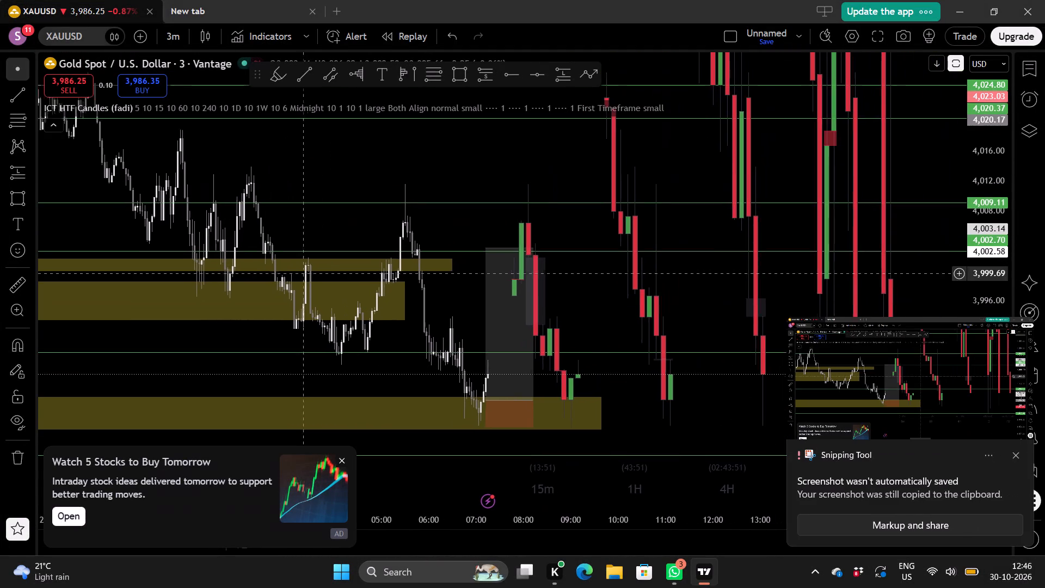
left_click_drag(296, 275, 296, 275)
left_click_drag(720, 288, 447, 249)
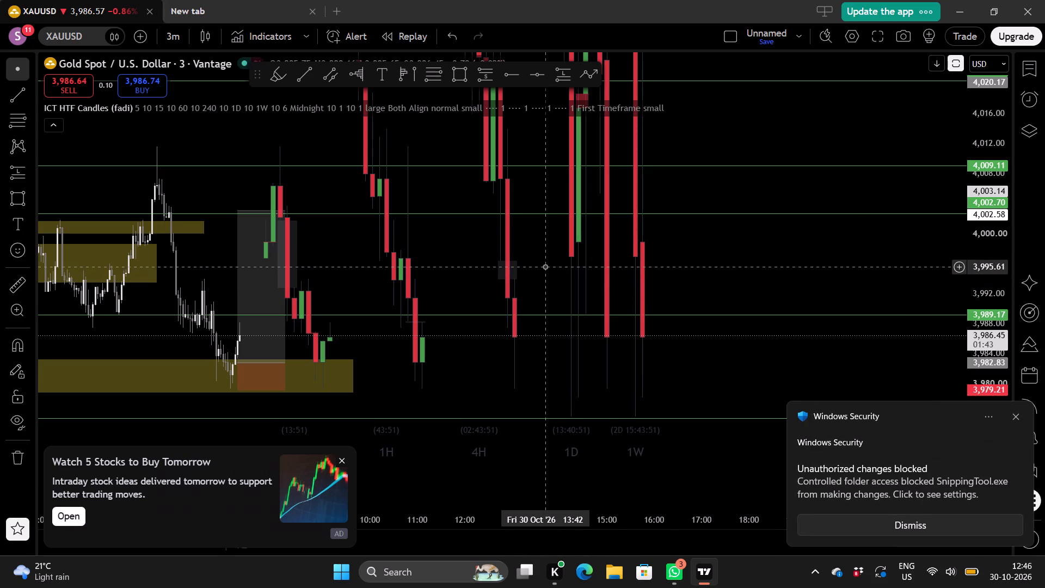
left_click_drag(545, 266, 545, 409)
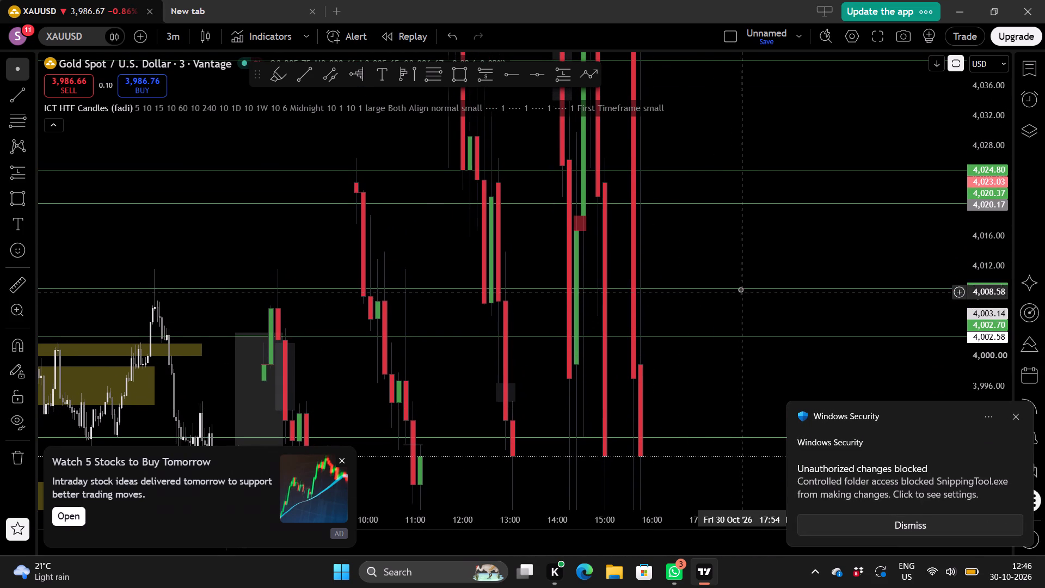
left_click_drag(707, 258, 613, 215)
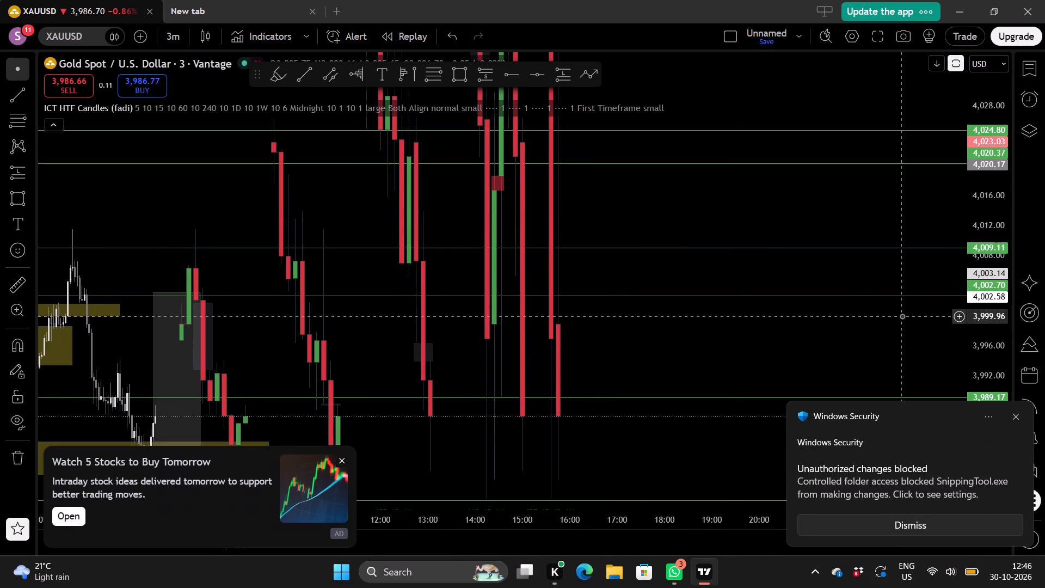
scroll(1000, 332, "down", 7)
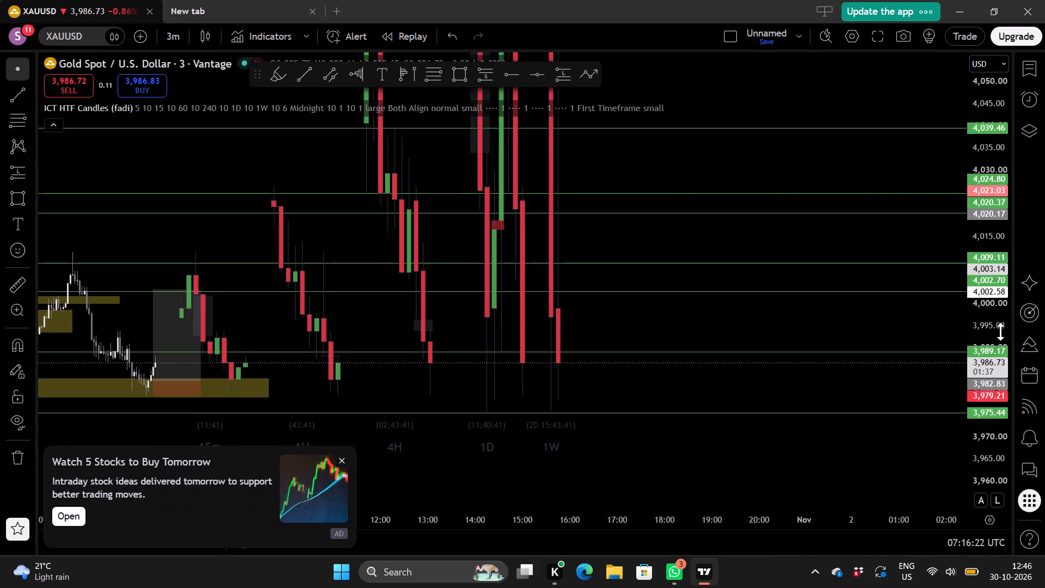
scroll(1000, 332, "down", 1)
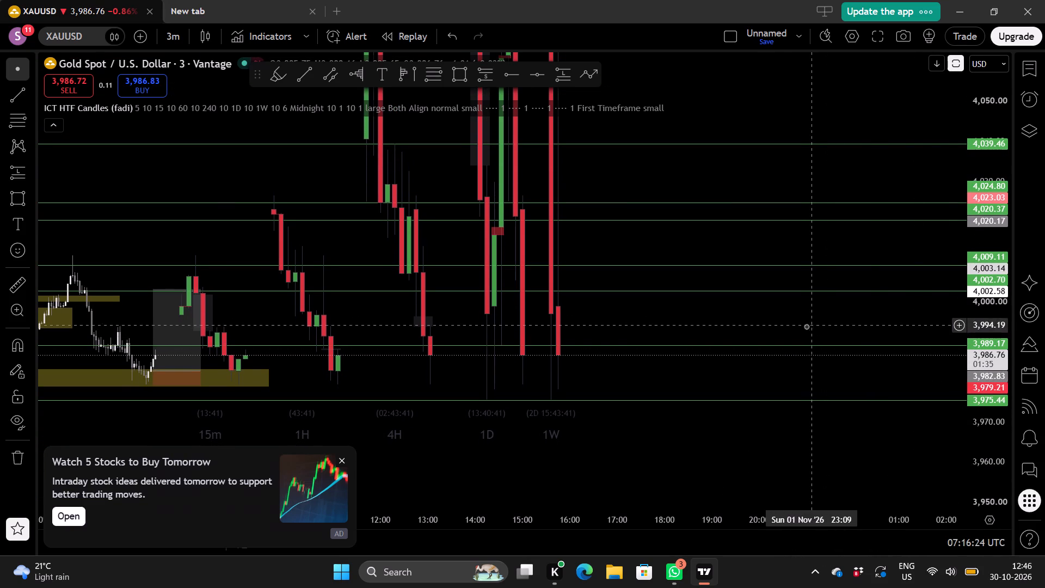
scroll(789, 319, "up", 1)
scroll(696, 245, "up", 1)
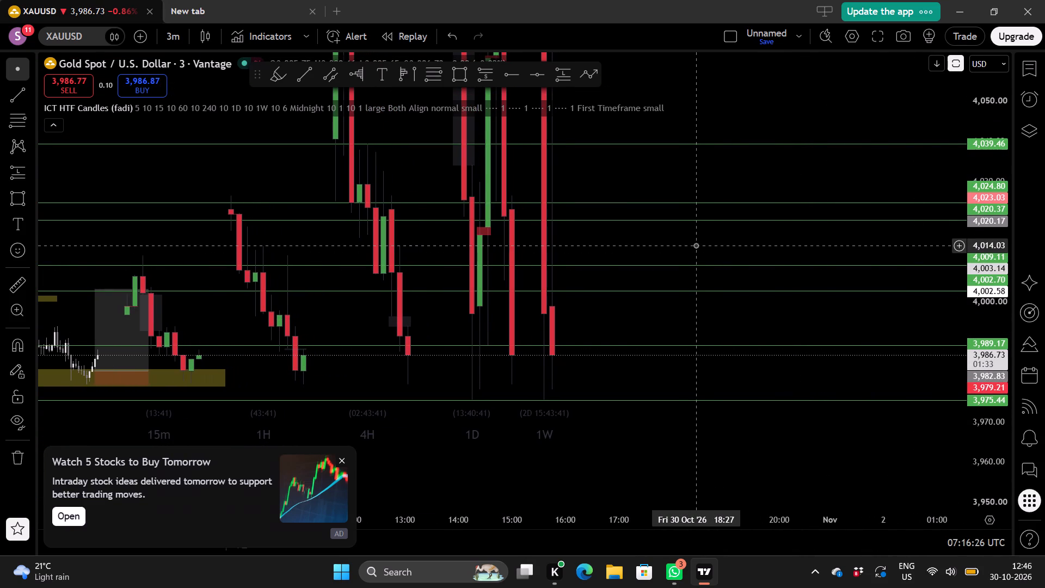
scroll(696, 245, "down", 1)
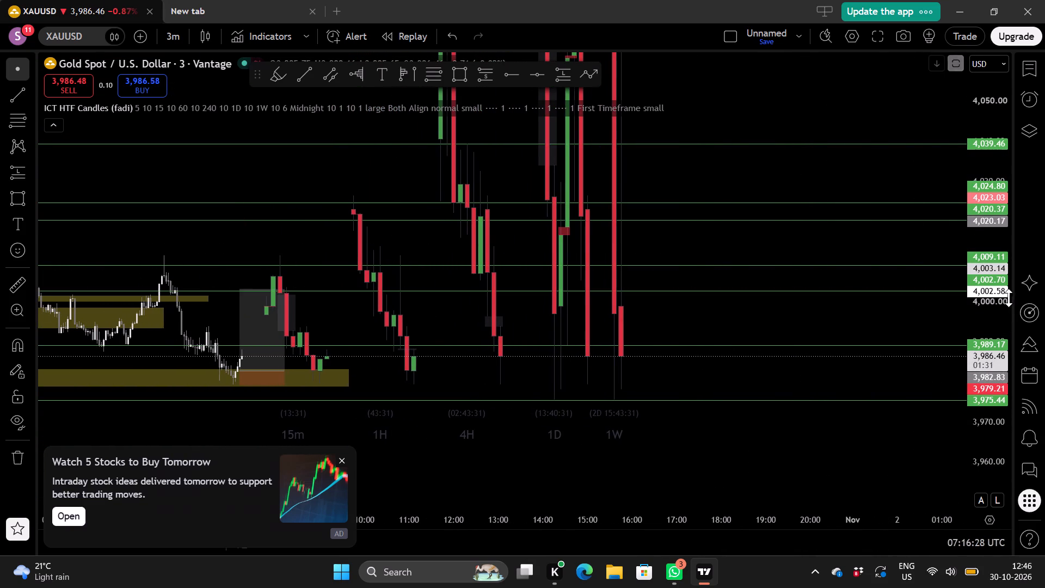
scroll(994, 297, "up", 4)
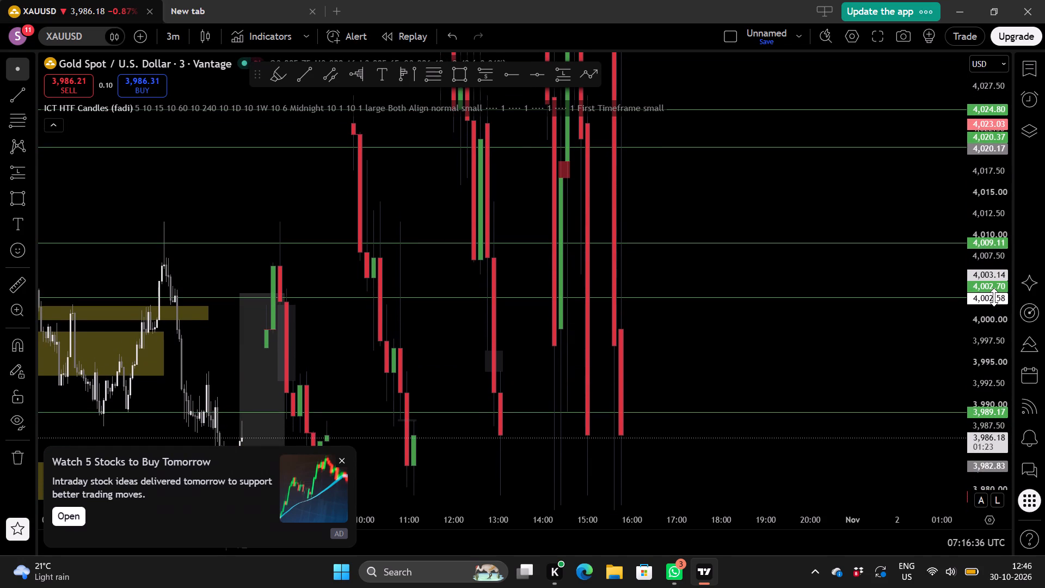
left_click_drag(843, 352, 926, 206)
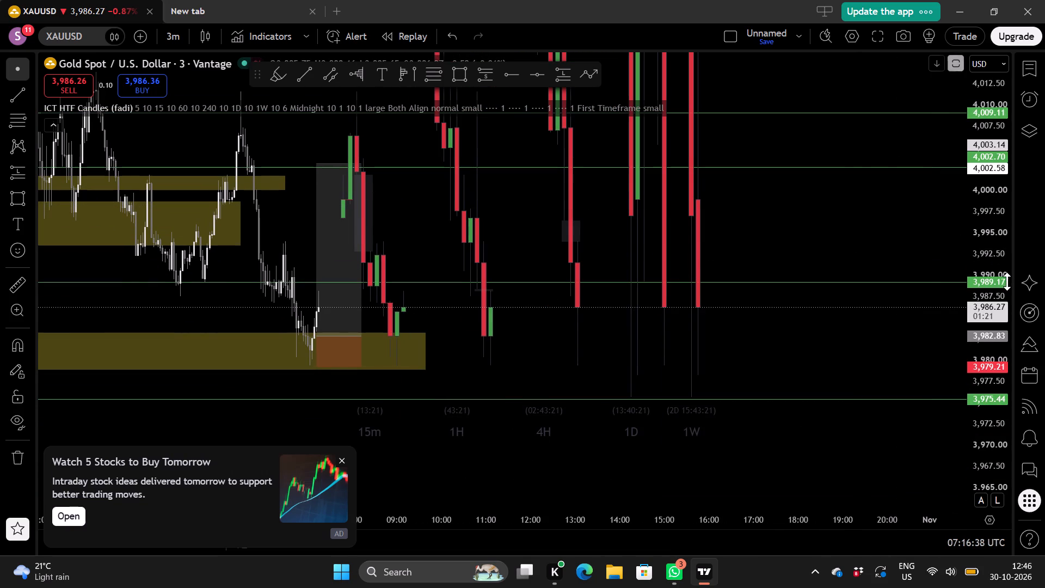
scroll(999, 277, "up", 5)
left_click(836, 268)
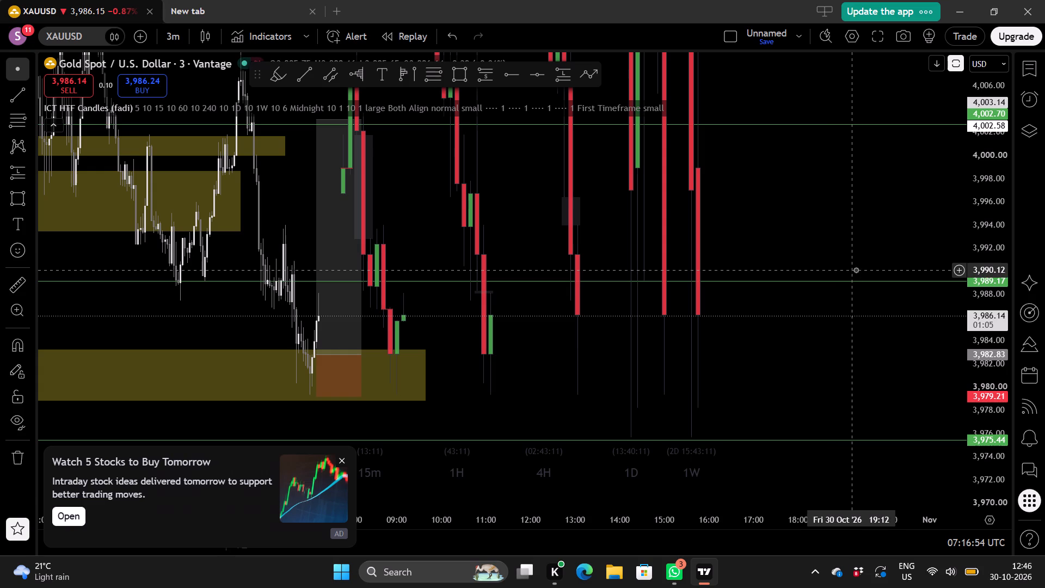
scroll(978, 265, "up", 5)
left_click(810, 246)
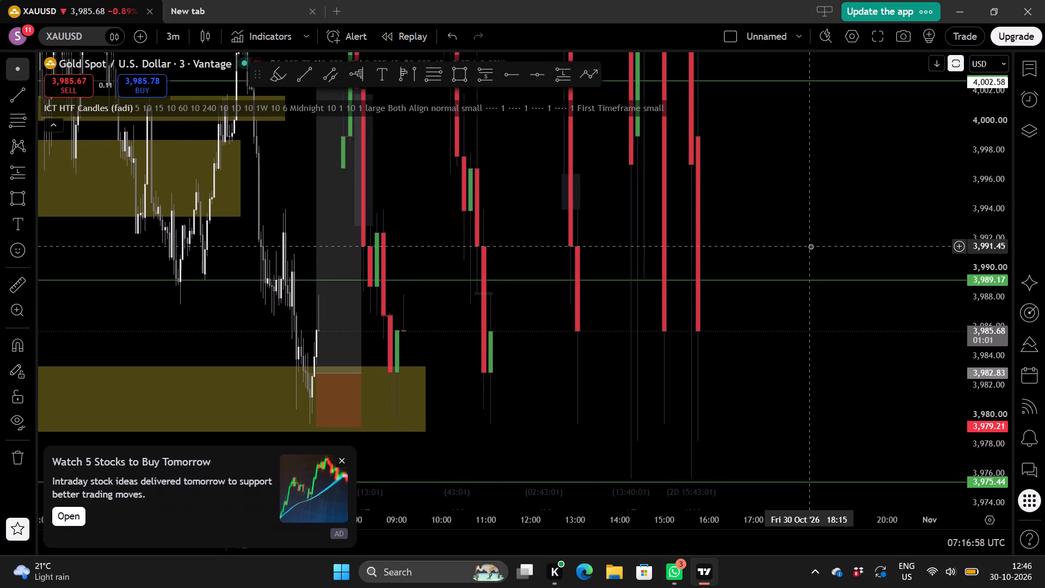
Examine the 30 October price action and higher-timeframe candles around the long position between the 4,009.11 and 3,975.44 levels.
scroll(810, 246, "down", 2)
scroll(1005, 255, "down", 2)
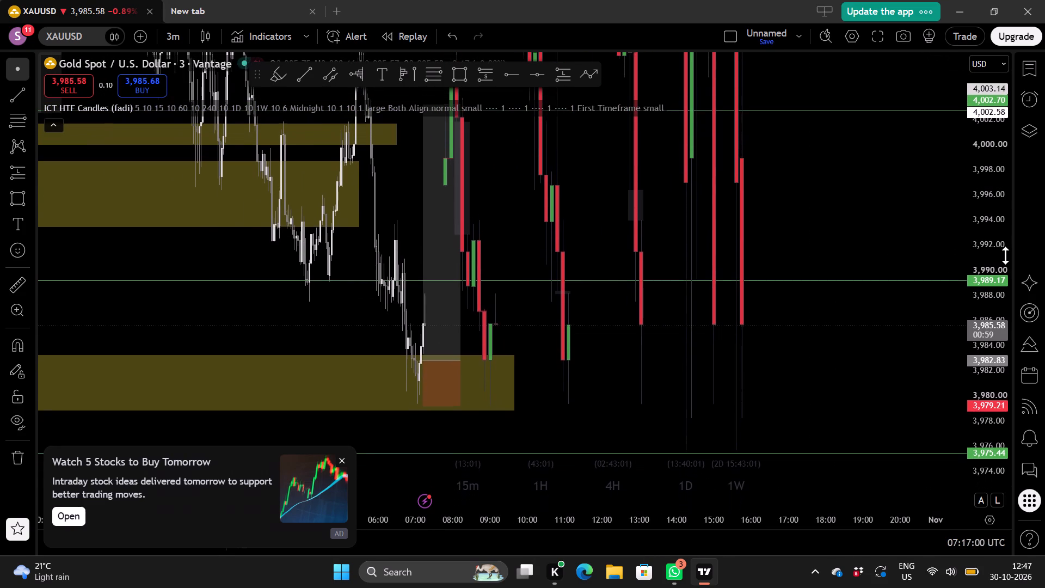
scroll(1001, 280, "down", 1)
scroll(844, 229, "up", 1)
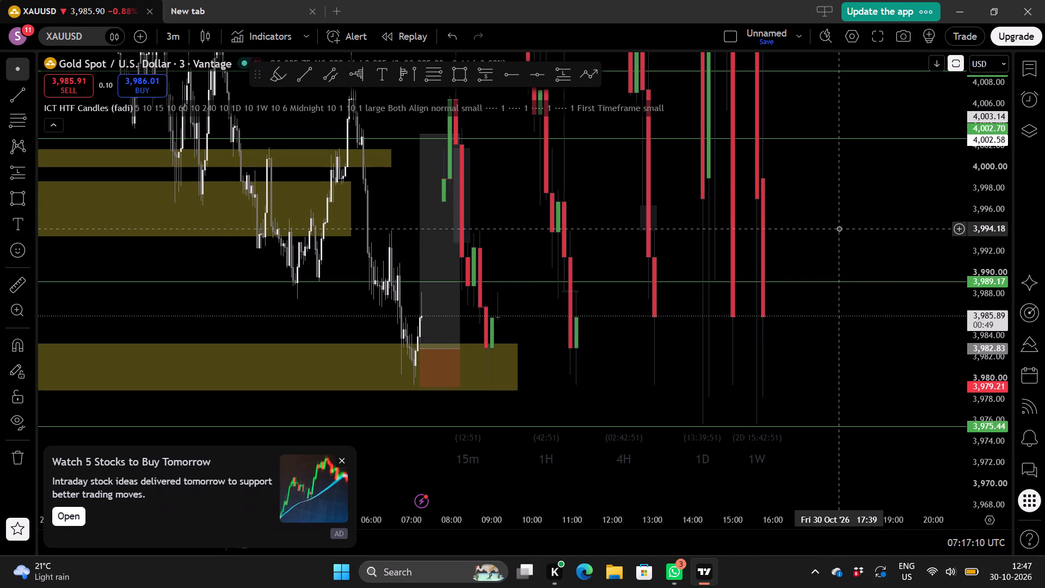
scroll(981, 241, "up", 4)
left_click_drag(871, 235, 866, 235)
scroll(866, 235, "up", 1)
left_click_drag(863, 231, 806, 231)
scroll(851, 232, "up", 1)
left_click(829, 234)
scroll(830, 234, "up", 1)
left_click_drag(829, 233, 832, 241)
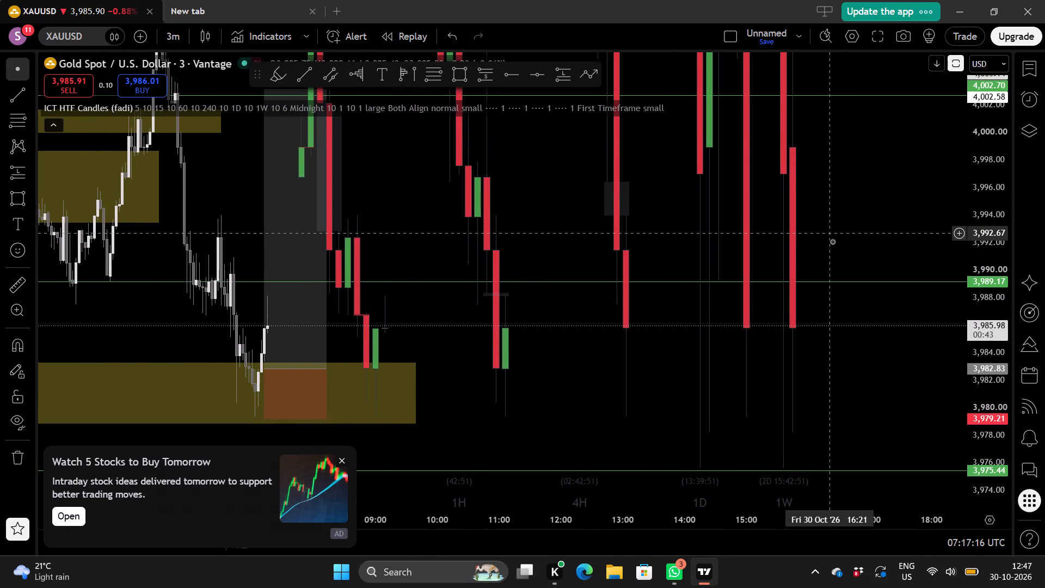
left_click_drag(832, 241, 848, 306)
scroll(973, 336, "down", 4)
scroll(856, 289, "up", 1)
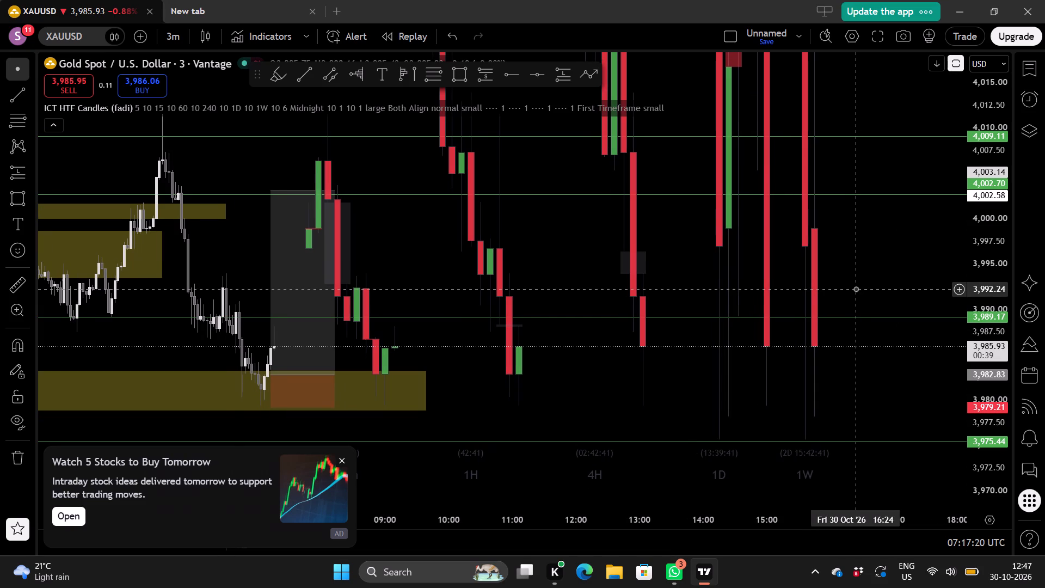
Raise the long position's target to about 4,018.73, just below the 4,020.17 level.
left_click_drag(837, 276, 848, 348)
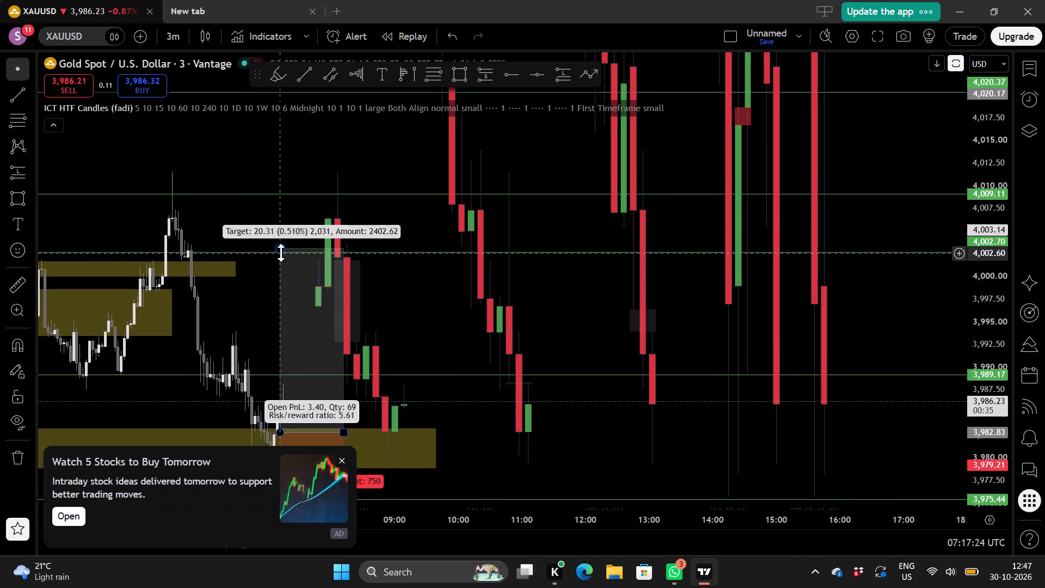
left_click_drag(282, 248, 281, 248)
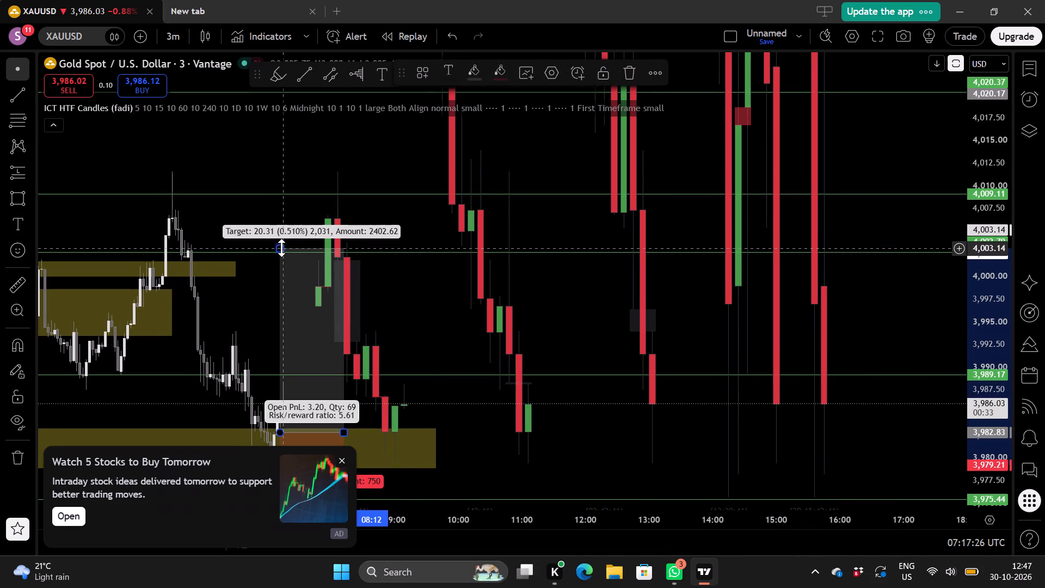
left_click_drag(281, 248, 276, 142)
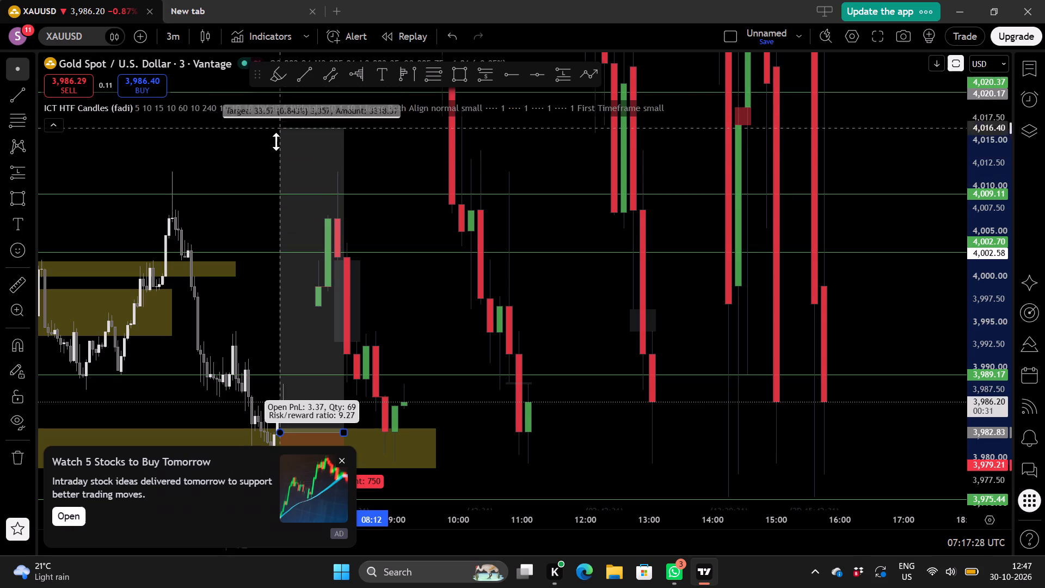
left_click_drag(276, 142, 280, 165)
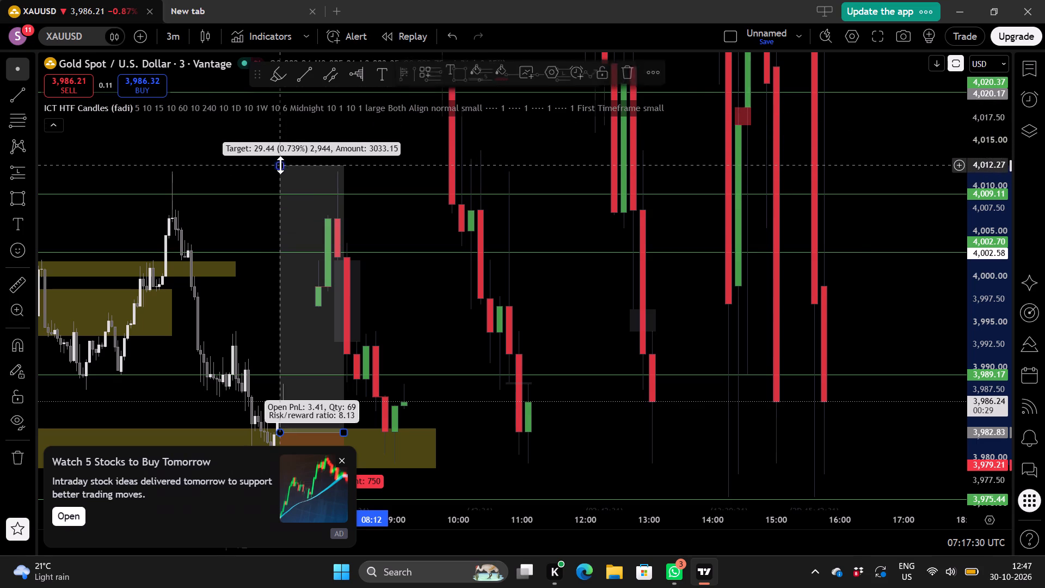
left_click_drag(220, 233, 273, 290)
scroll(273, 290, "down", 5)
left_click_drag(600, 192, 233, 321)
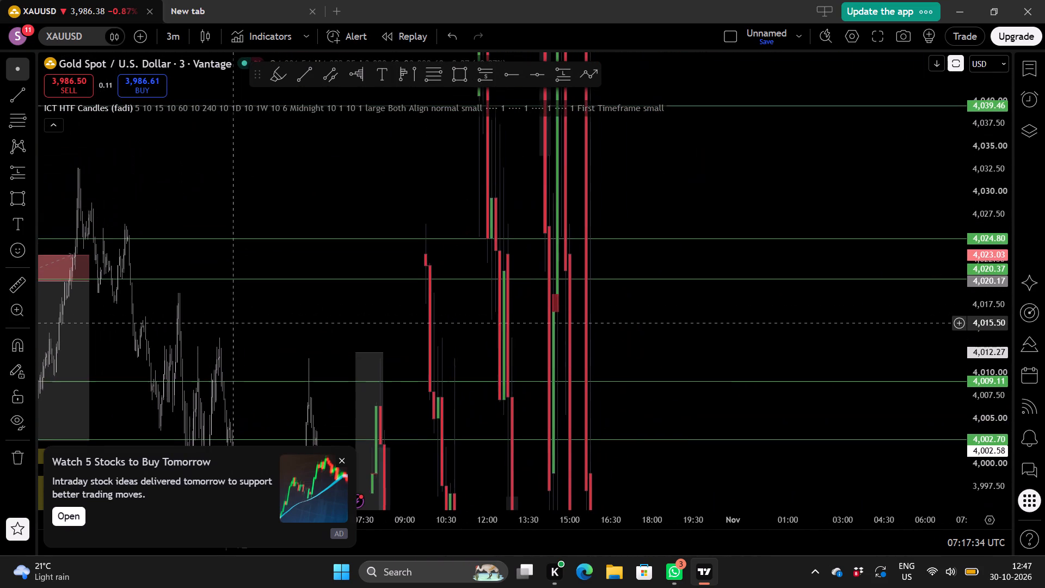
left_click_drag(233, 321, 234, 320)
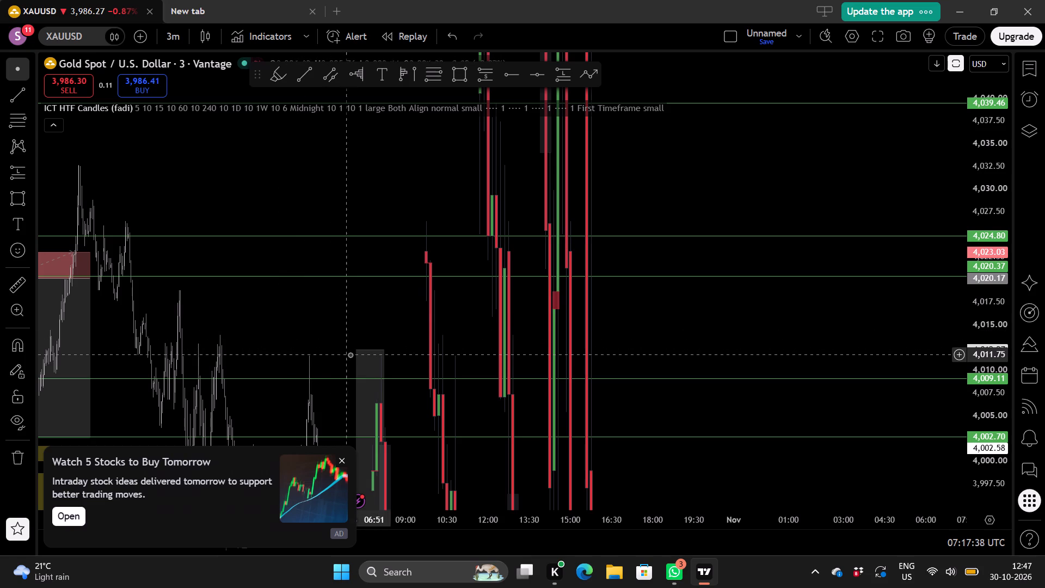
left_click_drag(355, 351, 357, 302)
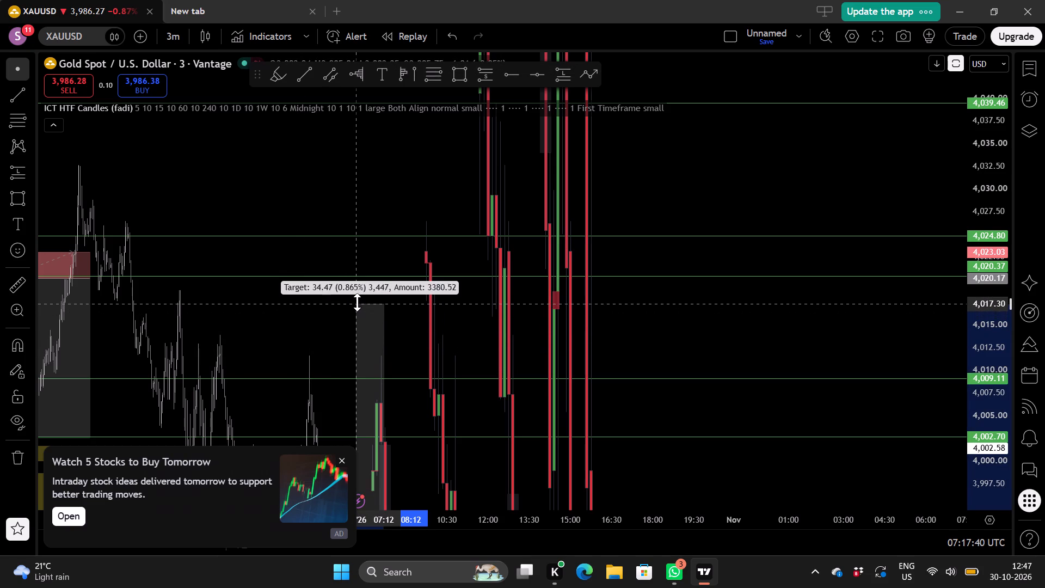
left_click_drag(357, 302, 355, 291)
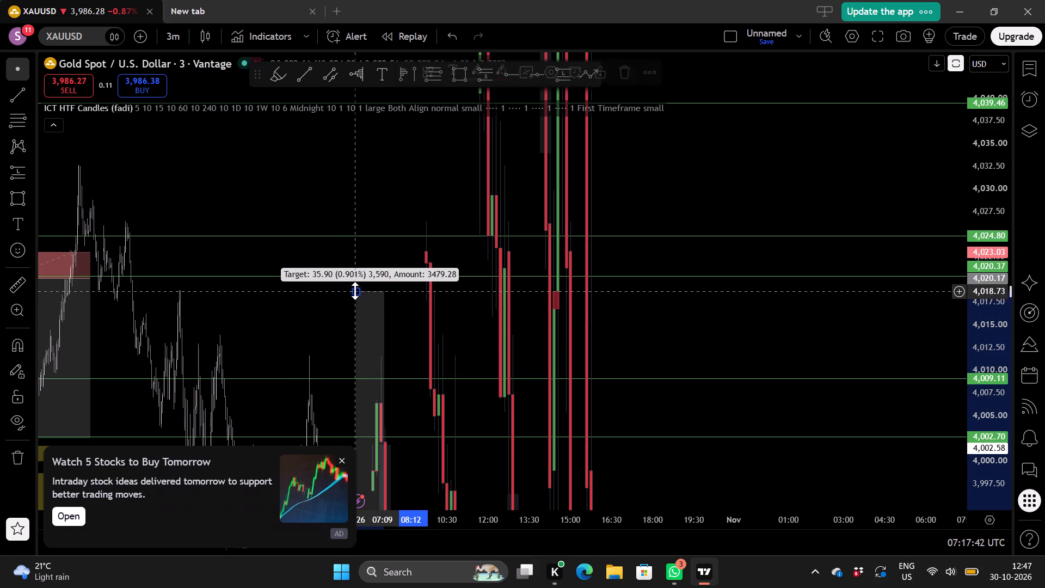
Capture a full-screen screenshot of the 3-minute chart showing the whole long position and its marked levels using Snipping Tool.
left_click_drag(330, 304, 368, 140)
scroll(789, 308, "up", 1)
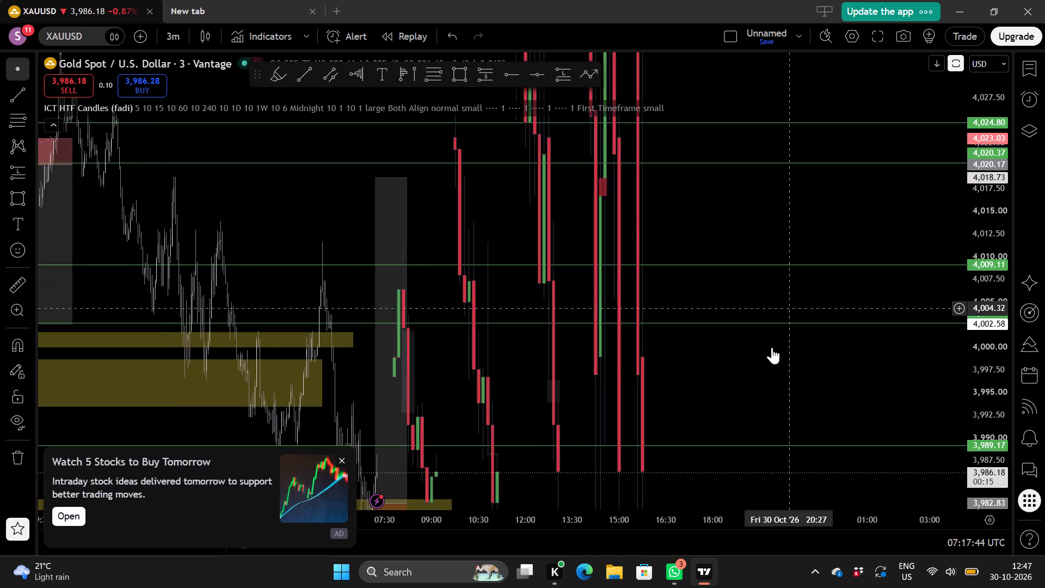
left_click_drag(770, 386, 843, 298)
scroll(843, 298, "up", 3)
scroll(843, 298, "right", 1)
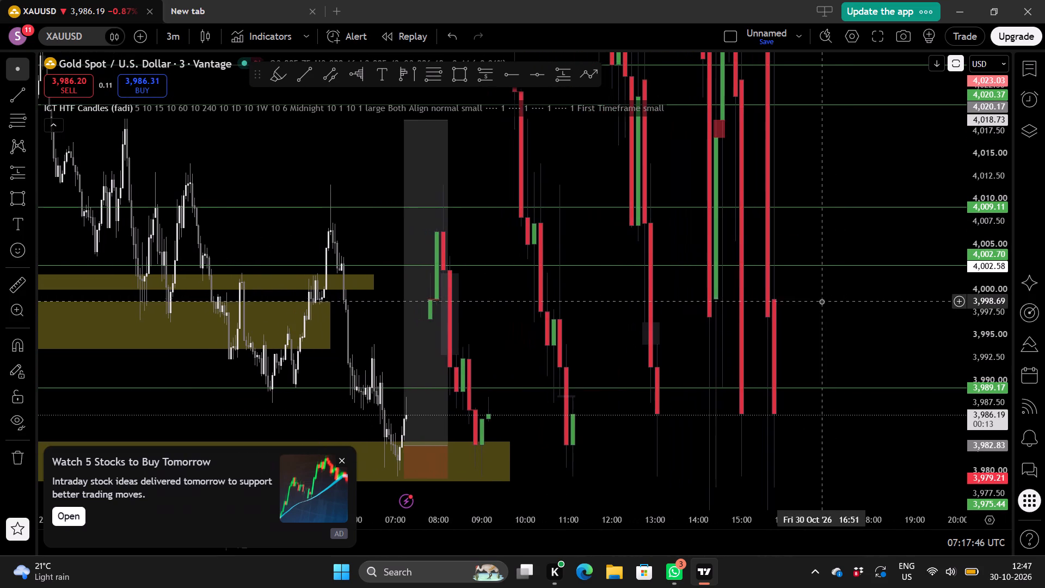
scroll(821, 301, "up", 1)
scroll(992, 365, "down", 4)
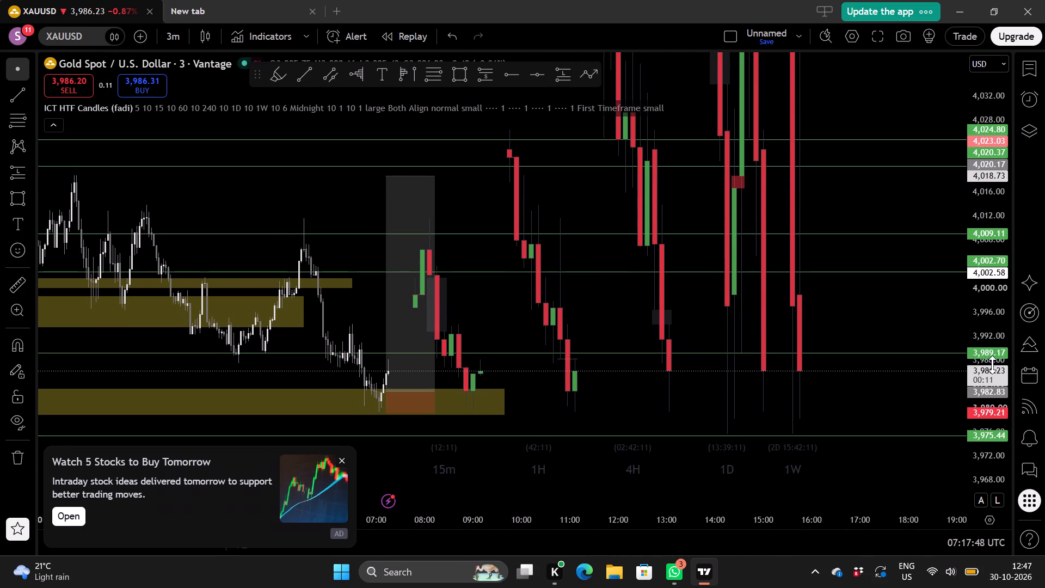
scroll(911, 335, "up", 1)
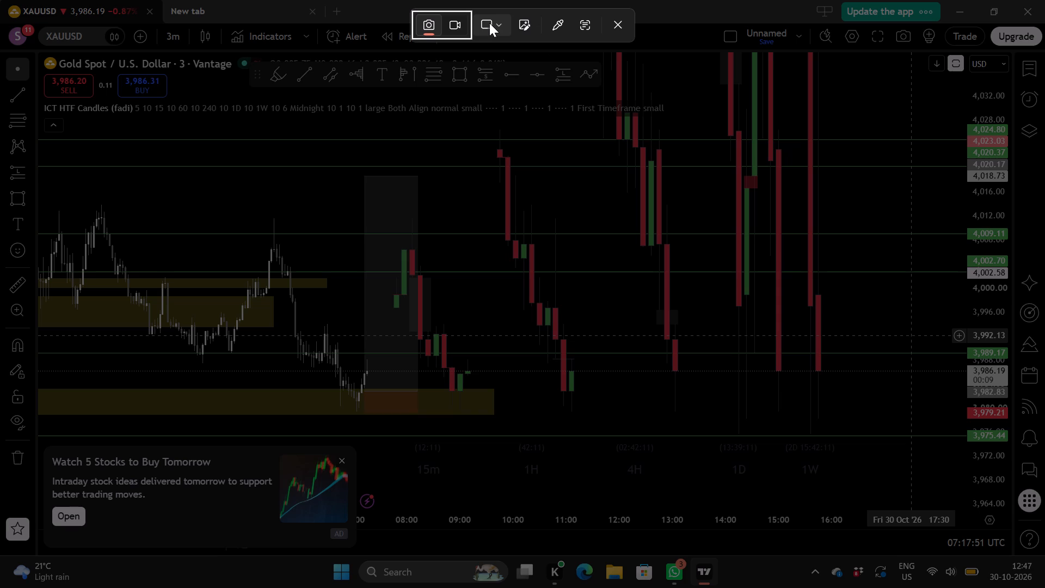
left_click(489, 23)
left_click(506, 80)
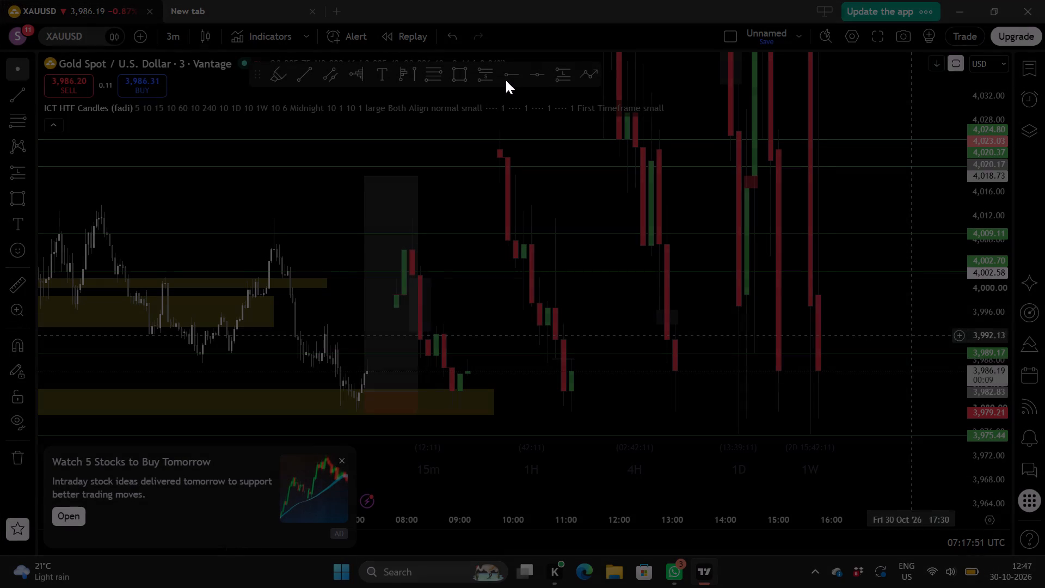
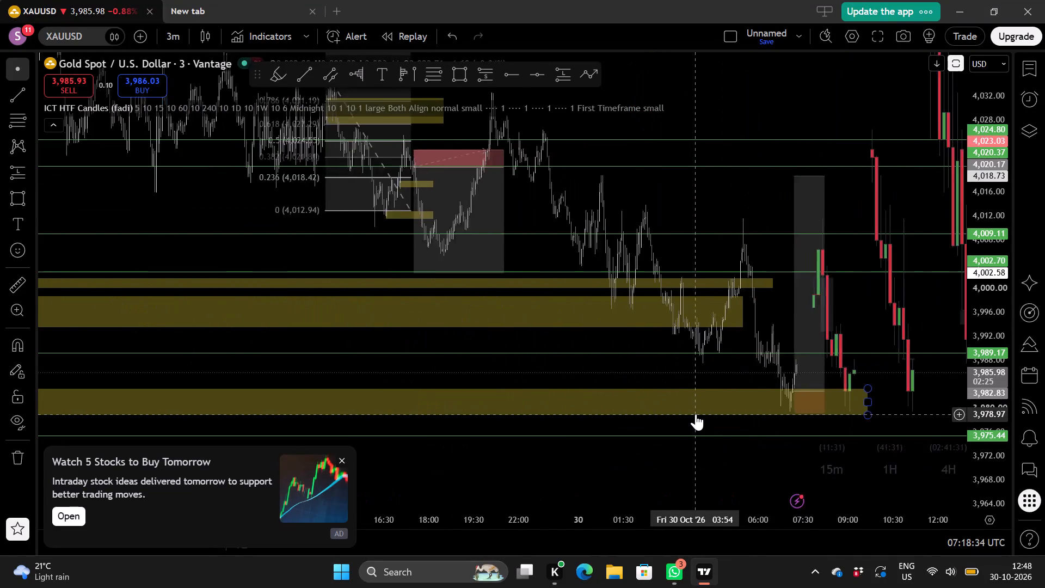
Examine the 3,983.31–3,978.85 zone from its late-October origin through to the 30 October price action around the long position's entry and stop.
scroll(696, 414, "down", 2)
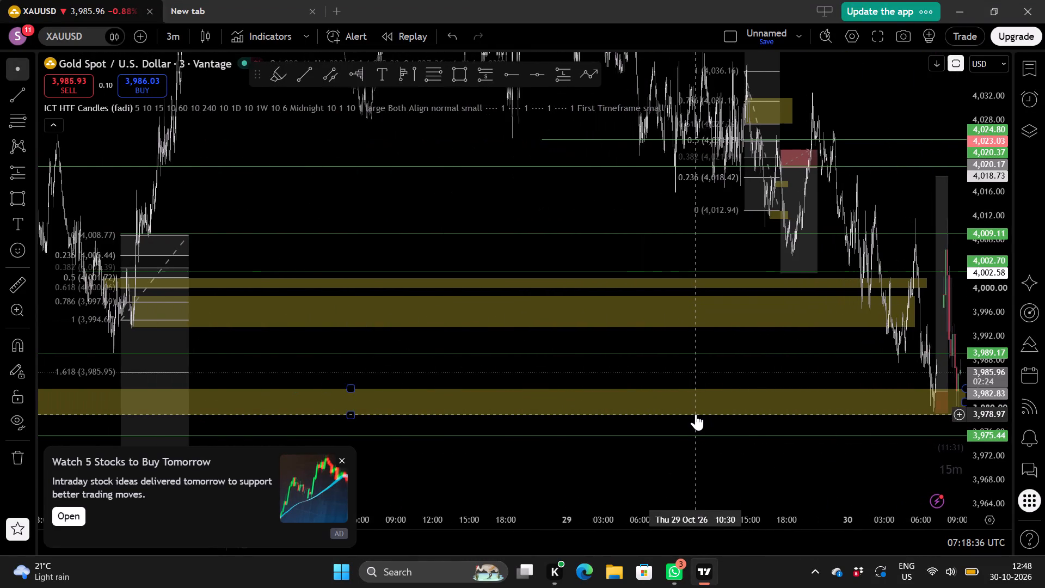
scroll(672, 412, "down", 3)
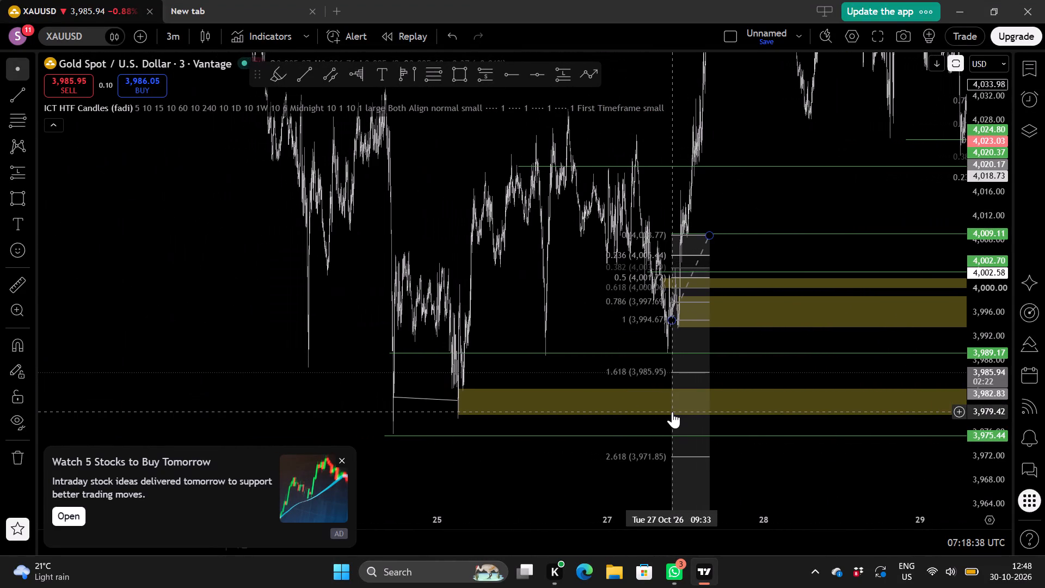
scroll(753, 364, "up", 5)
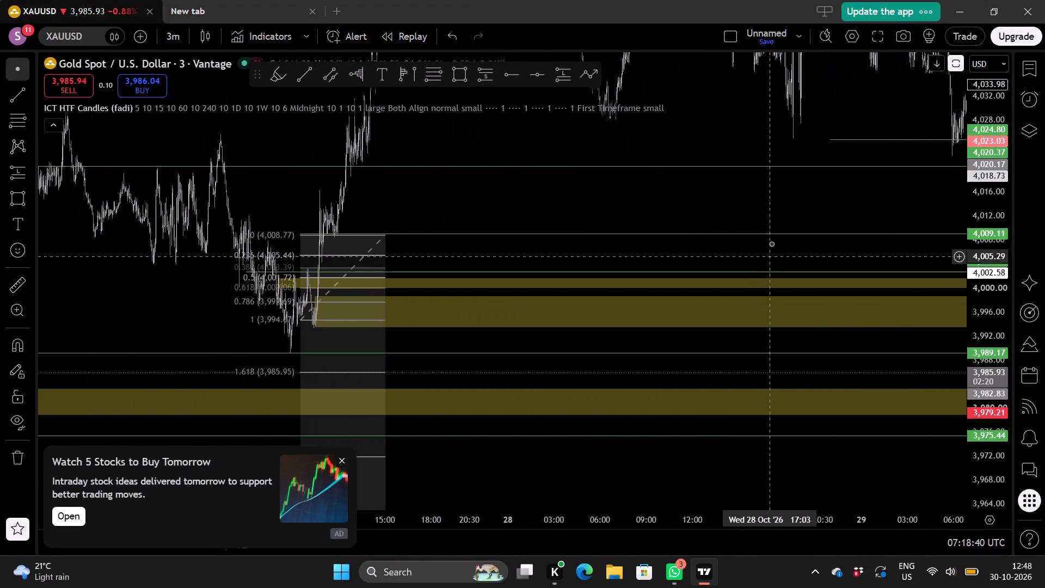
left_click_drag(772, 248, 265, 157)
scroll(834, 393, "up", 3)
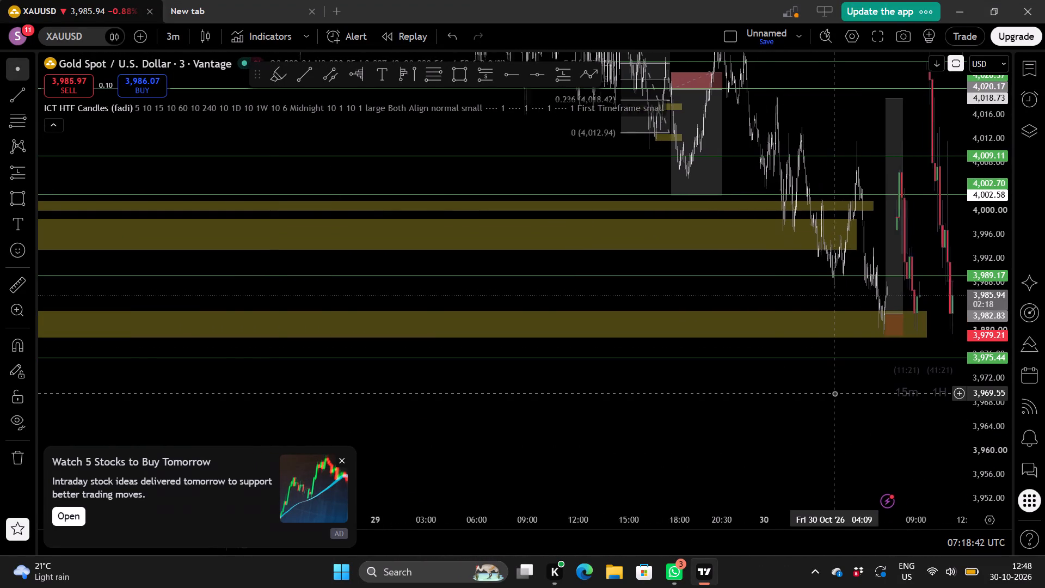
scroll(834, 393, "up", 6)
scroll(989, 340, "up", 5)
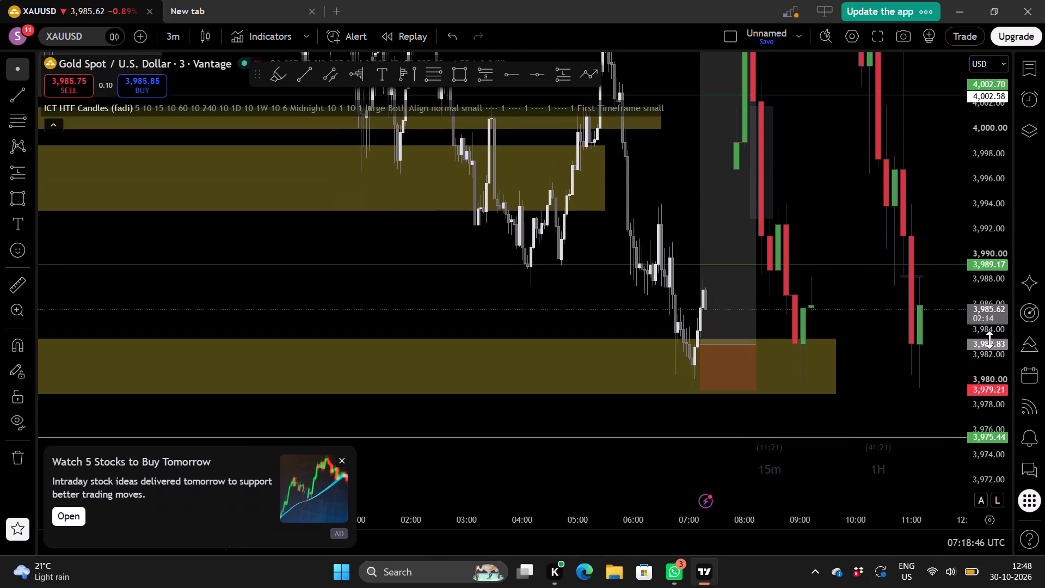
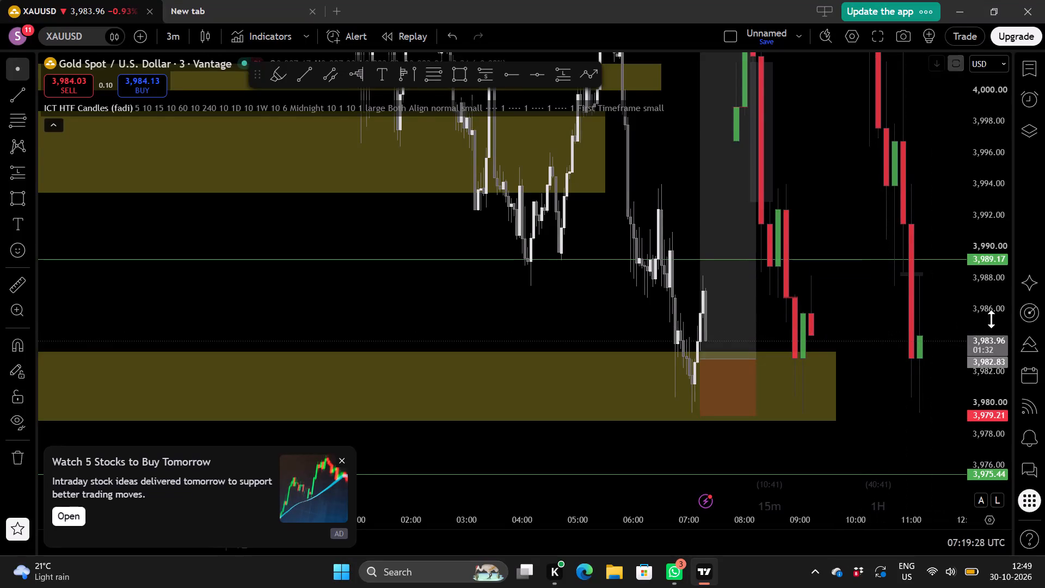
Extend the long position's time span to about 08:33 on 30 October.
scroll(992, 317, "up", 4)
scroll(868, 310, "up", 2)
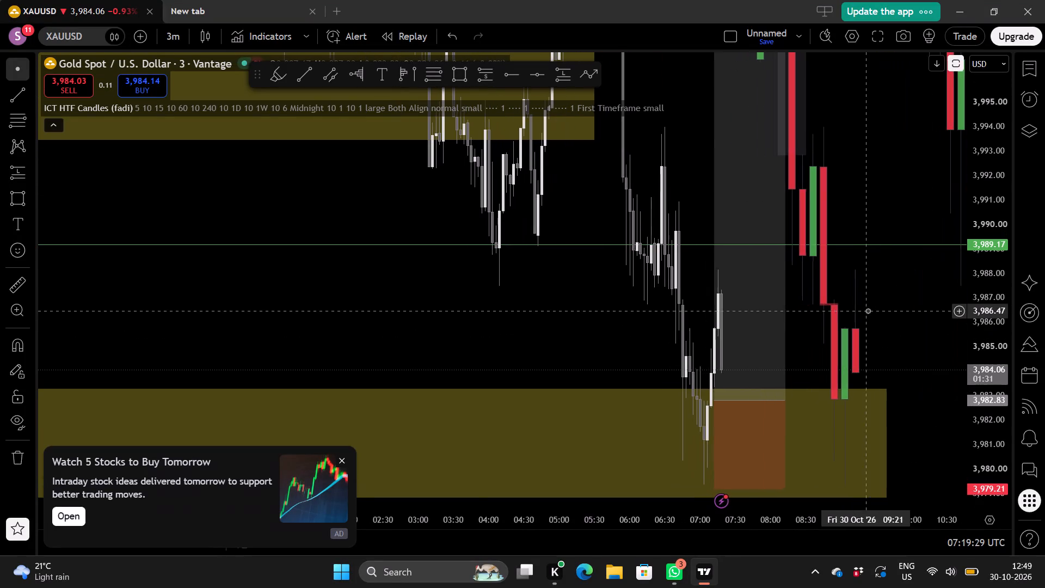
left_click_drag(474, 309, 242, 202)
scroll(752, 305, "up", 2)
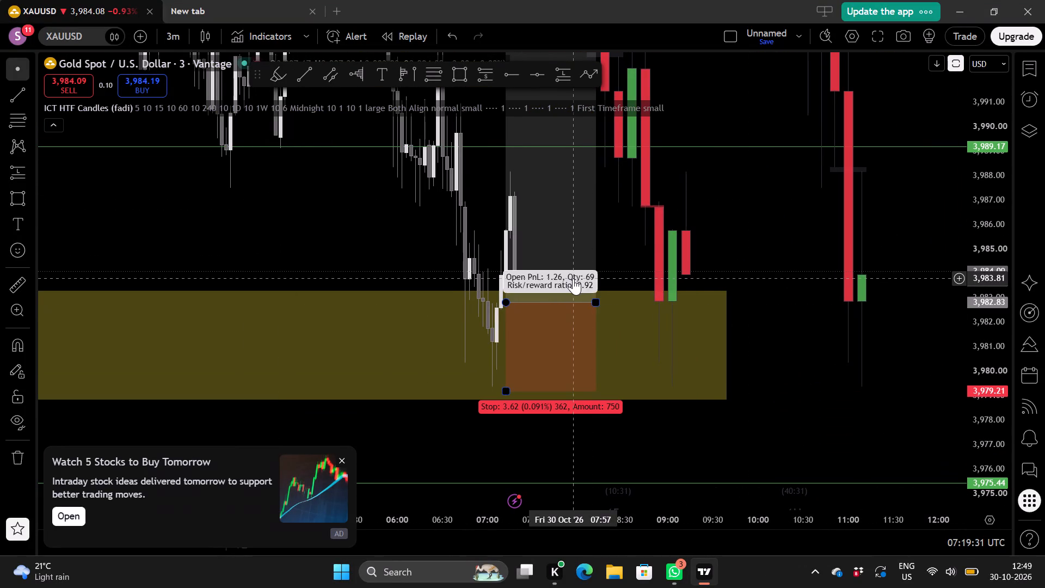
left_click_drag(597, 301, 628, 308)
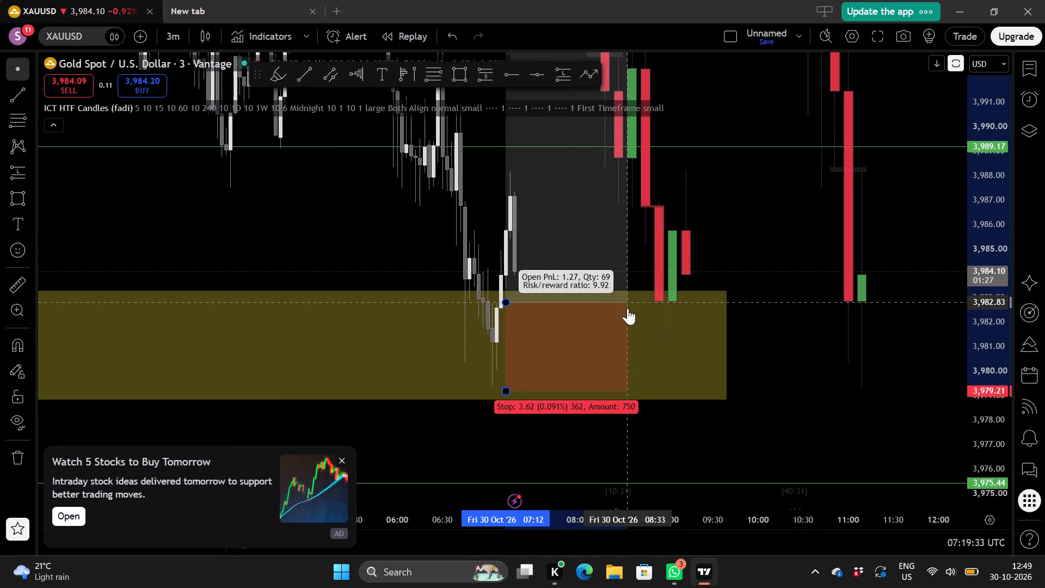
left_click(854, 341)
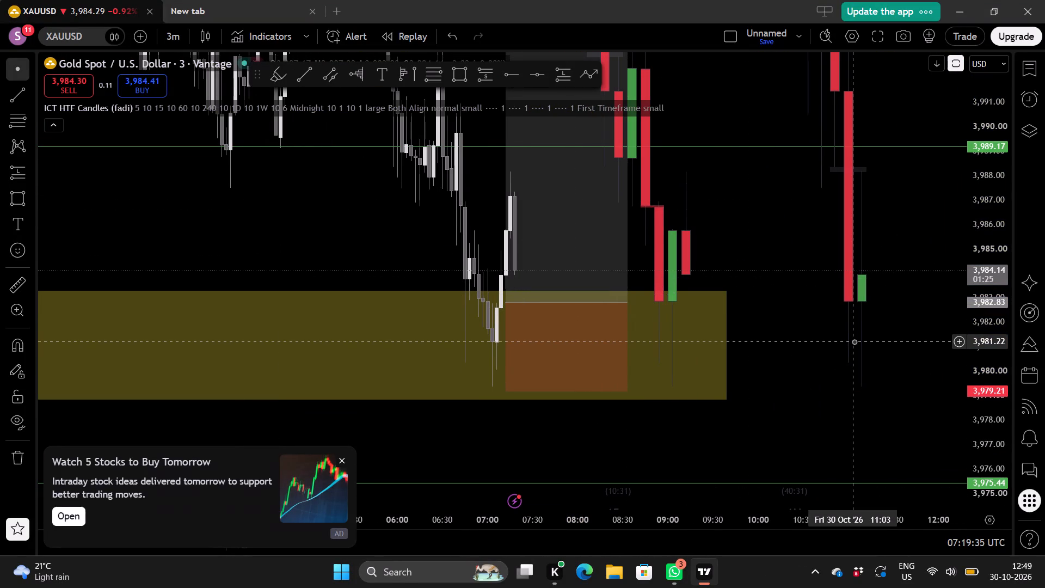
Draw a nearly flat trend line just above the demand zone, from 06:42 at about 3,983.73 to 08:03 at about 3,983.96.
scroll(995, 344, "down", 6)
scroll(851, 342, "up", 1)
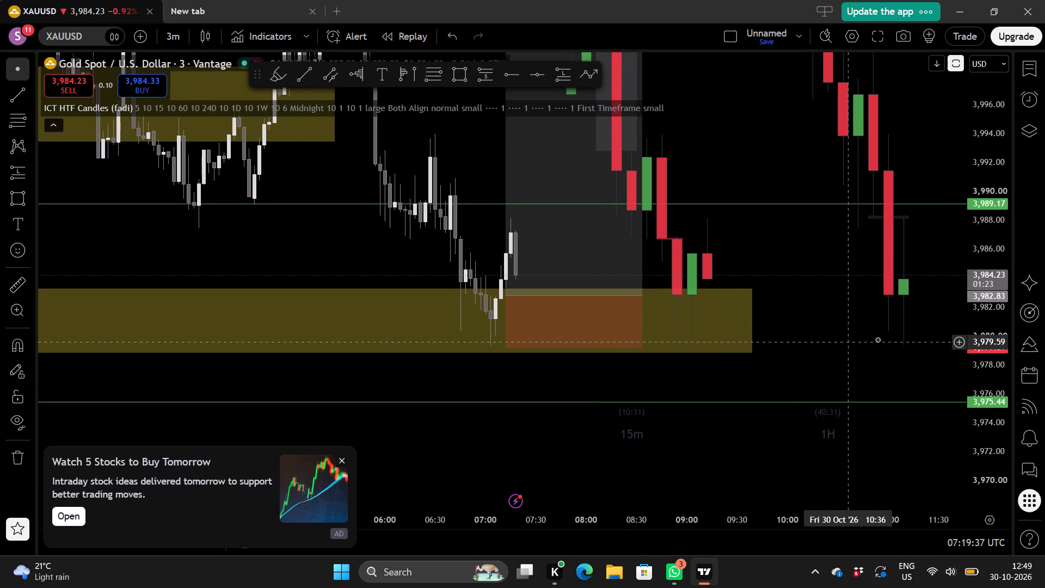
scroll(962, 334, "up", 3)
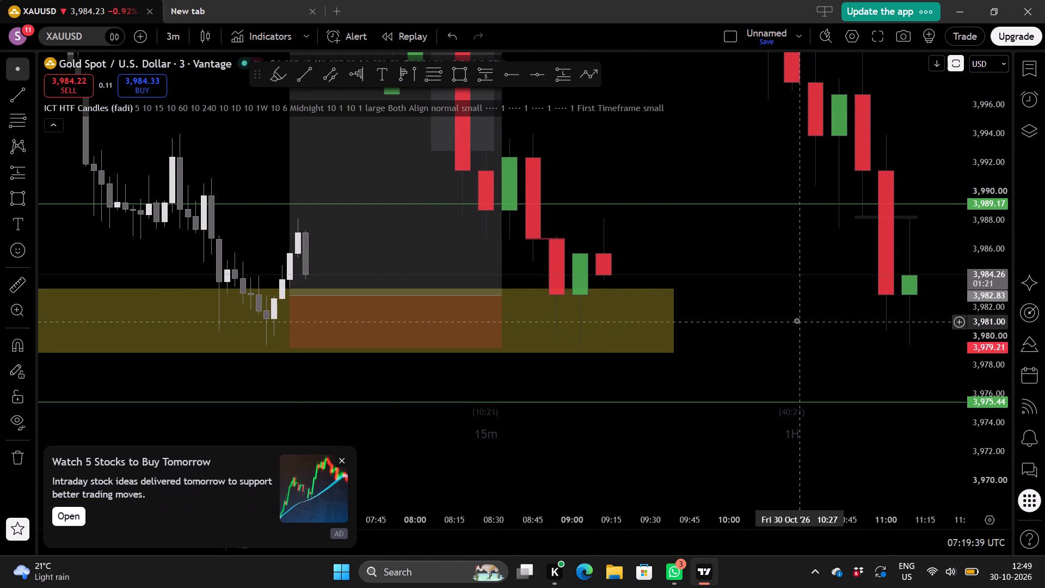
scroll(796, 320, "down", 2)
left_click(431, 256)
left_click_drag(431, 256, 361, 268)
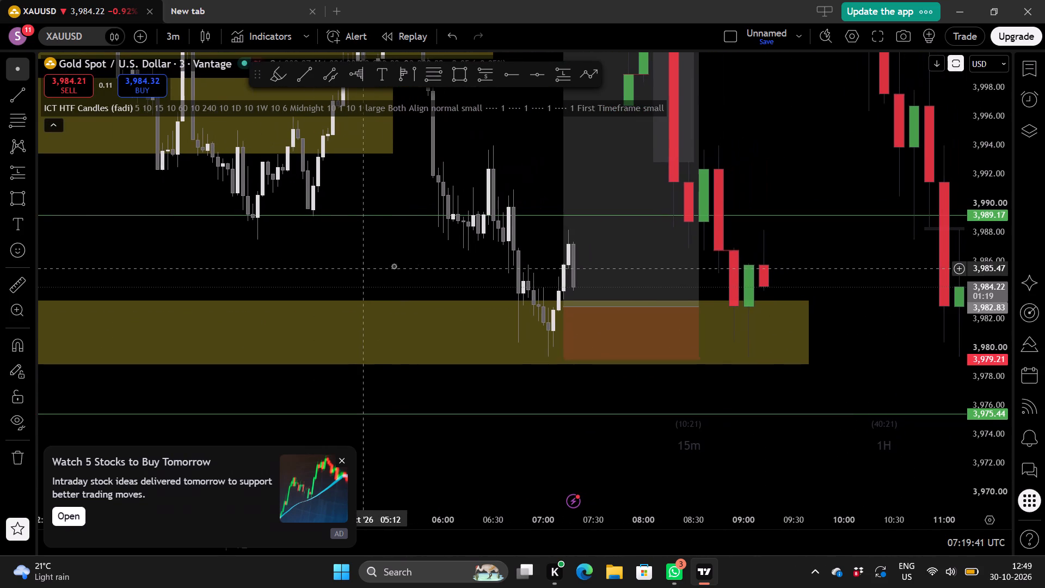
left_click(16, 93)
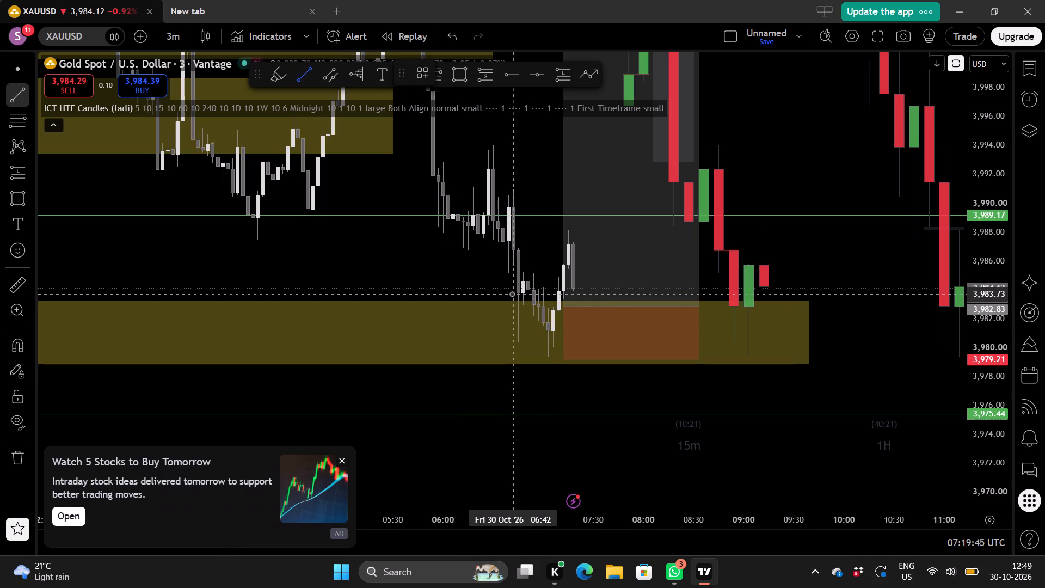
left_click_drag(512, 293, 649, 290)
left_click(649, 290)
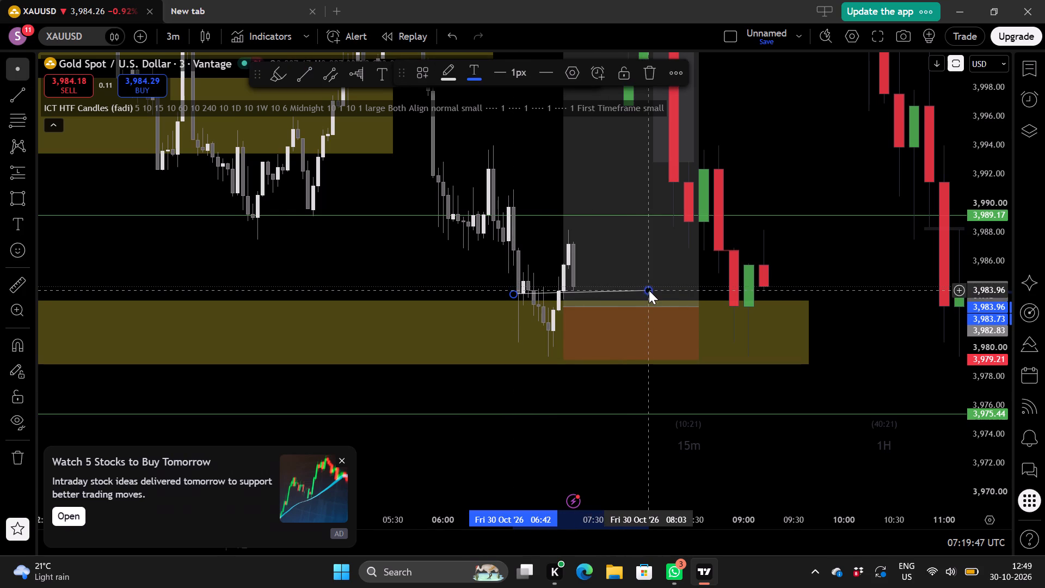
Examine the 3-minute price action around the new trend line alongside the 15-minute candles at the 3,983.31–3,978.85 zone.
scroll(828, 307, "up", 2)
left_click_drag(836, 265, 794, 315)
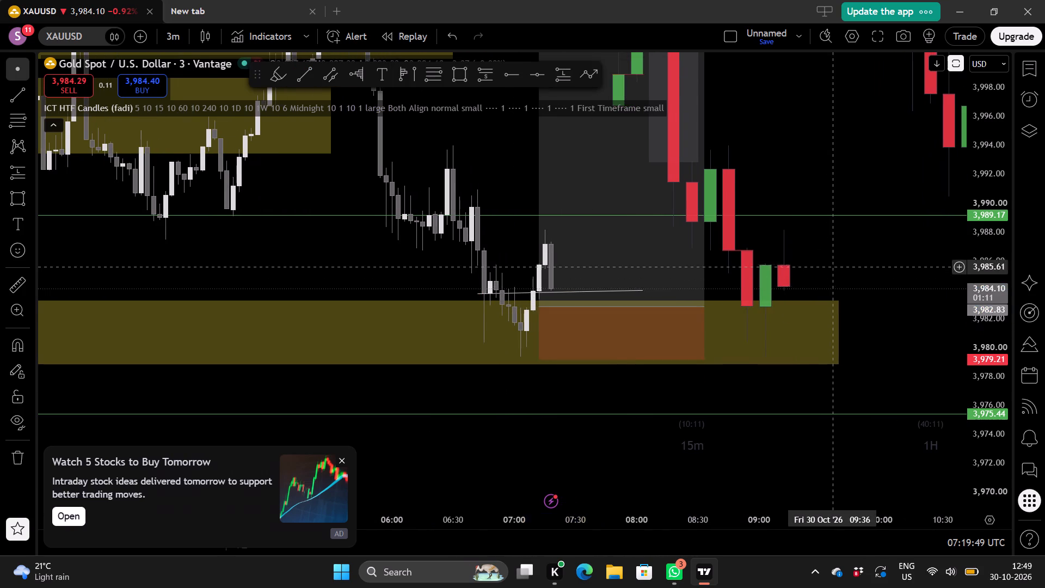
left_click_drag(794, 315, 765, 339)
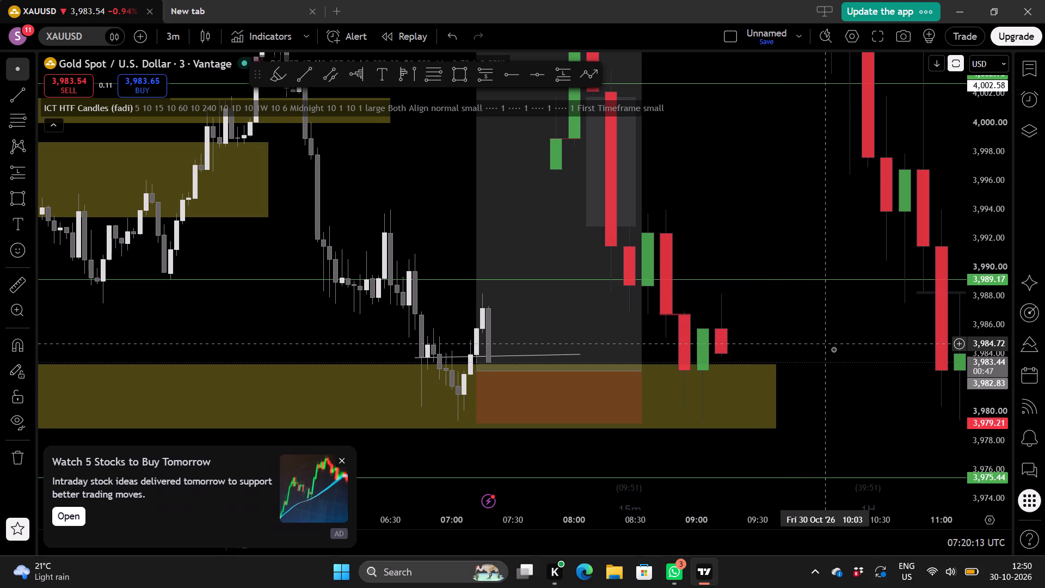
scroll(989, 358, "up", 3)
scroll(812, 354, "right", 1)
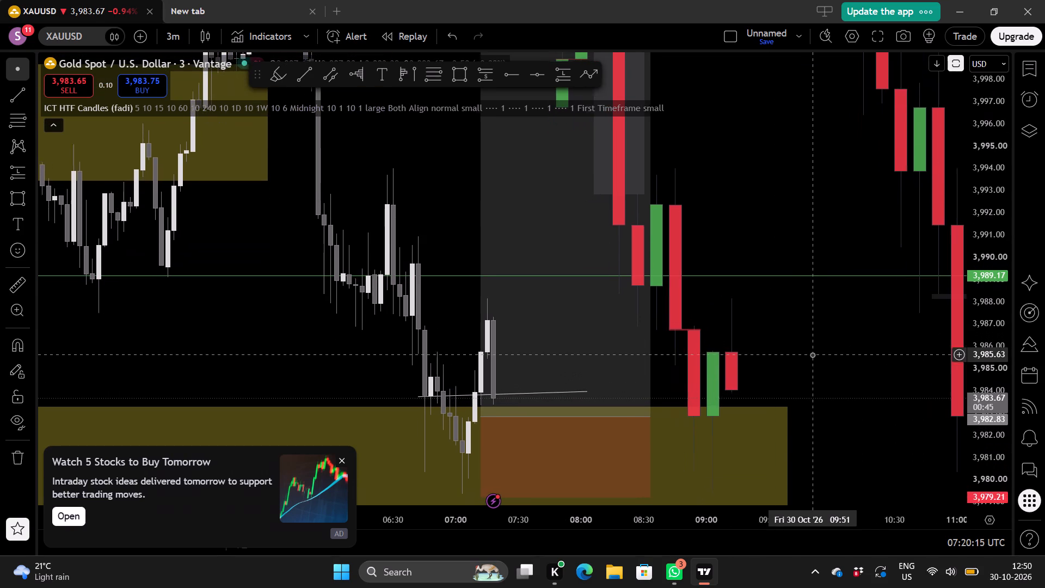
scroll(812, 354, "right", 1)
scroll(851, 368, "up", 2)
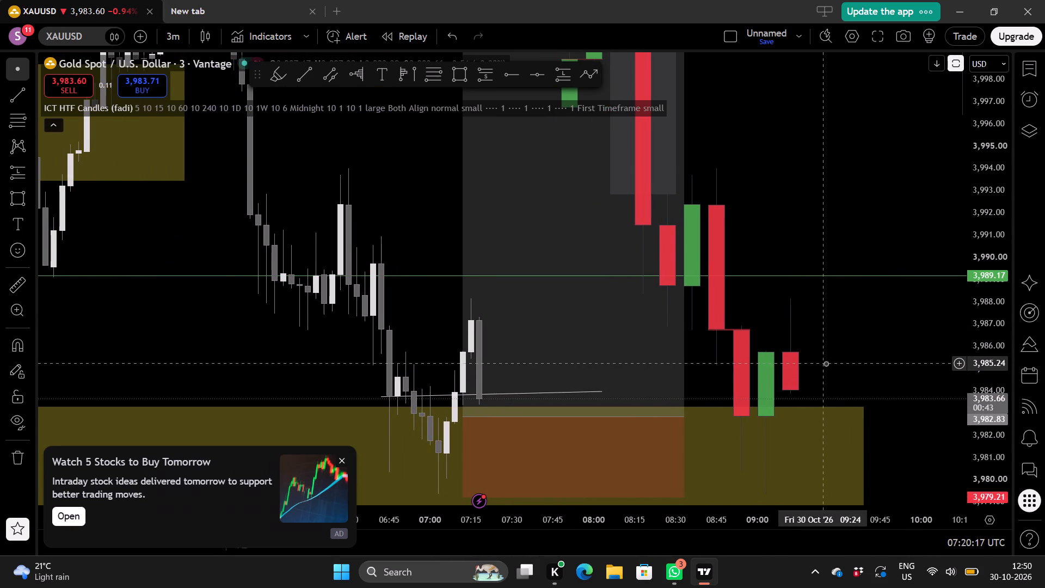
left_click_drag(826, 363, 679, 317)
scroll(827, 339, "up", 1)
scroll(825, 349, "down", 1)
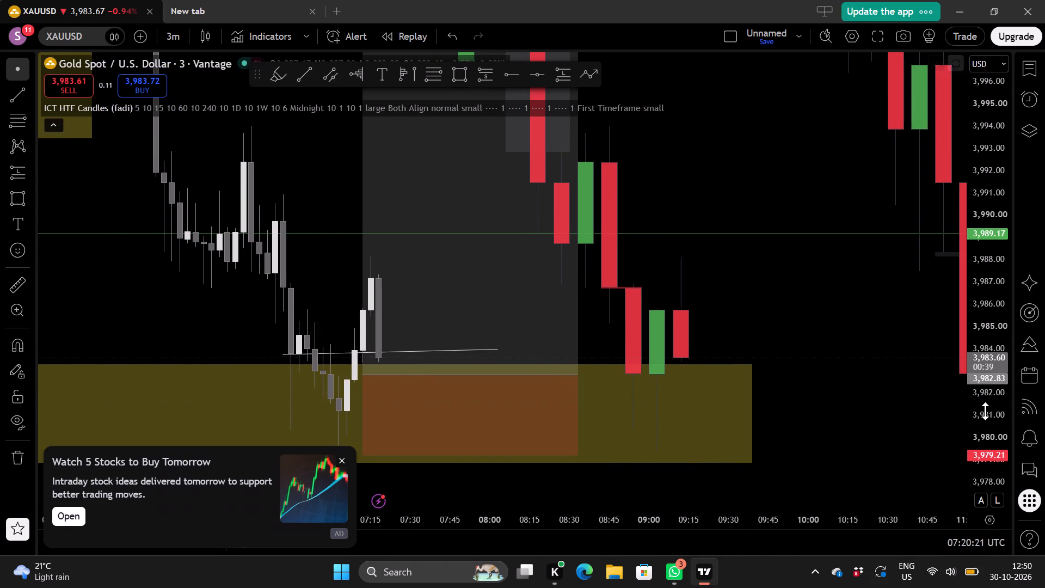
scroll(985, 411, "down", 2)
scroll(883, 358, "up", 1)
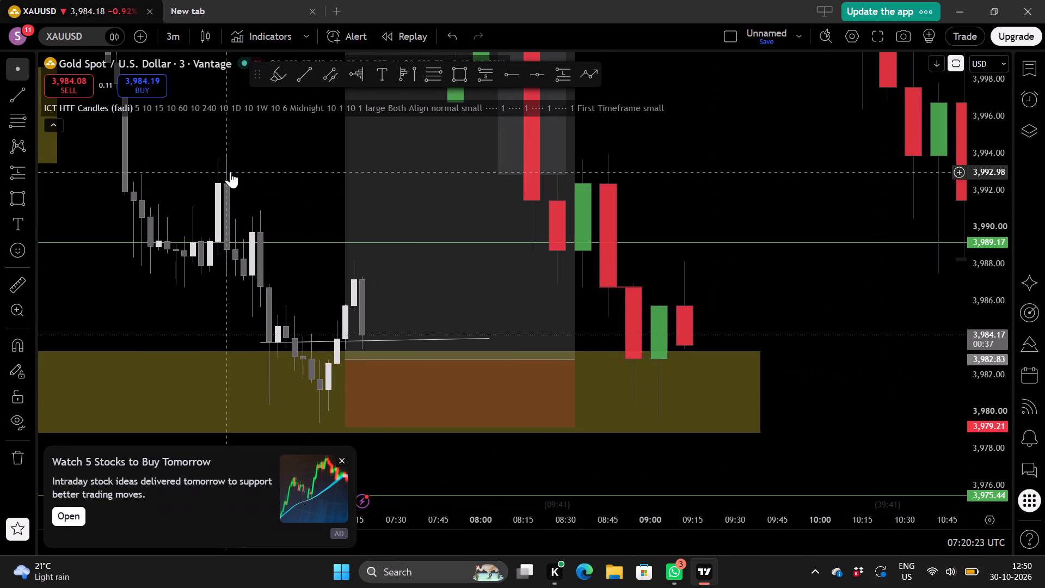
Draw a short, nearly flat trend line along the latest 15-minute candle bodies' lows at about 3,982.9, from 08:51 to 09:27.
left_click(10, 91)
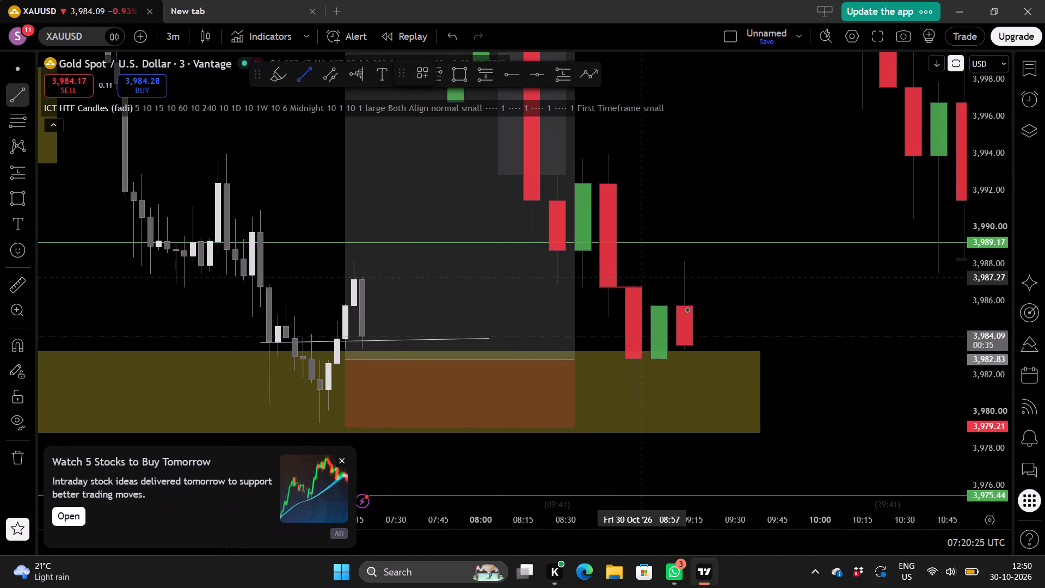
left_click_drag(625, 358, 728, 358)
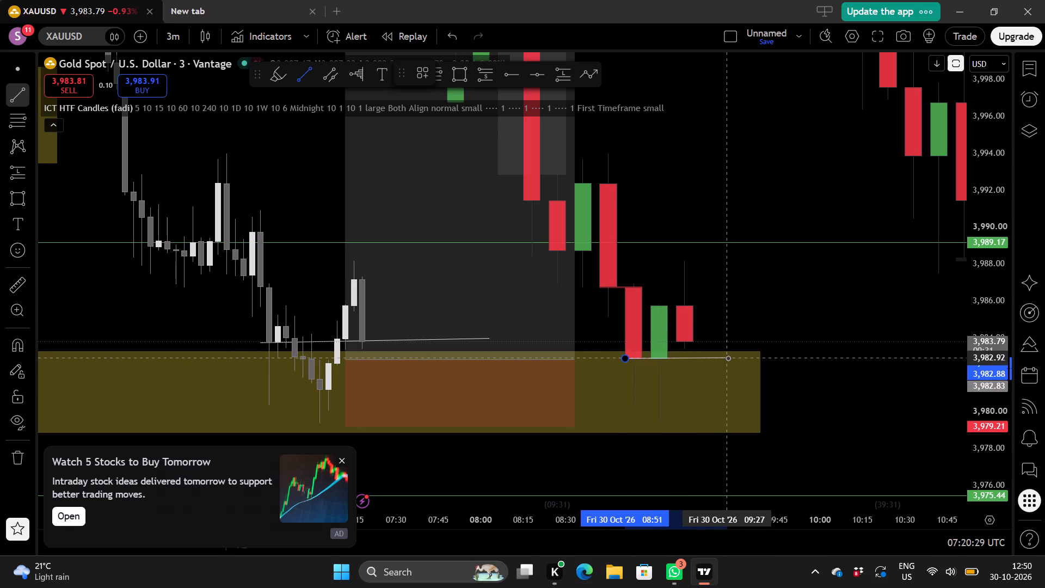
left_click(728, 358)
left_click(798, 322)
Examine the 15-minute, 1-hour and 4-hour candles against the levels between the entry zone and the 4,018.73 target.
left_click_drag(798, 322, 410, 348)
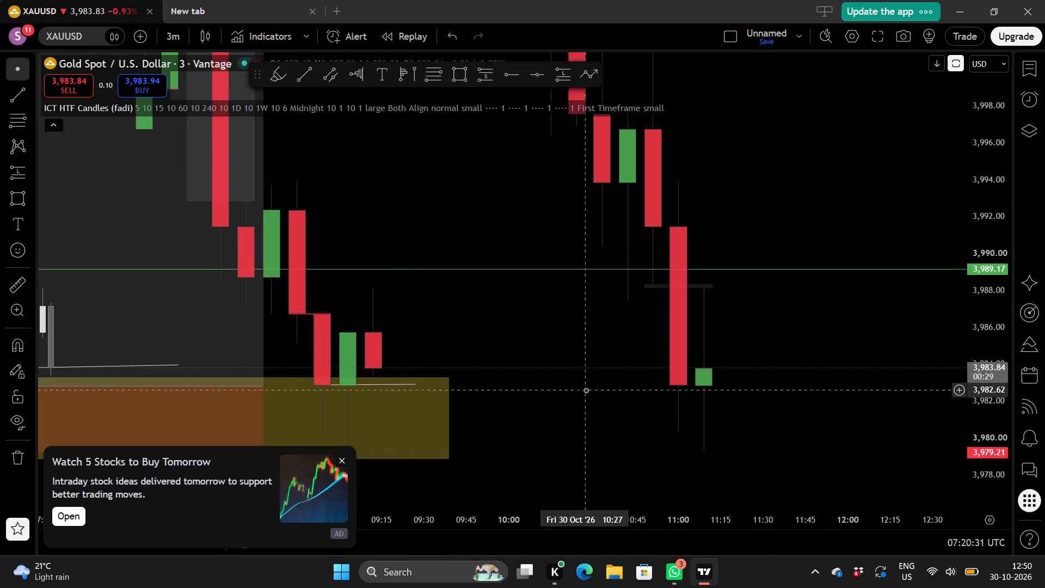
scroll(586, 390, "down", 1)
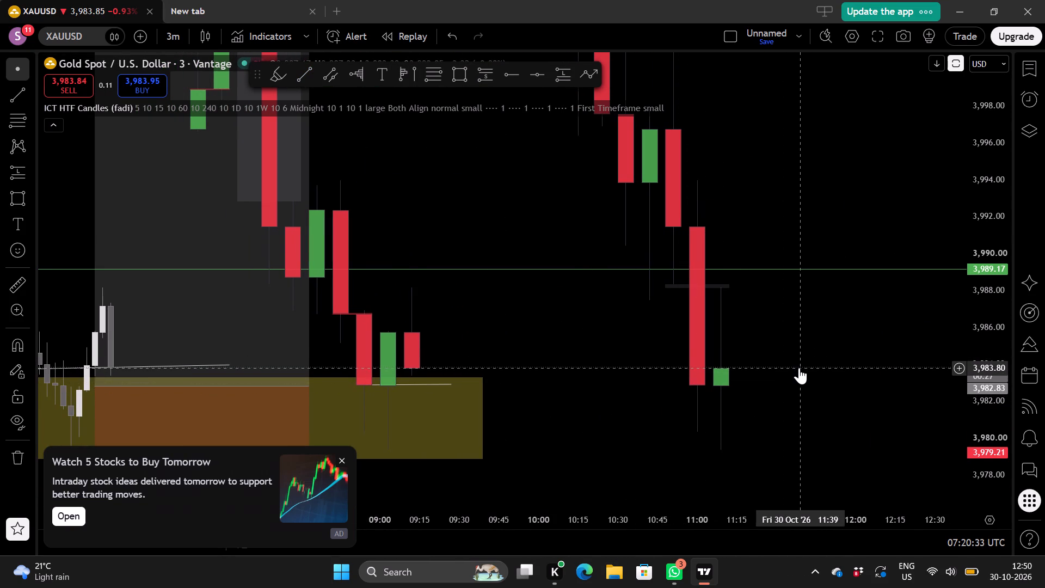
scroll(778, 259, "down", 2)
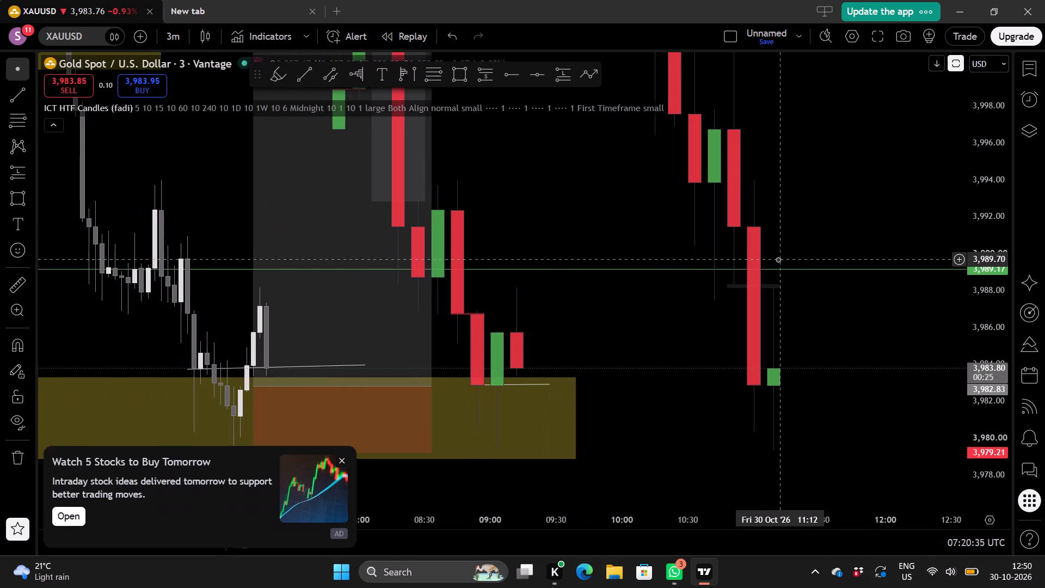
left_click_drag(827, 199, 748, 396)
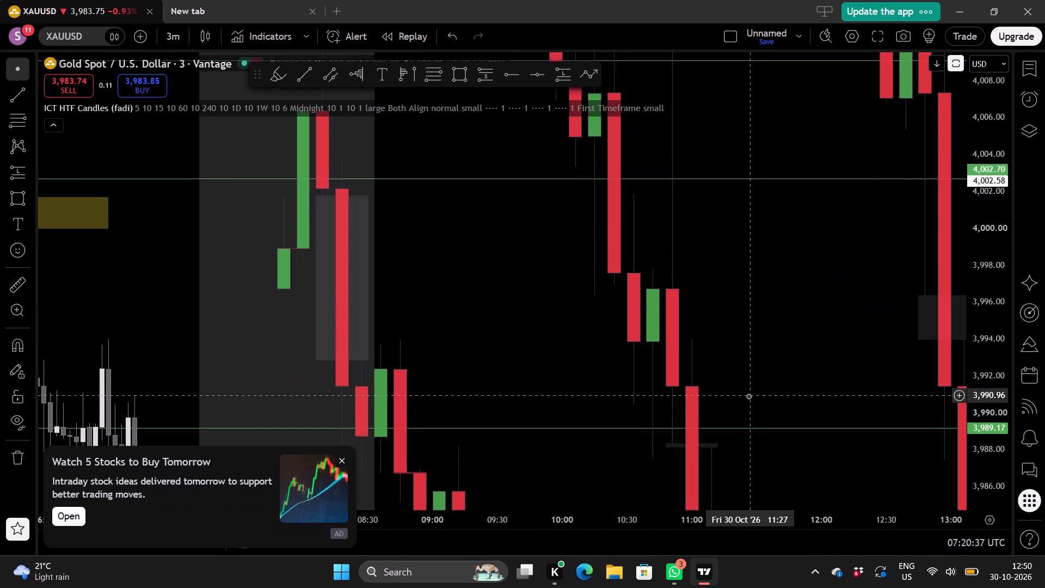
scroll(997, 319, "down", 5)
left_click_drag(791, 255, 781, 349)
scroll(781, 349, "down", 1)
left_click_drag(754, 170, 753, 248)
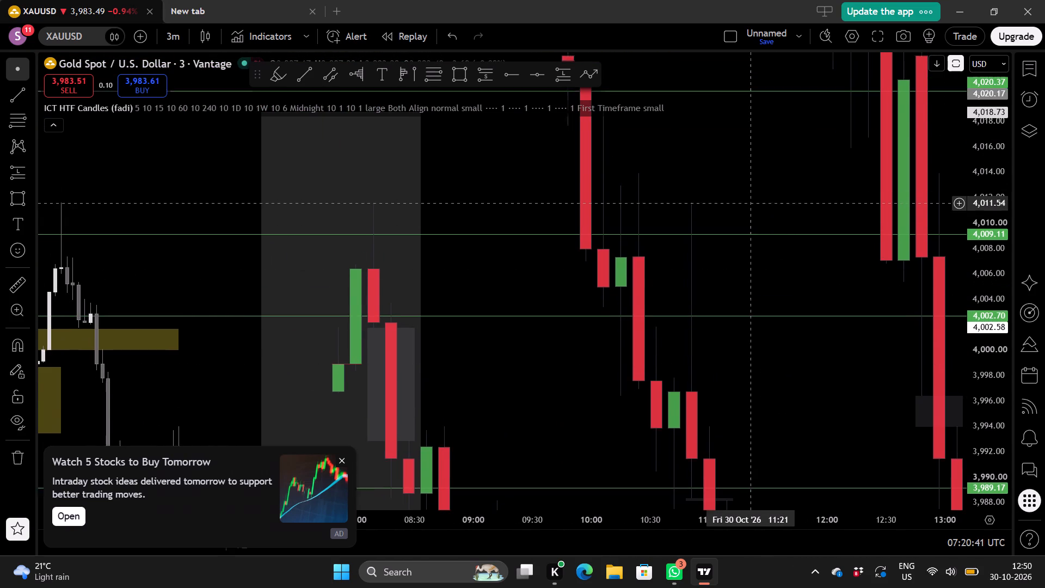
left_click_drag(753, 248, 753, 272)
scroll(753, 272, "down", 2)
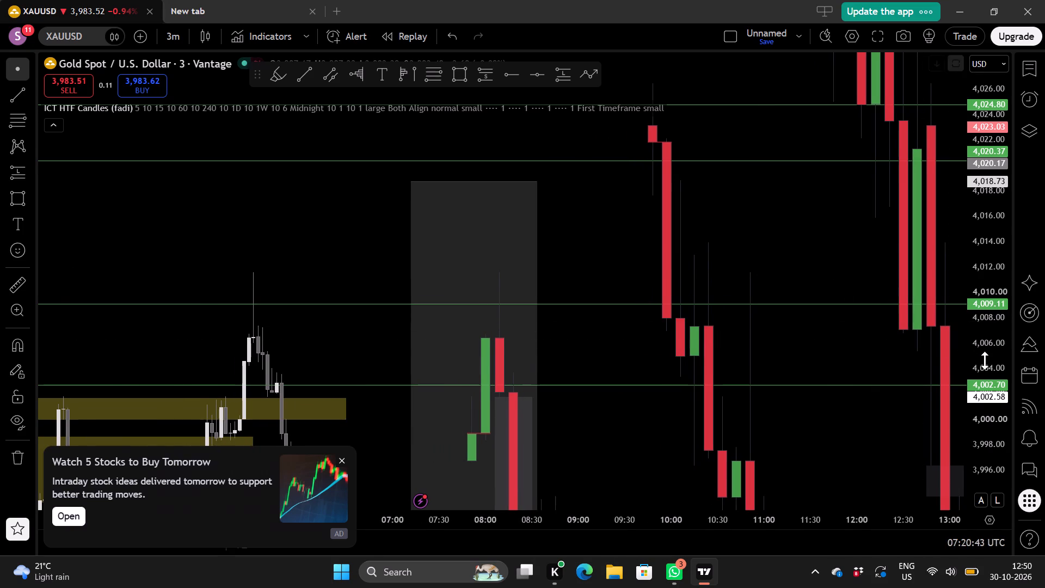
scroll(985, 360, "down", 5)
scroll(823, 333, "down", 1)
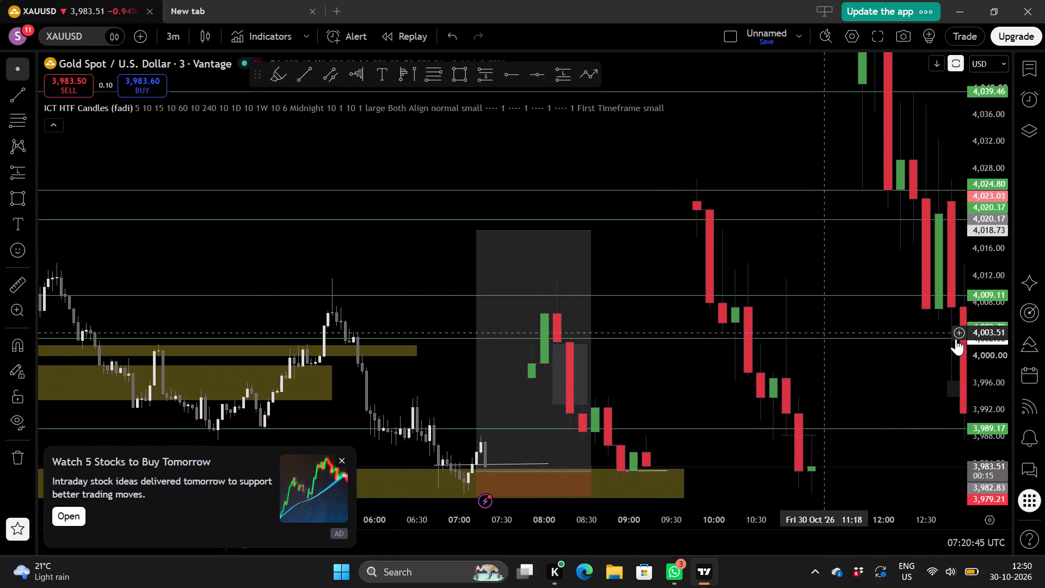
scroll(998, 340, "up", 2)
left_click_drag(882, 390, 846, 260)
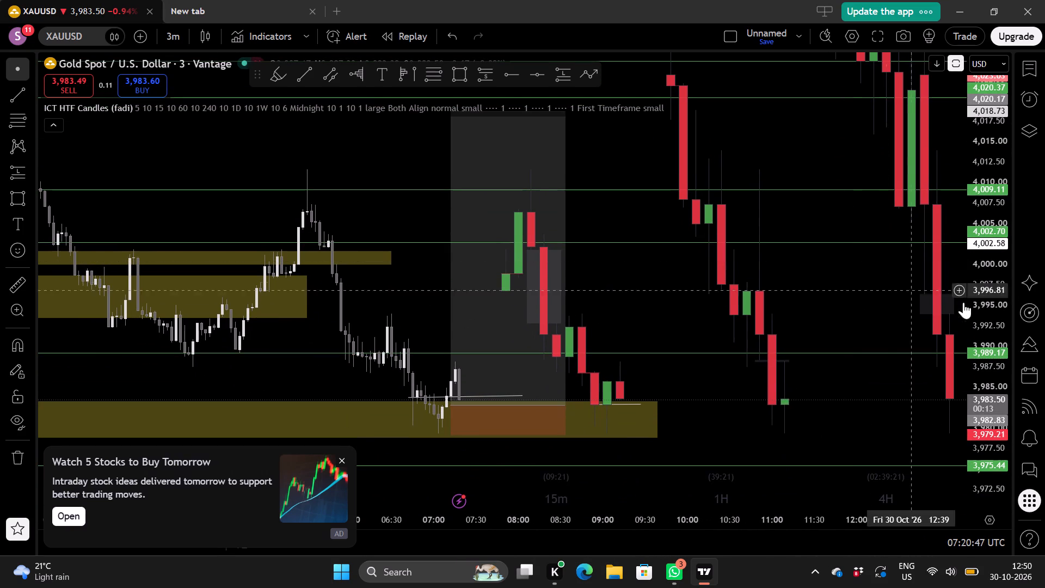
scroll(816, 325, "up", 1)
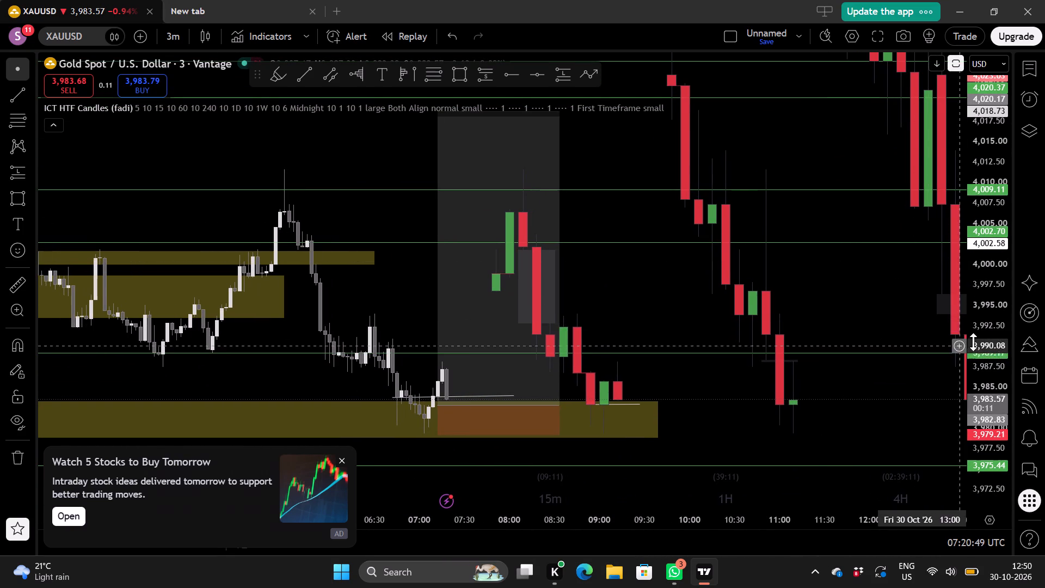
scroll(997, 340, "up", 2)
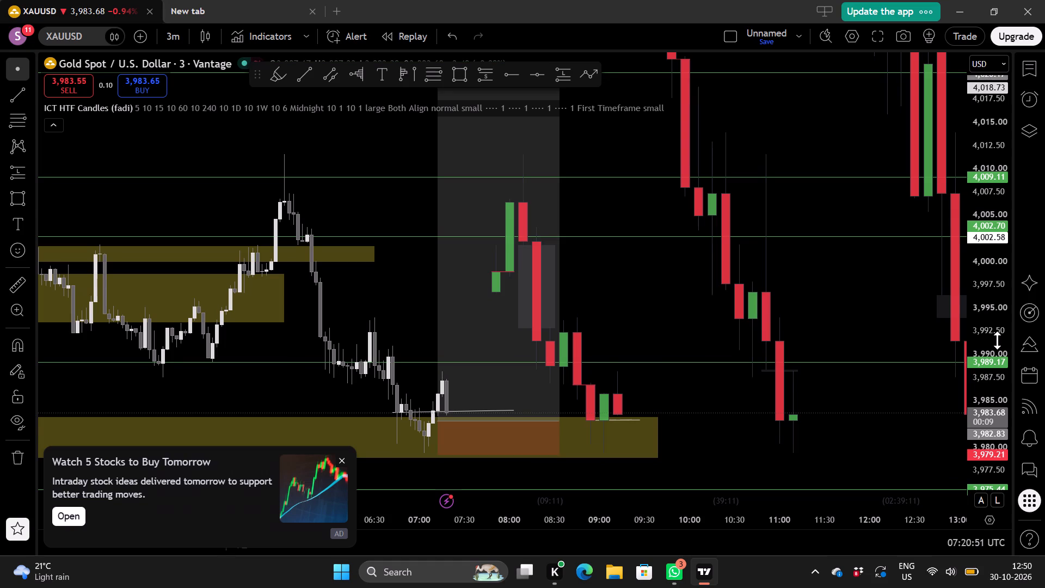
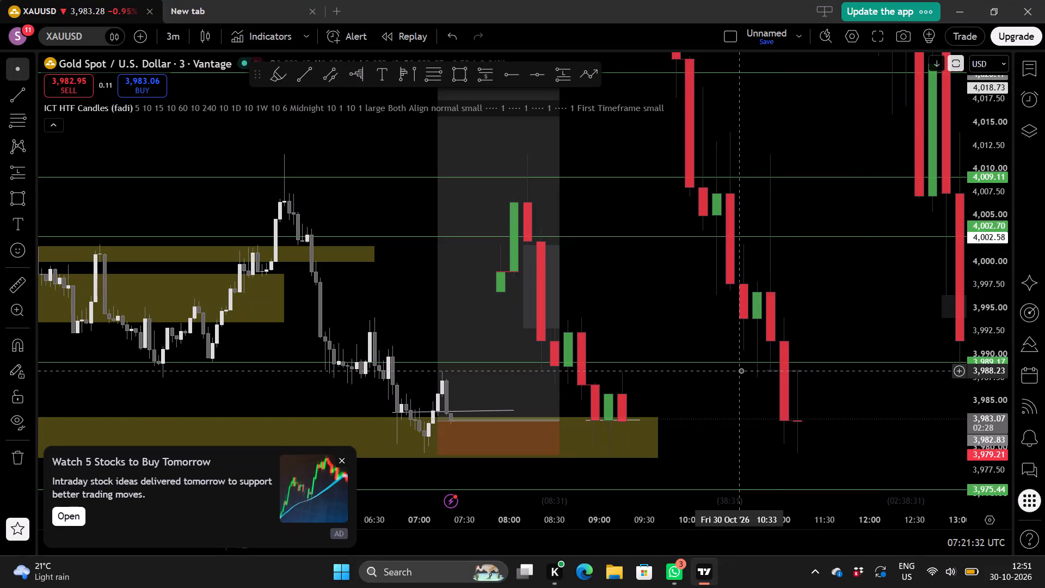
Examine the latest 3-minute, 15-minute and 1-hour candles up close around the demand zone and the two nearly flat trend lines.
left_click_drag(649, 332, 684, 201)
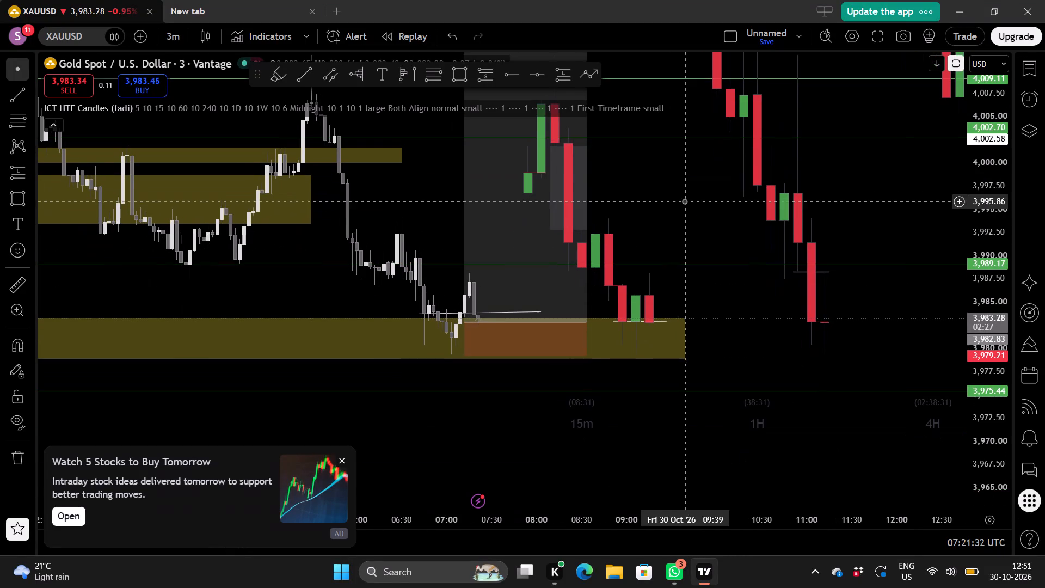
scroll(999, 298, "up", 5)
scroll(775, 301, "up", 1)
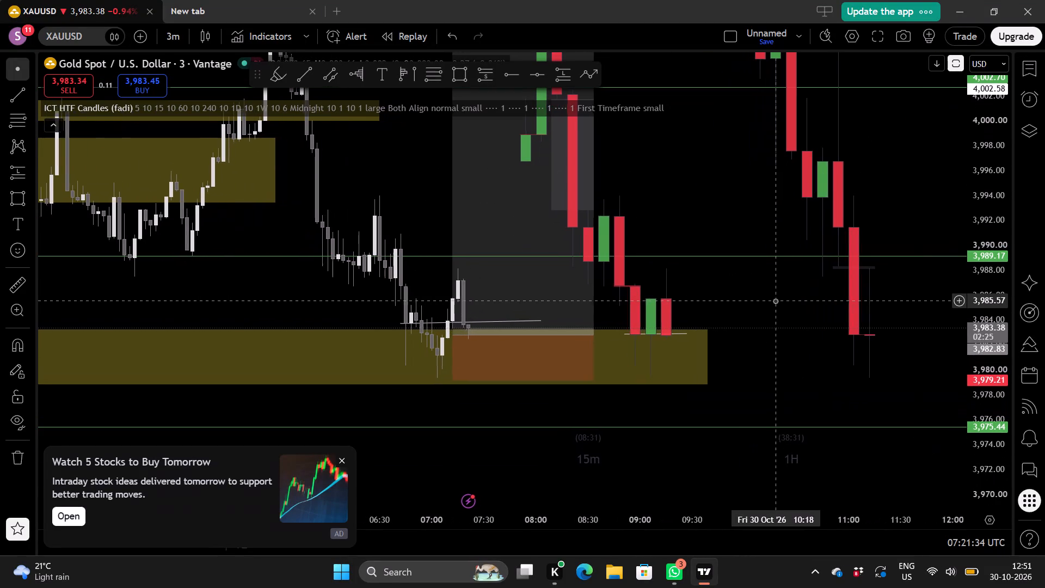
scroll(749, 285, "up", 2)
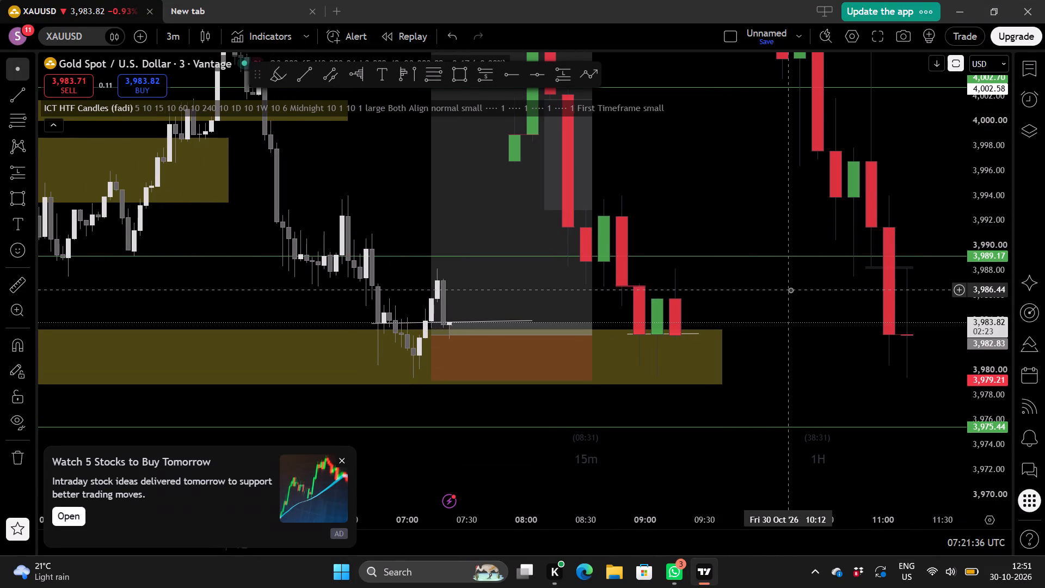
scroll(790, 290, "up", 1)
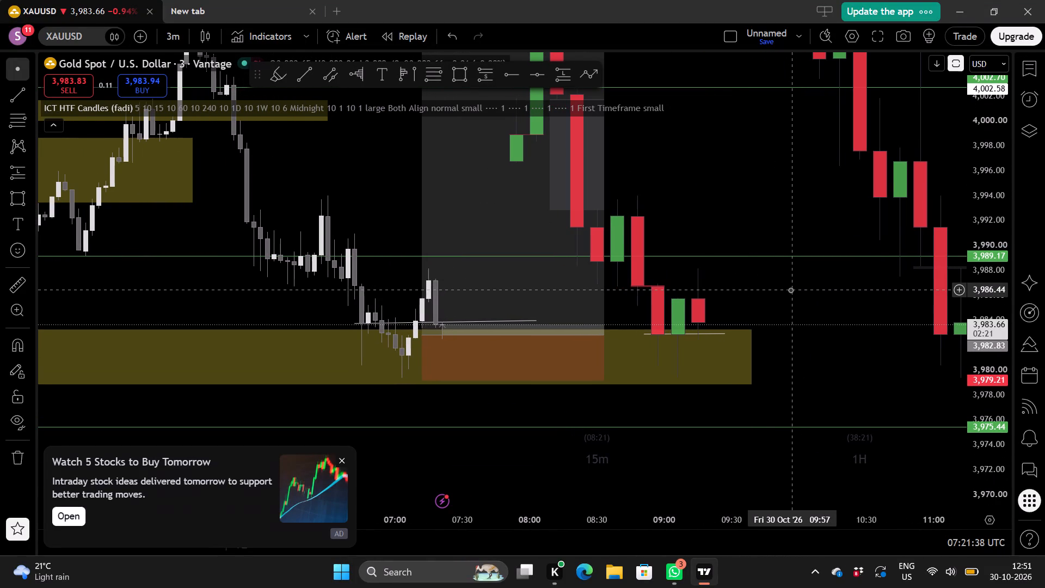
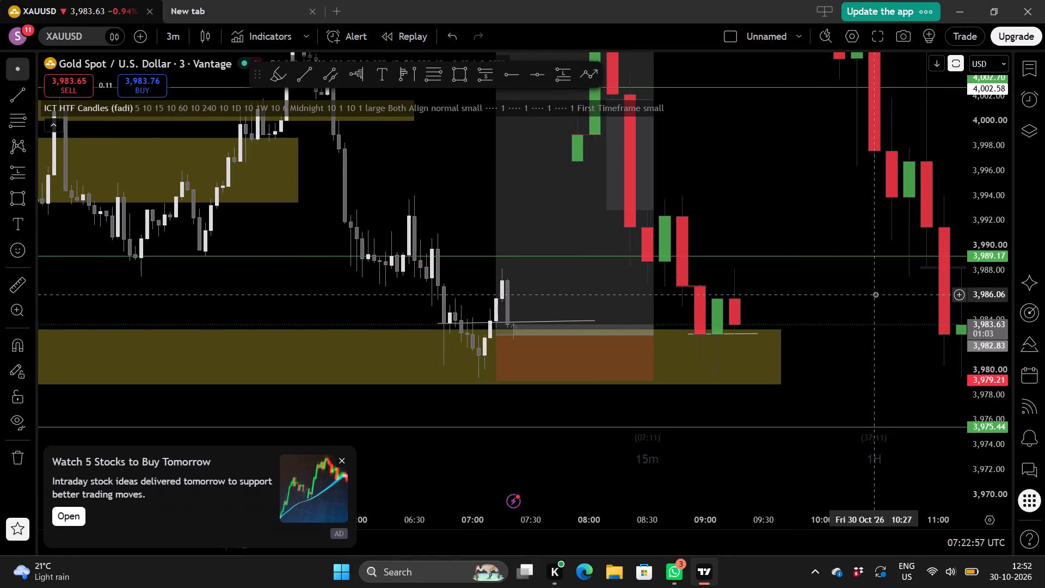
Examine the recent 3-minute candles around the long position against the 15-minute and 1-hour candles and the zones above.
scroll(981, 276, "up", 2)
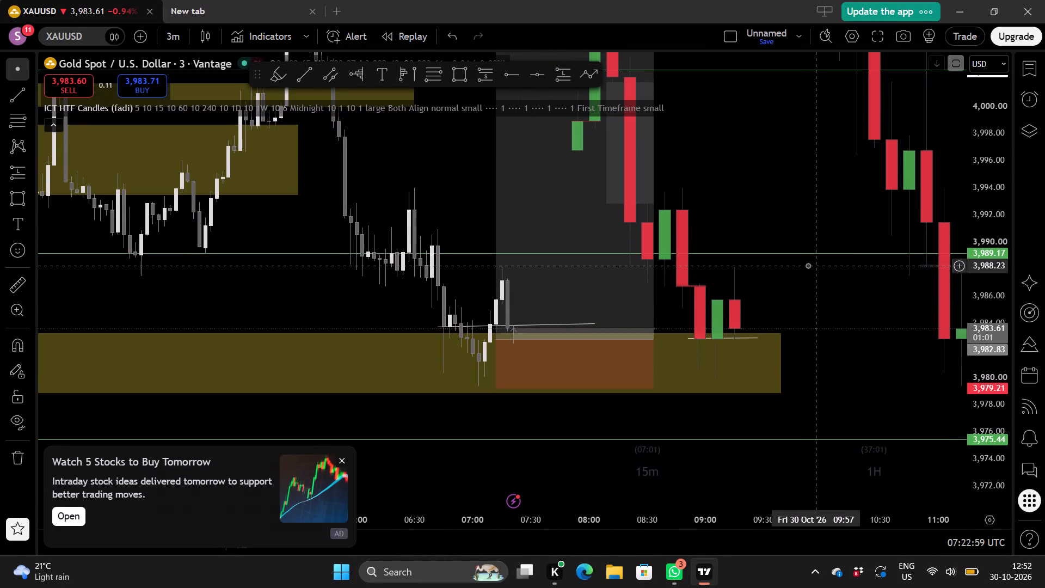
scroll(808, 265, "down", 2)
scroll(843, 252, "up", 1)
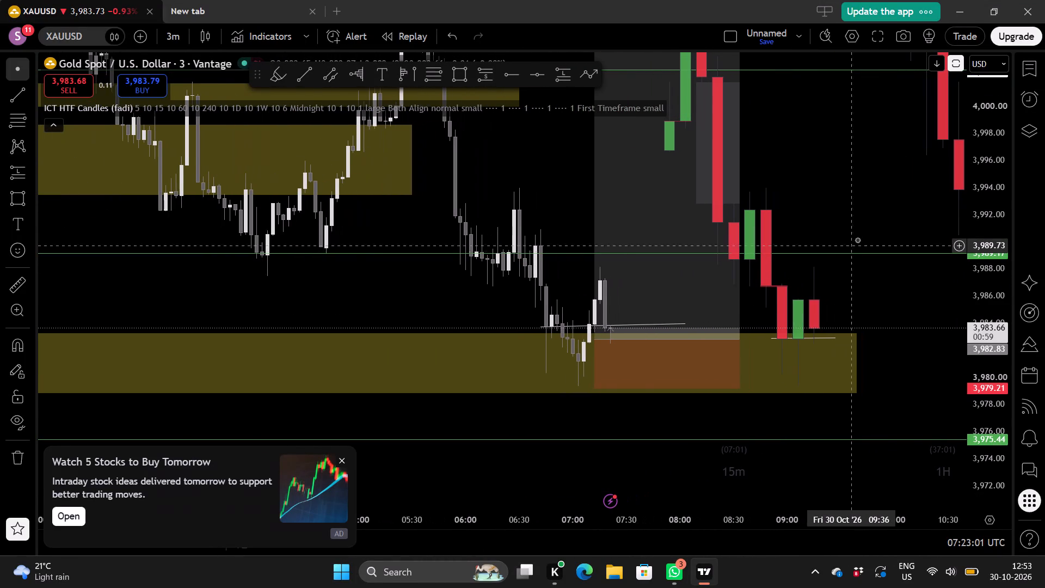
left_click_drag(854, 220, 832, 332)
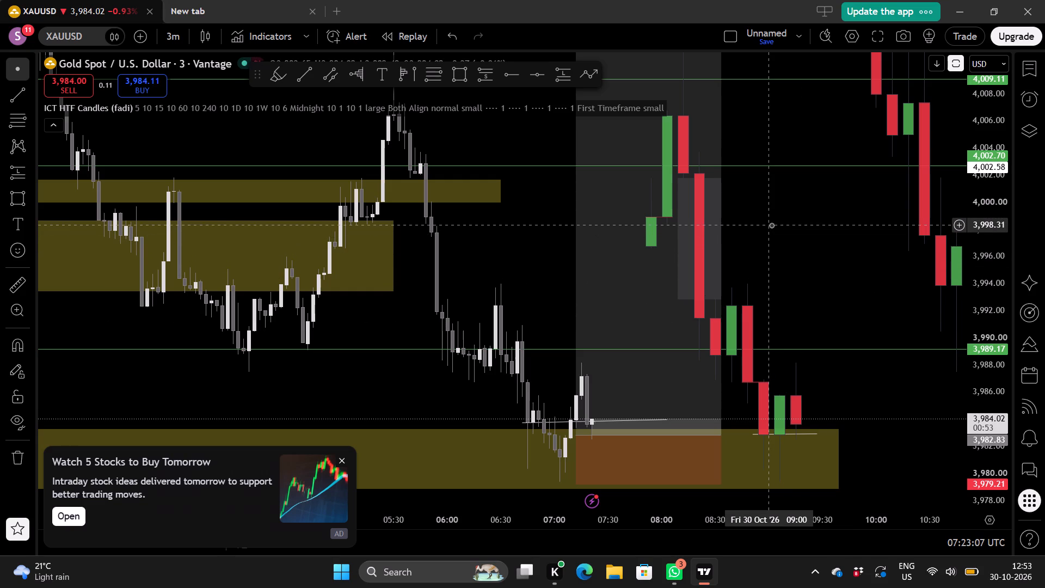
left_click_drag(771, 225, 725, 223)
scroll(751, 236, "up", 1)
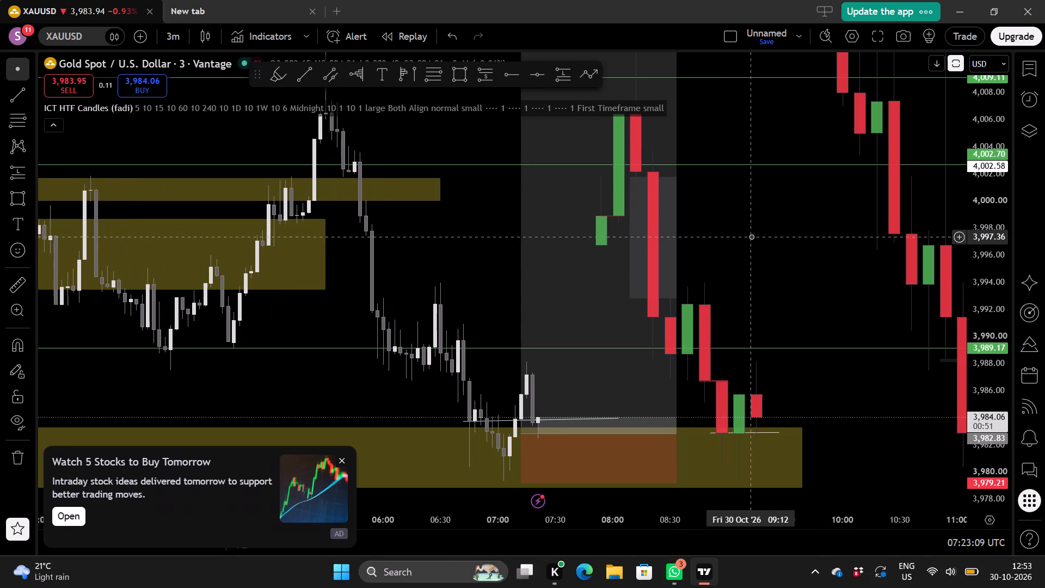
scroll(761, 244, "down", 1)
scroll(773, 249, "up", 1)
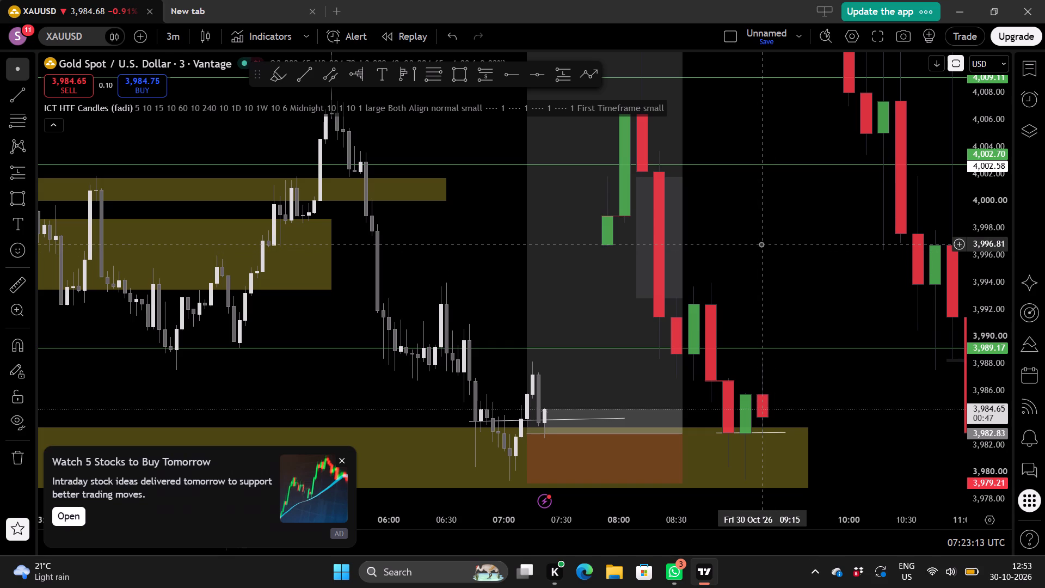
left_click_drag(757, 244, 751, 265)
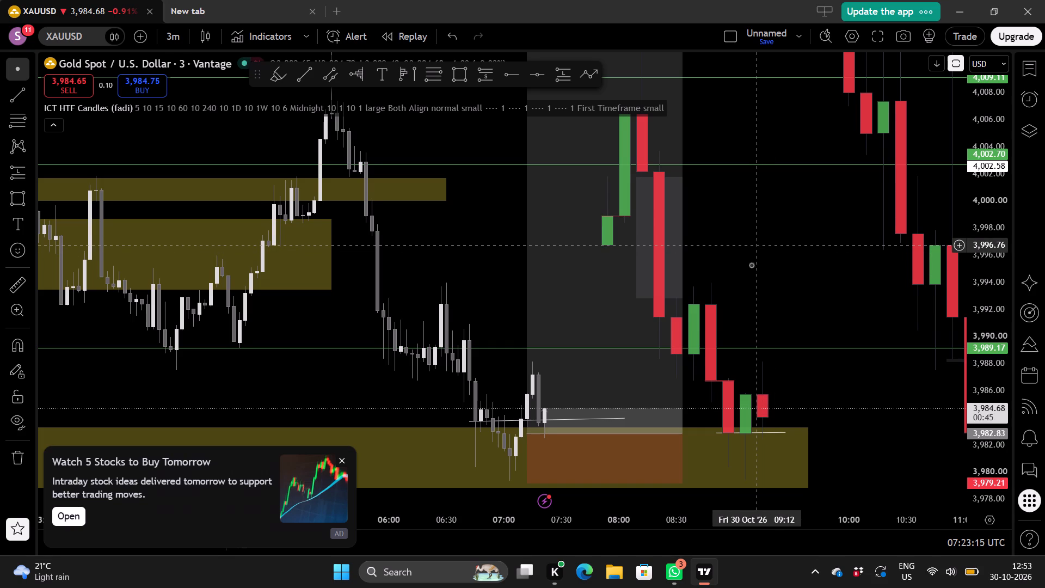
Lower the long position's profit target to 3,997.91, beneath the 4,002.58 level.
left_click_drag(751, 265, 737, 346)
scroll(737, 346, "down", 1)
left_click_drag(763, 341, 755, 399)
left_click_drag(748, 158, 746, 283)
left_click_drag(531, 174, 543, 211)
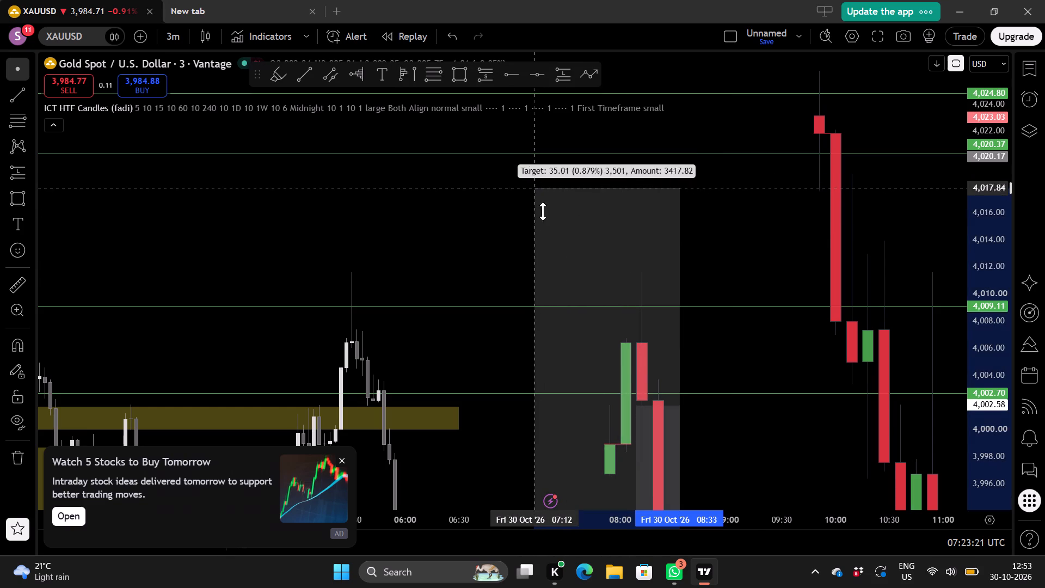
left_click_drag(543, 211, 534, 438)
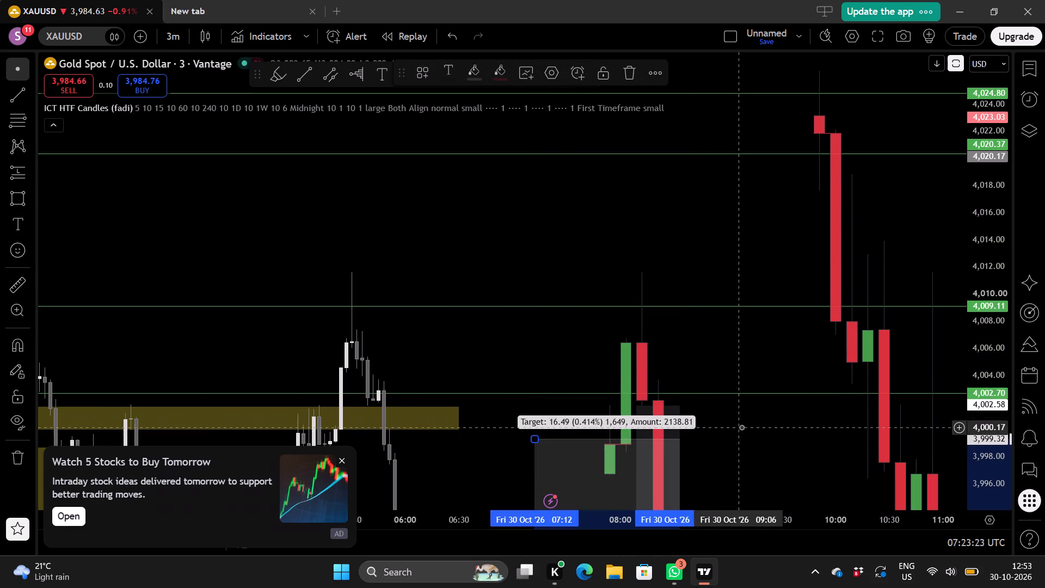
left_click_drag(741, 427, 758, 200)
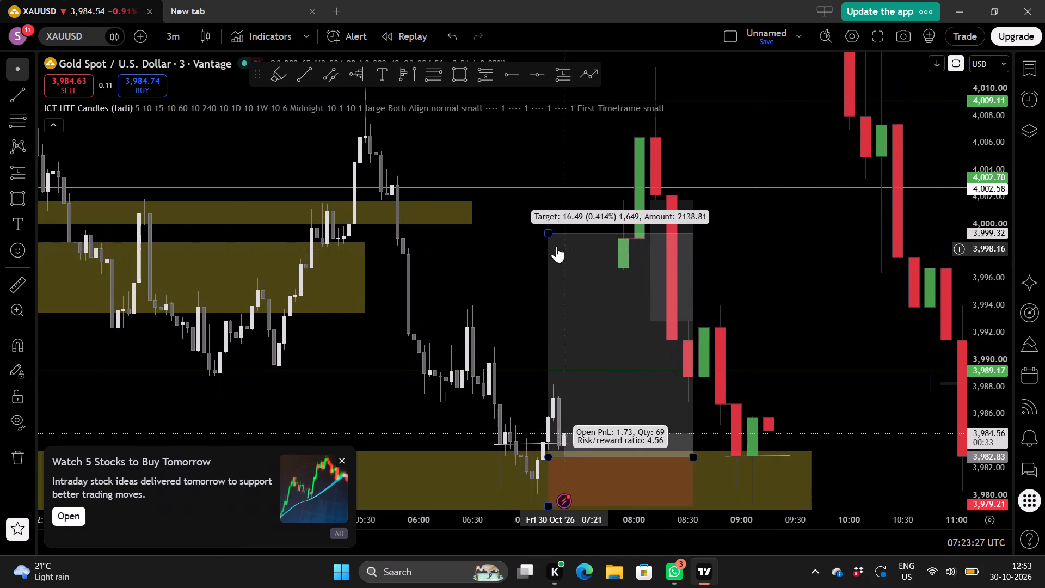
left_click_drag(548, 230, 550, 252)
Shorten the long position's time span so it ends at about 08:12.
left_click_drag(755, 287, 704, 259)
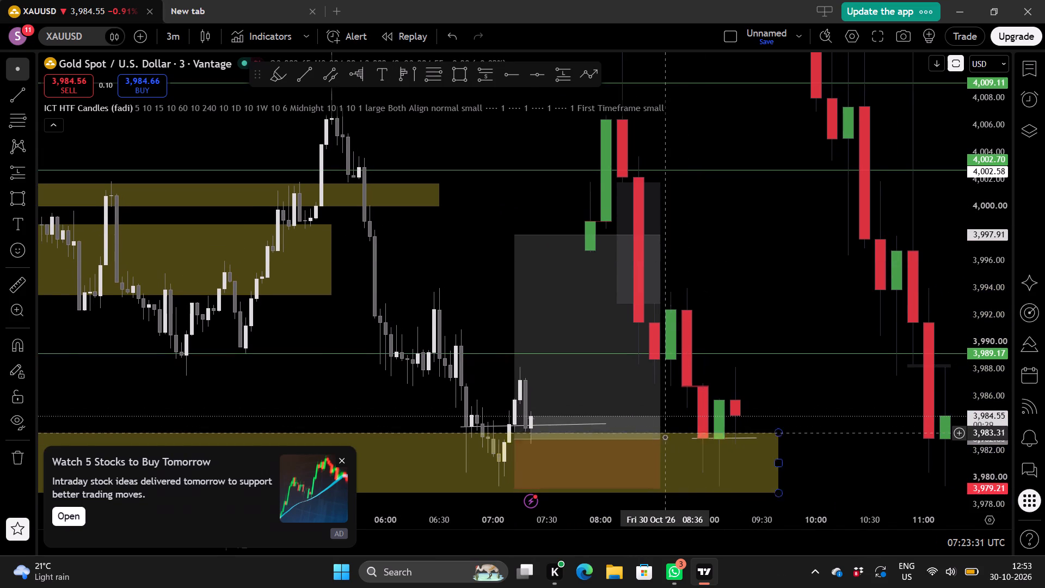
left_click_drag(659, 441, 624, 445)
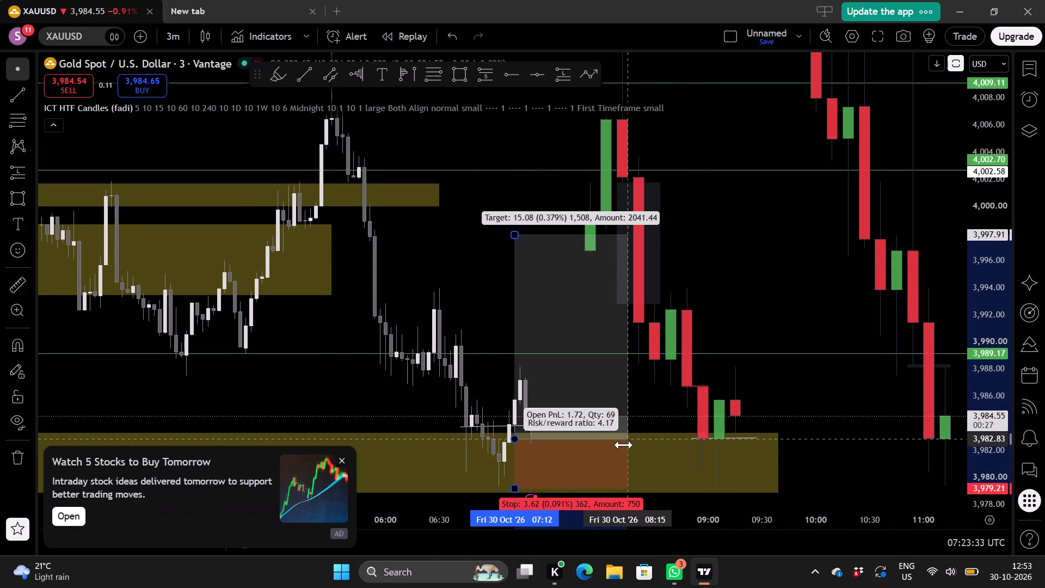
left_click_drag(624, 445, 624, 445)
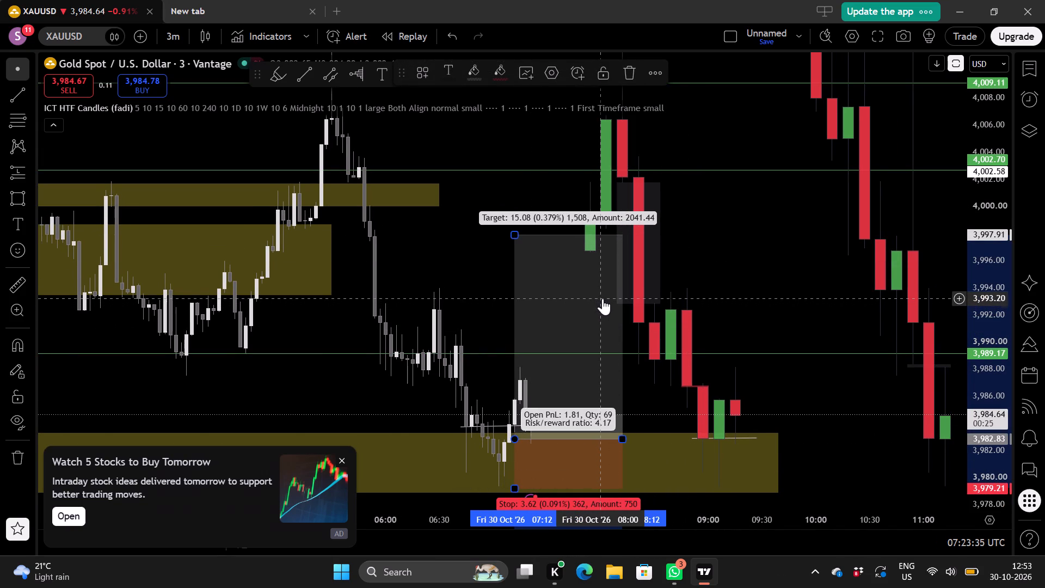
Restore the maximised price chart to reveal the lower pane and show the hidden TFlab SMT indicator for XAGUSD.
double_click(754, 265)
scroll(754, 265, "up", 1)
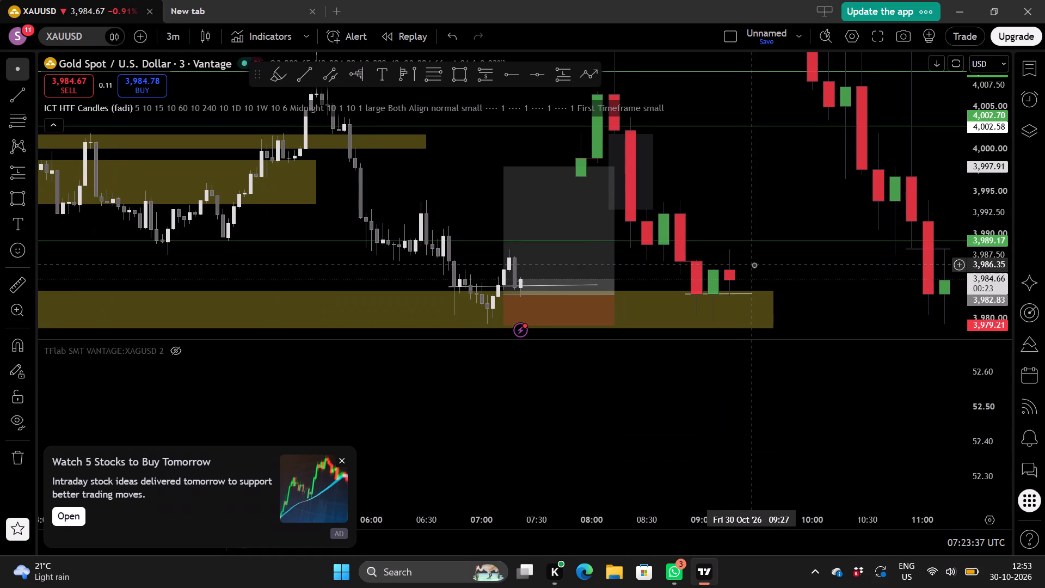
double_click(745, 203)
double_click(745, 203)
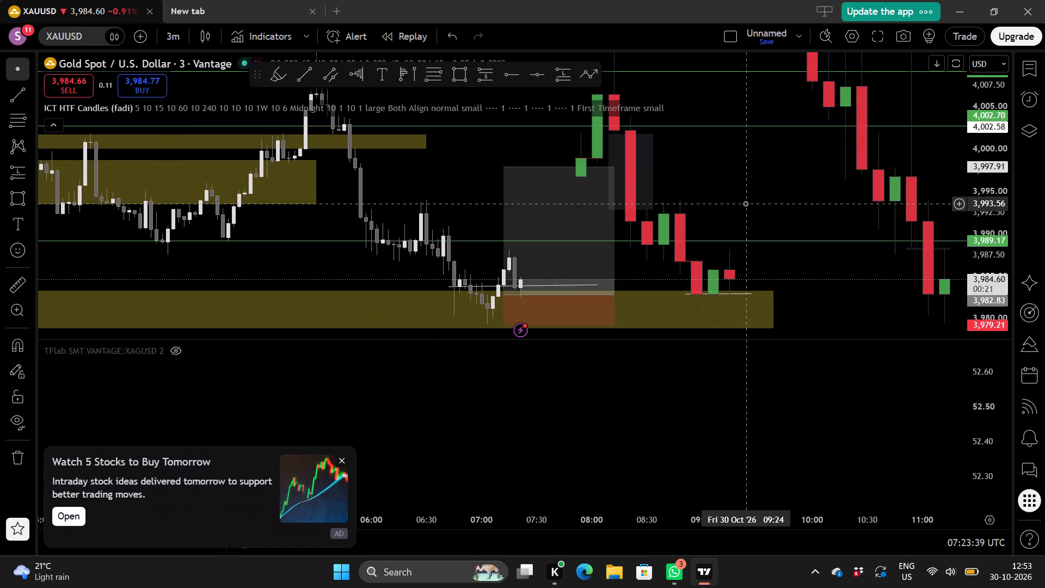
left_click(174, 350)
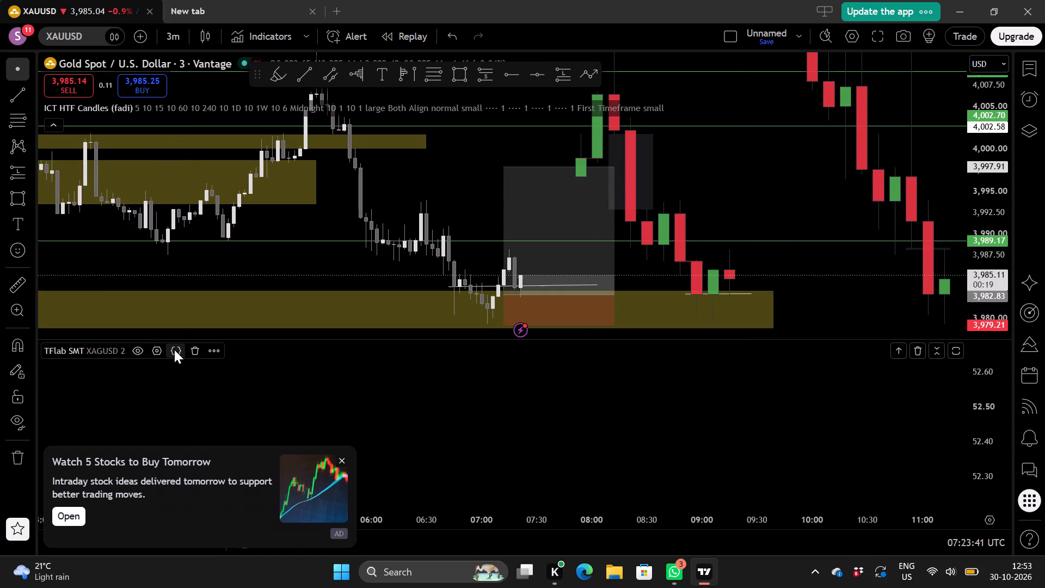
scroll(581, 450, "down", 1)
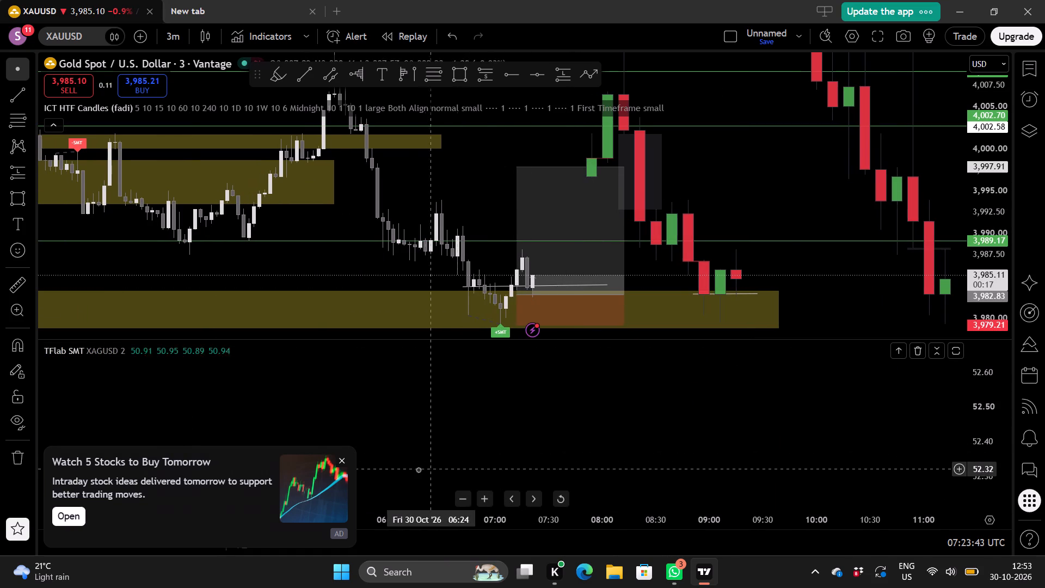
Dismiss the stock ideas advertisement covering the chart.
left_click(343, 459)
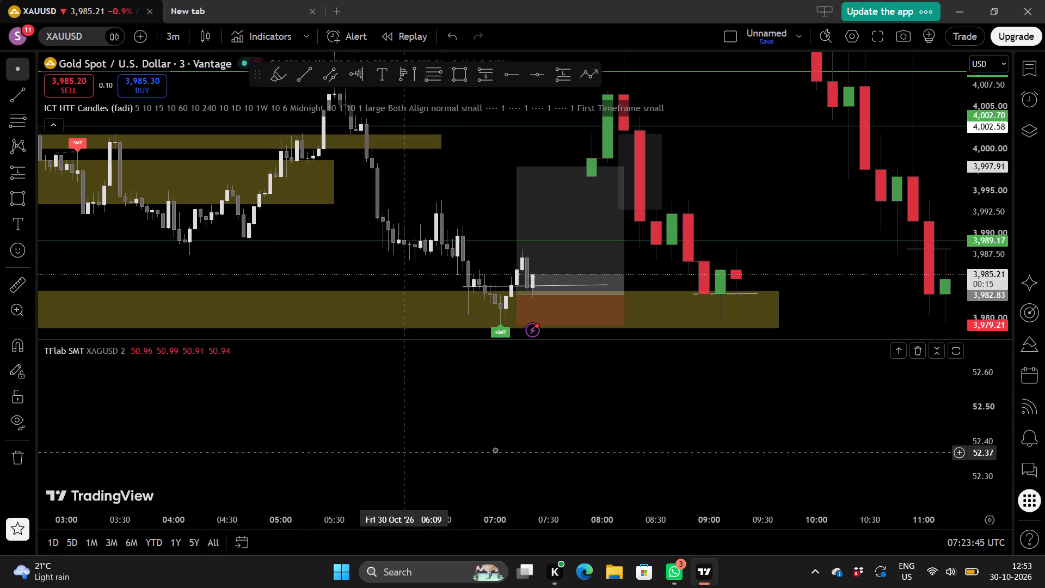
Maximise the XAUUSD price chart so the lower TFlab SMT pane is hidden.
scroll(495, 450, "down", 1)
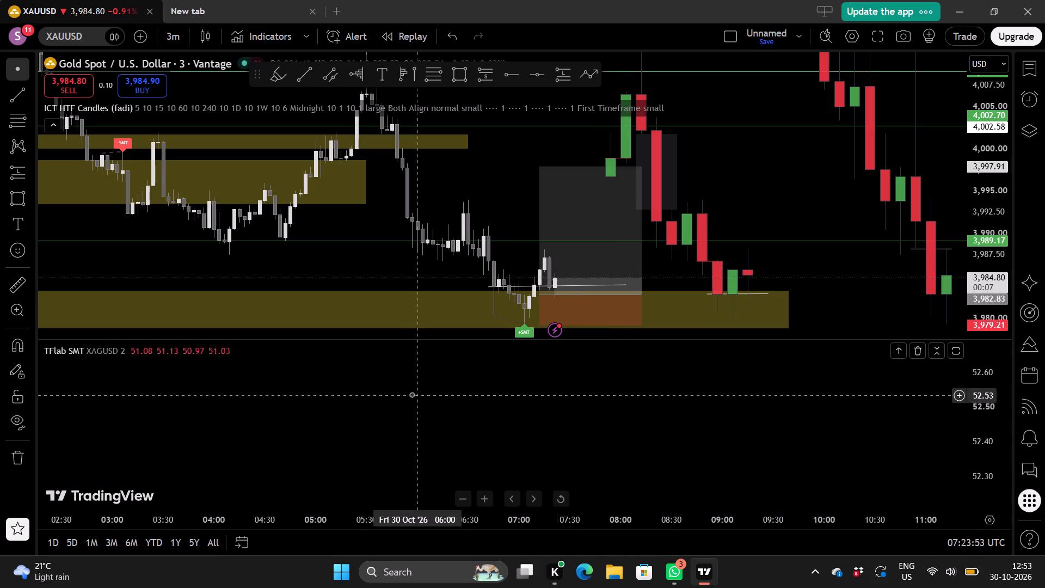
scroll(447, 418, "down", 1)
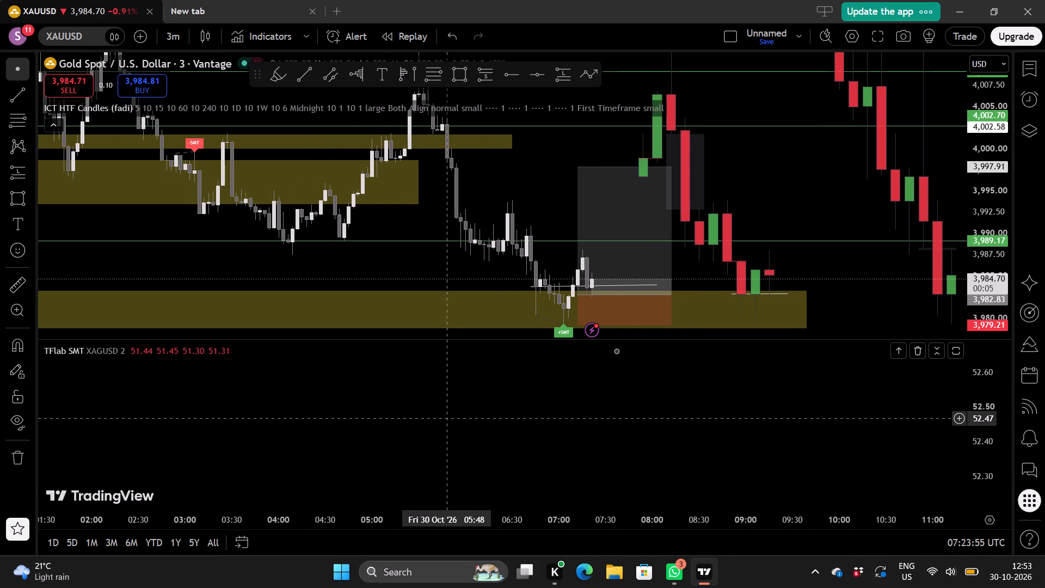
double_click(777, 203)
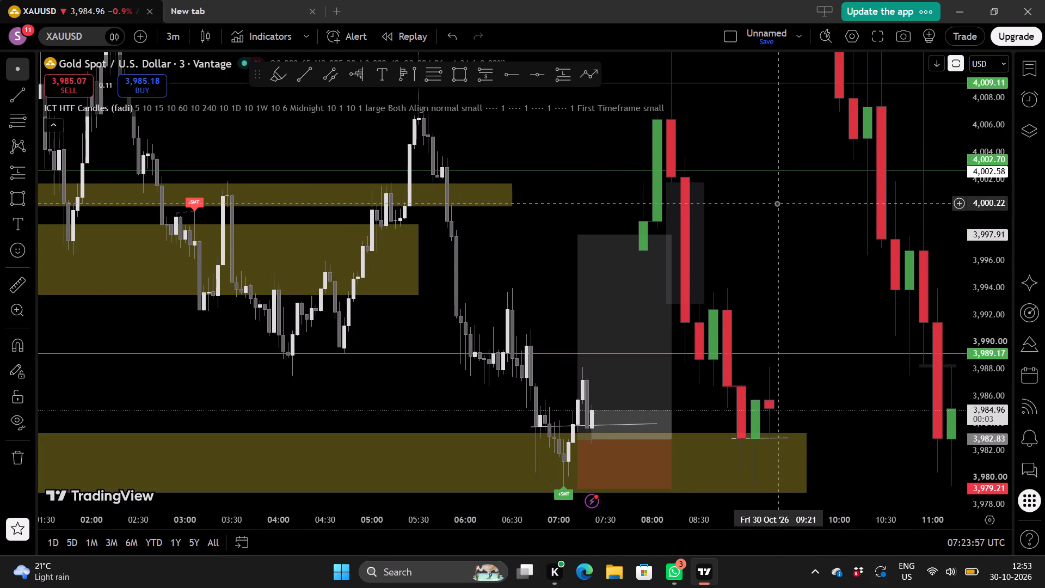
Shorten the long position's time span so it ends at about 08:03, and deselect it.
left_click_drag(774, 257, 631, 208)
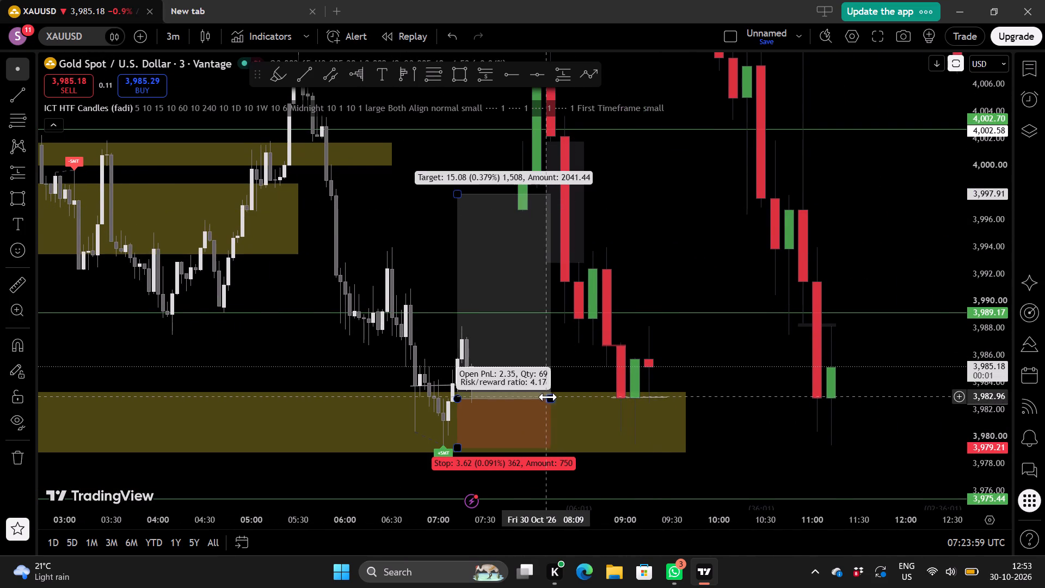
left_click_drag(549, 397, 530, 397)
scroll(690, 282, "up", 1)
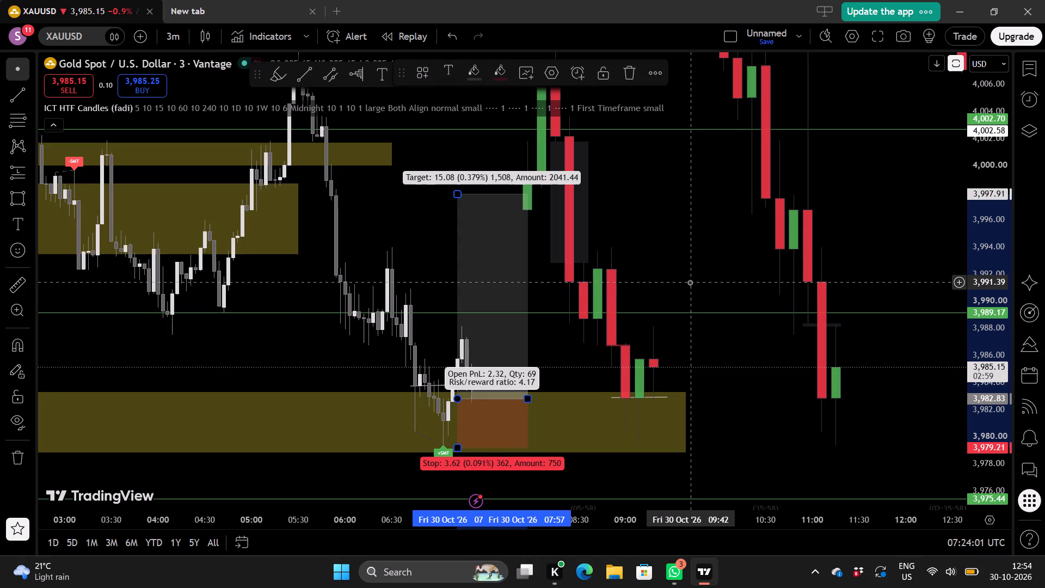
scroll(690, 282, "up", 1)
left_click_drag(504, 399, 509, 399)
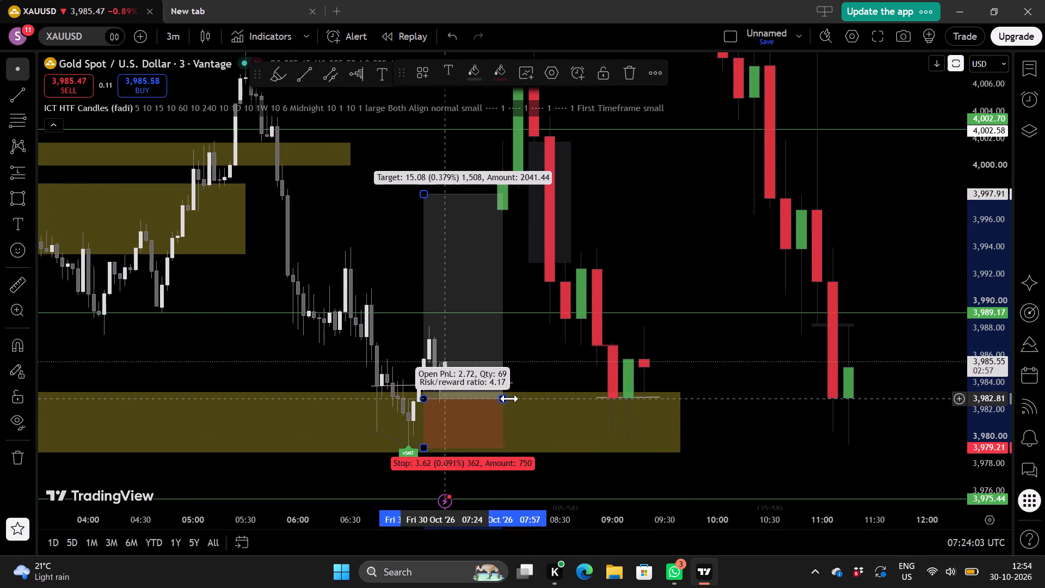
left_click_drag(509, 399, 512, 399)
left_click(657, 283)
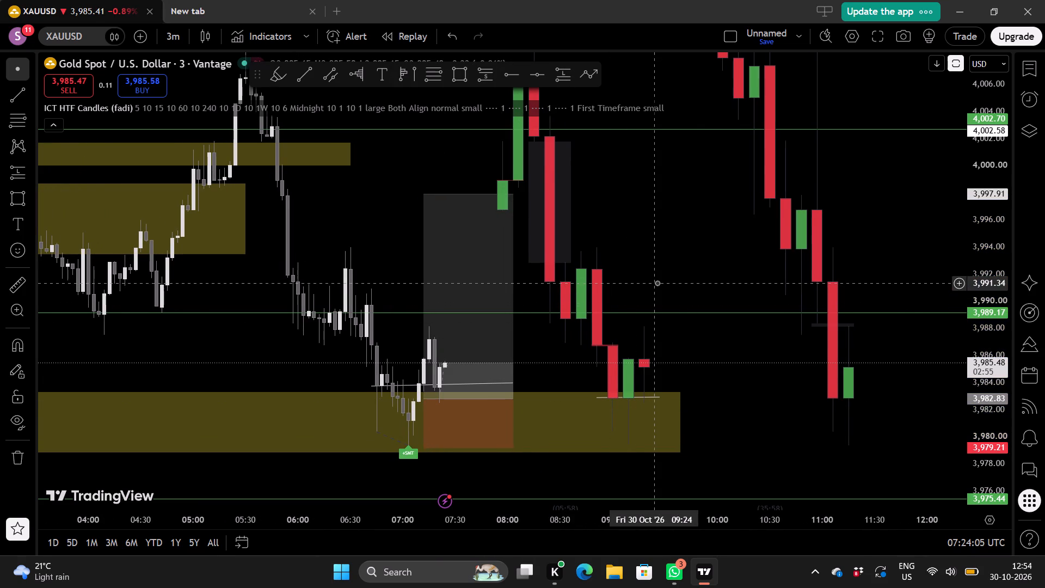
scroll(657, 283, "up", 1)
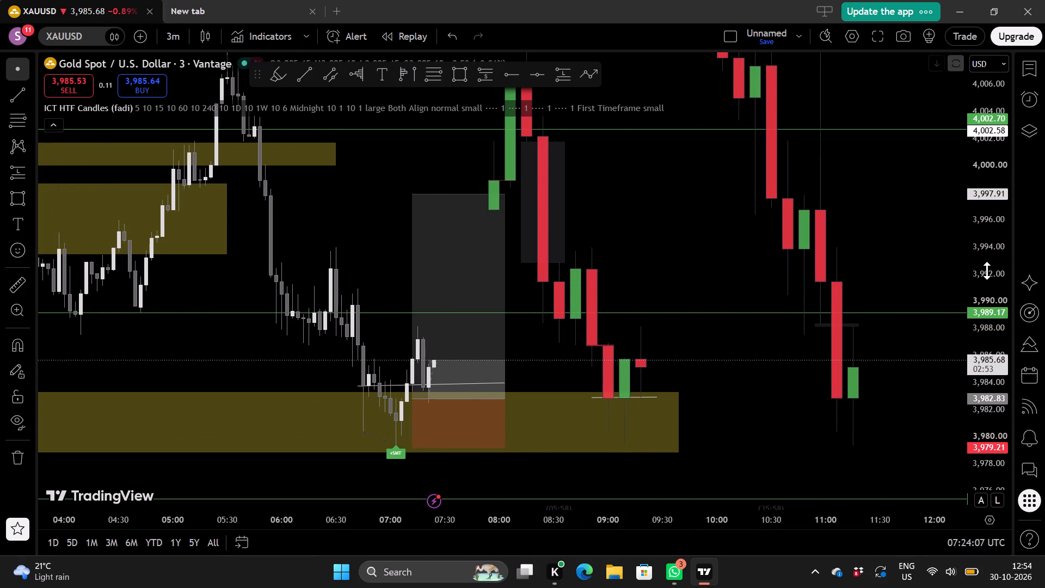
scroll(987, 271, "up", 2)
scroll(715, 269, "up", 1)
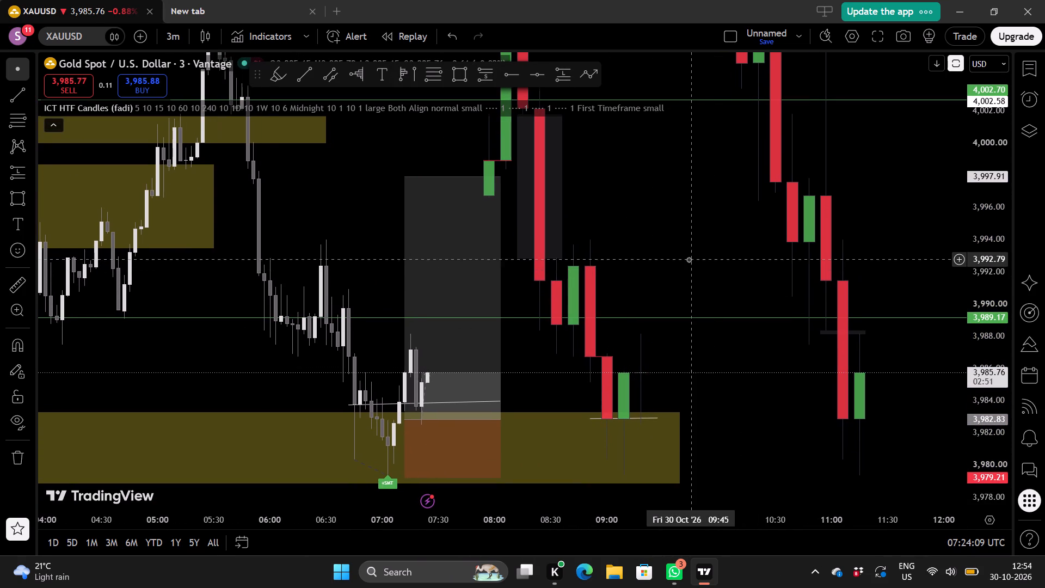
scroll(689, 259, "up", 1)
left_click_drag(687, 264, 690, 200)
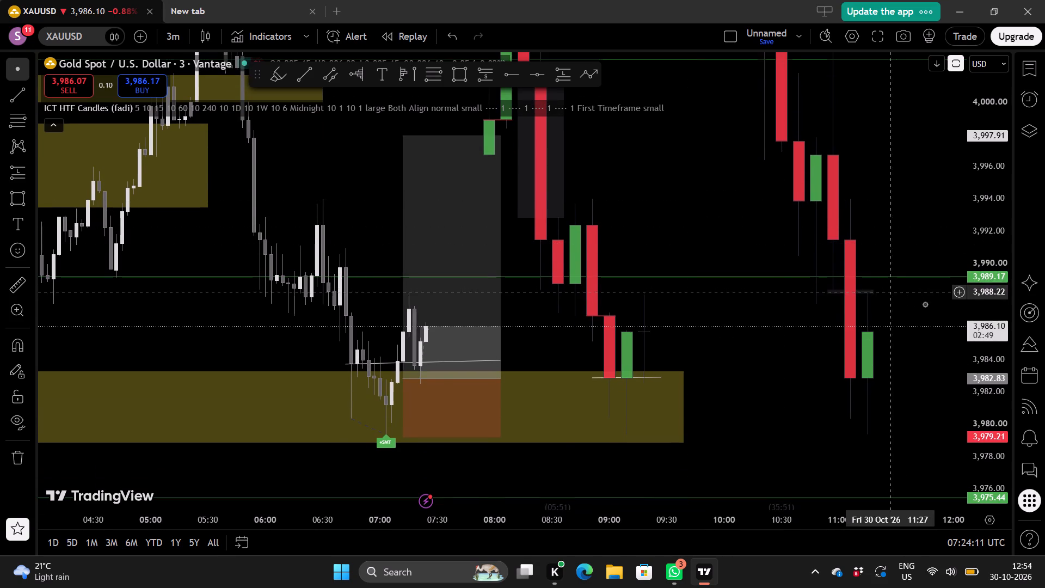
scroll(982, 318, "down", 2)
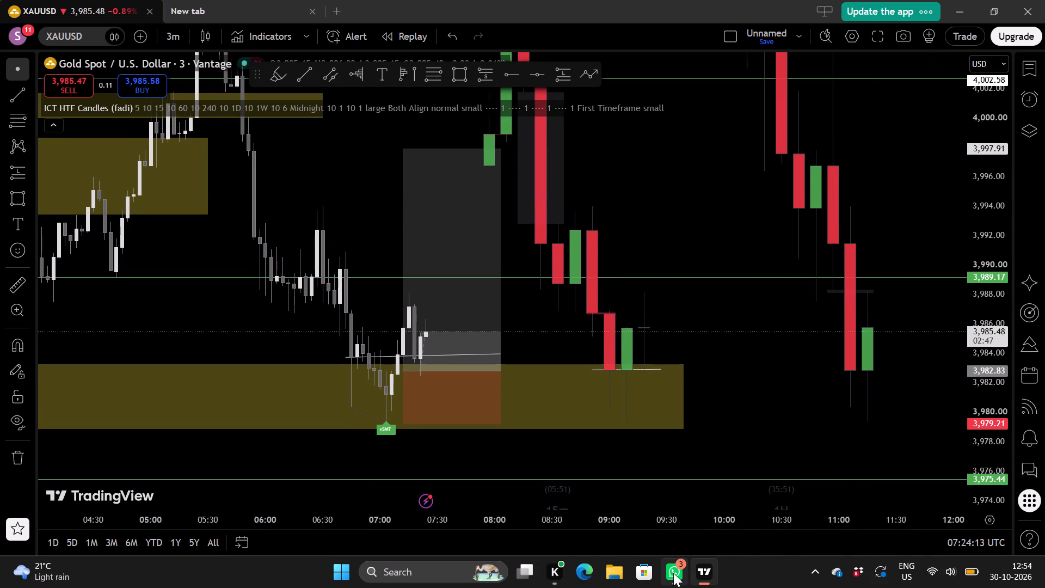
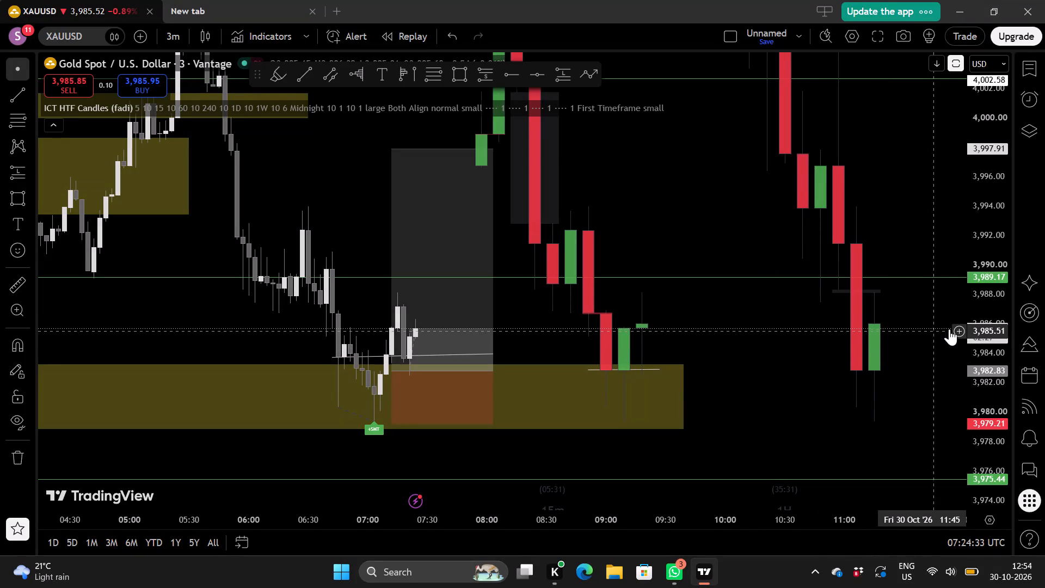
Examine the latest 3-minute candles between the long position's entry and the 3,989.17 level in closer price detail.
scroll(992, 318, "up", 2)
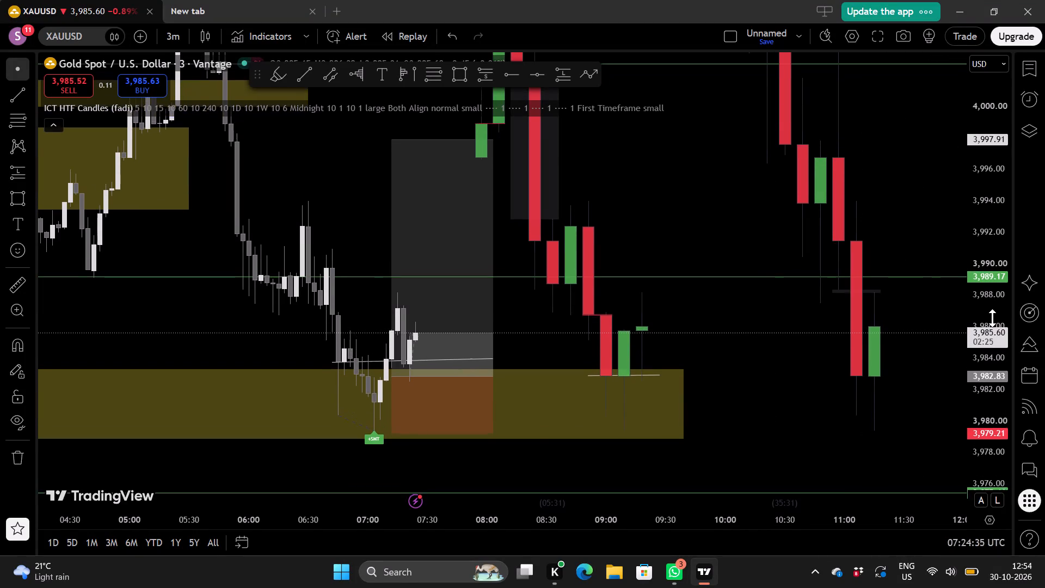
scroll(992, 318, "up", 4)
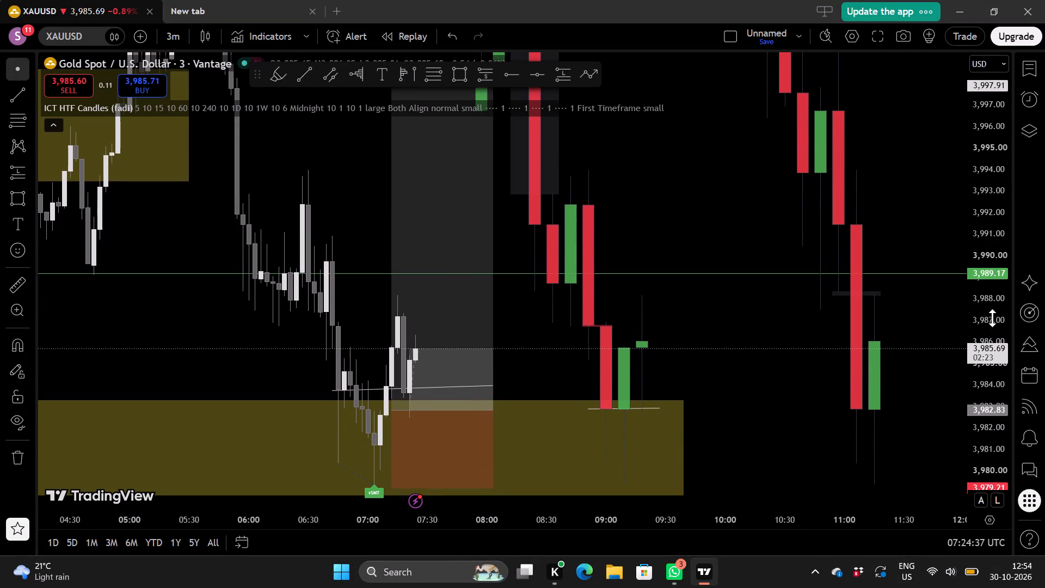
scroll(992, 318, "up", 2)
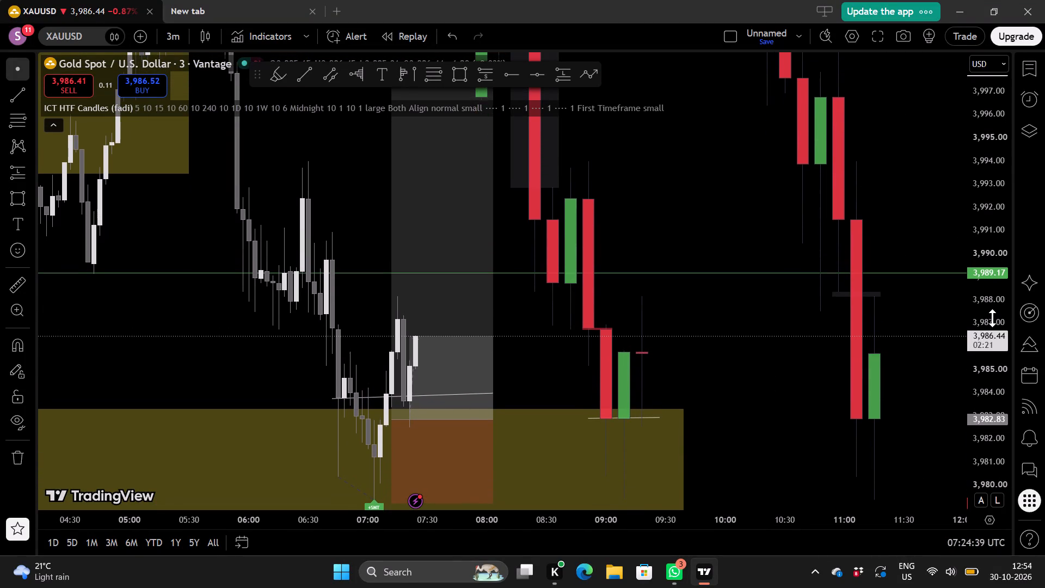
scroll(992, 318, "up", 5)
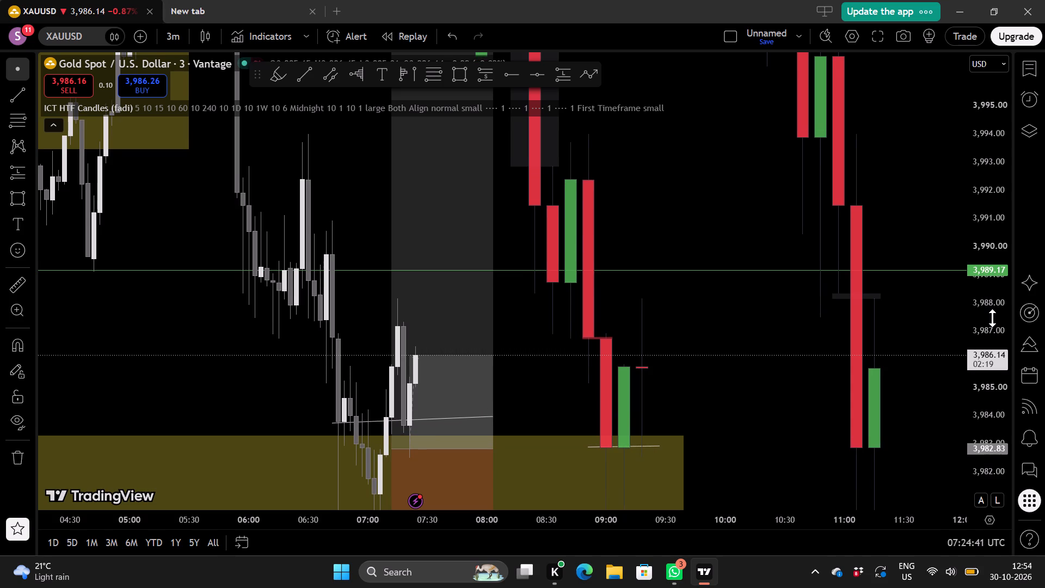
scroll(992, 318, "up", 4)
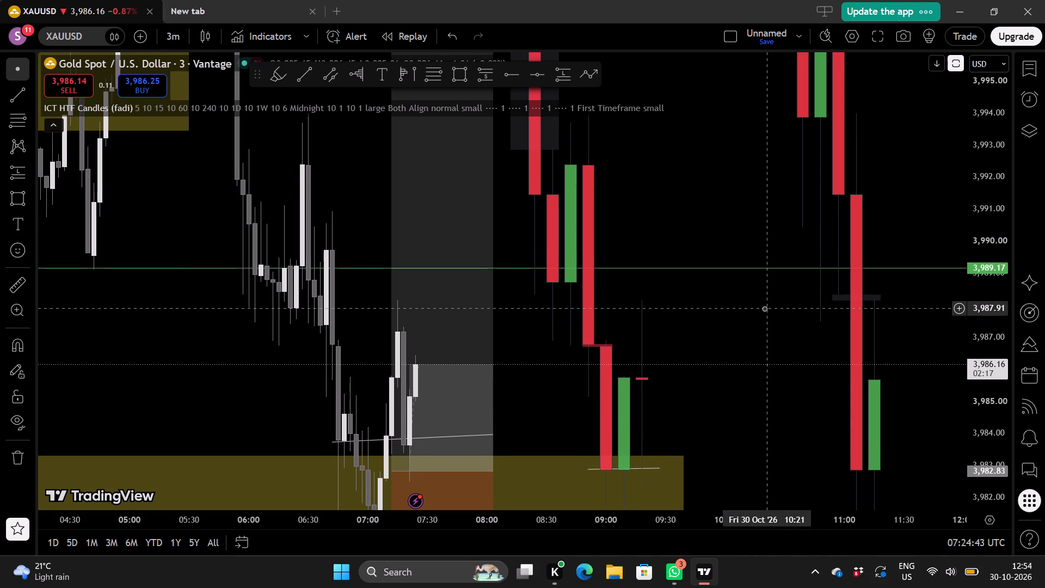
Examine the 3-minute XAUUSD price action around the long position and its 3,983.31–3,978.85 entry zone.
scroll(772, 304, "up", 1)
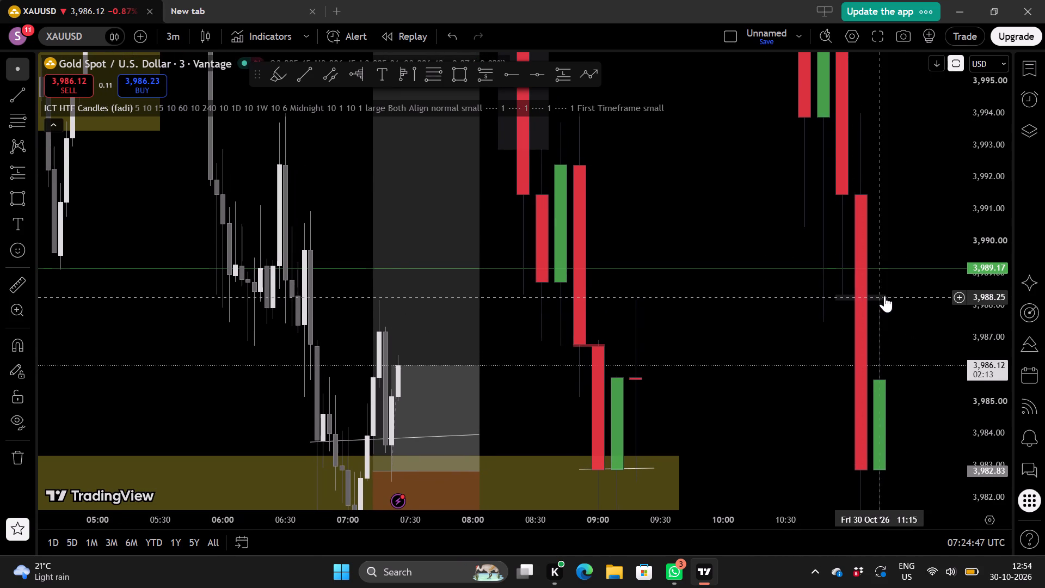
scroll(902, 292, "up", 1)
left_click_drag(735, 299, 714, 252)
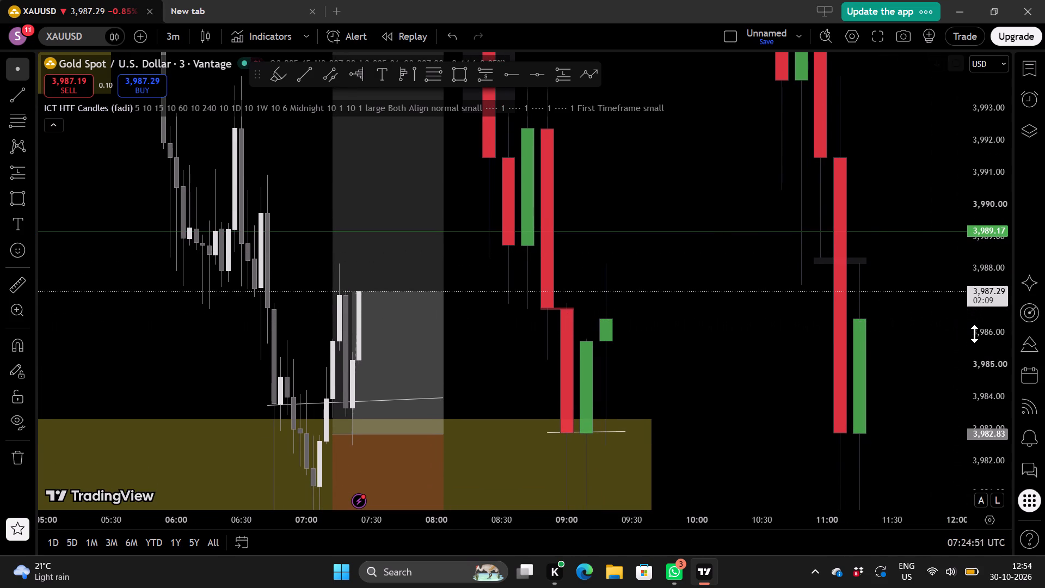
scroll(974, 334, "down", 8)
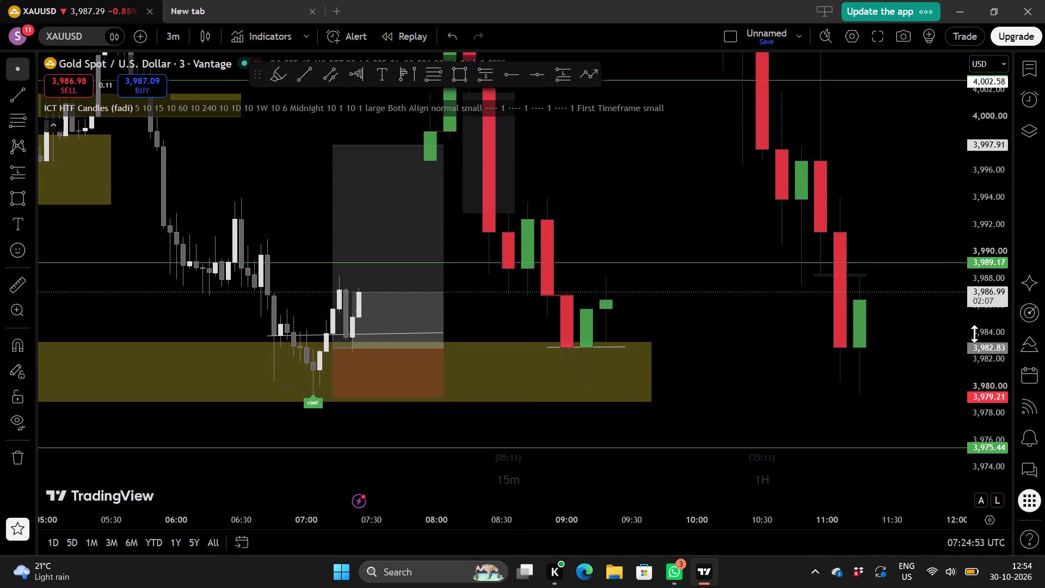
scroll(987, 300, "up", 4)
scroll(795, 349, "down", 1)
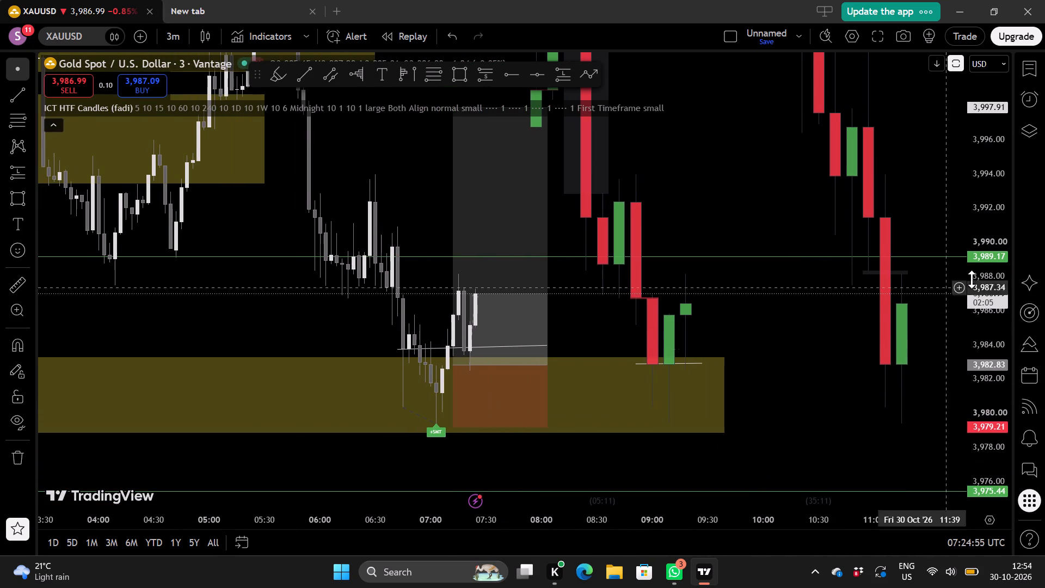
scroll(985, 273, "up", 6)
left_click_drag(705, 179, 614, 319)
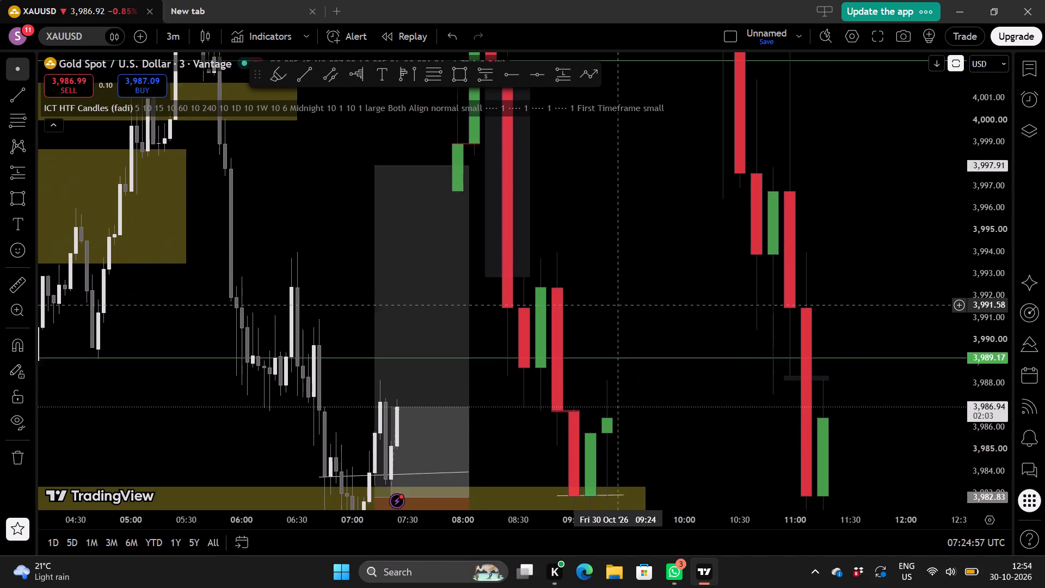
left_click_drag(614, 319, 615, 321)
Review the wider 3-minute price history, with its earlier zones and SMT markers, leading into the long position.
scroll(676, 292, "down", 7)
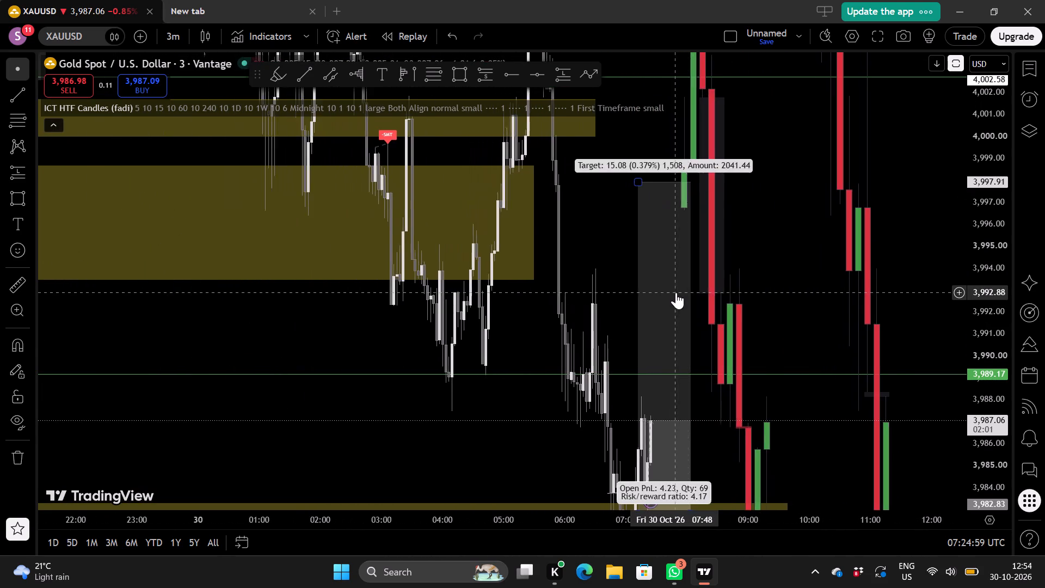
scroll(676, 292, "down", 3)
scroll(861, 265, "up", 5)
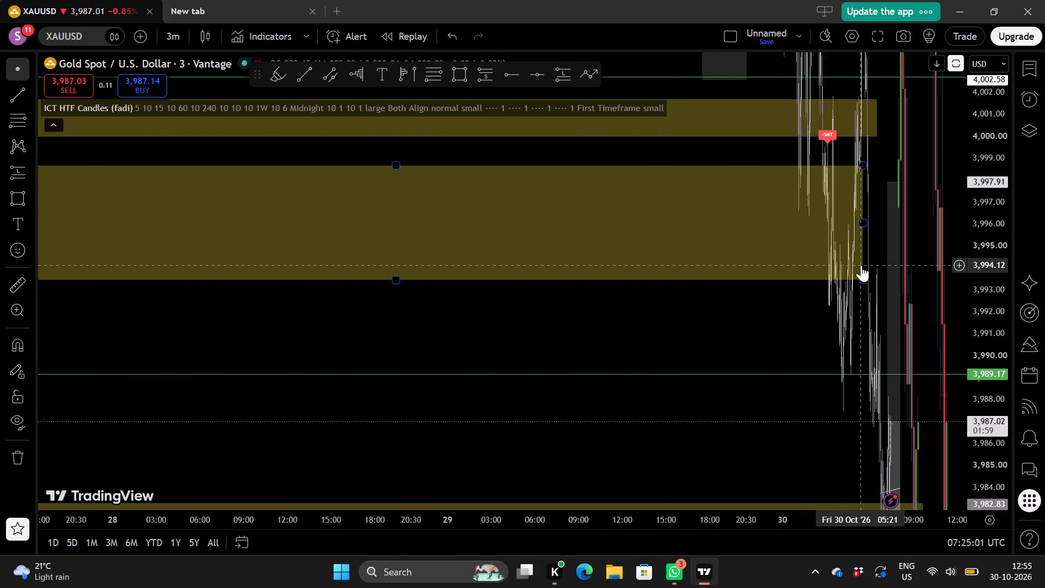
scroll(861, 265, "up", 1)
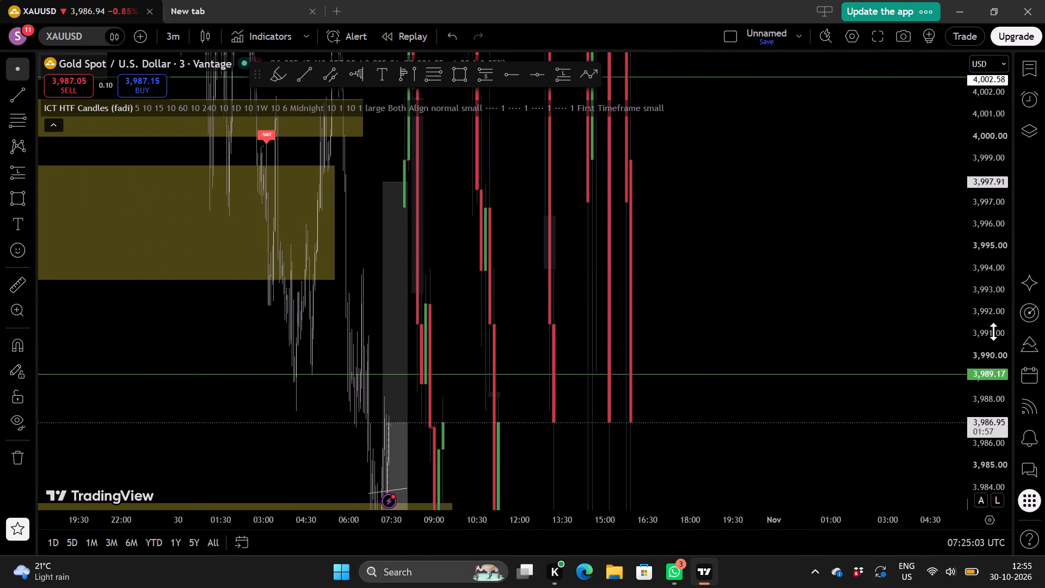
scroll(990, 334, "down", 5)
scroll(813, 266, "right", 1)
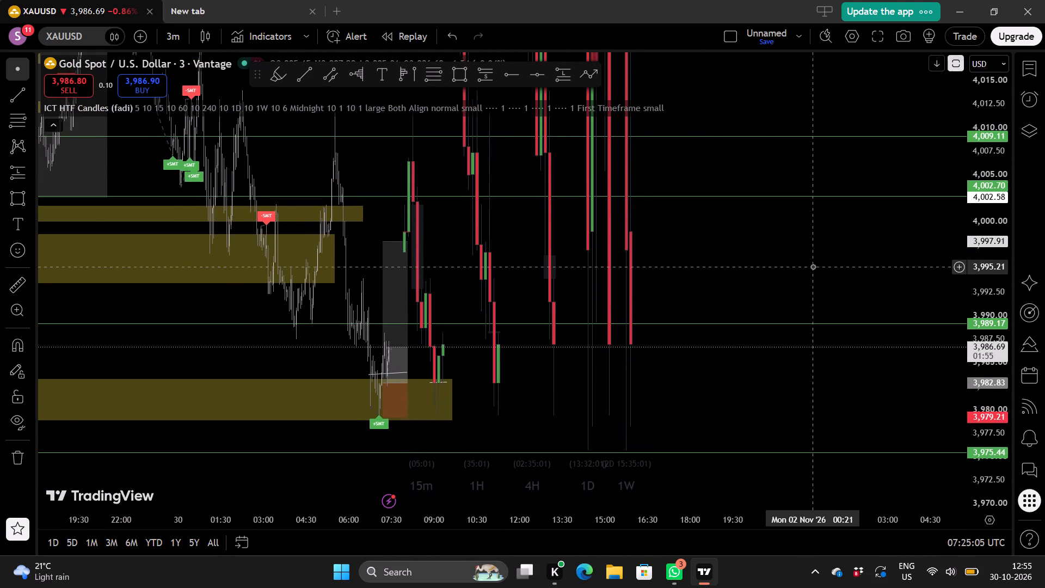
Compare the 15m, 1H, 4H, 1D and 1W higher-timeframe candles with the long position, its entry zone and the marked price levels.
scroll(813, 266, "right", 1)
scroll(813, 266, "up", 2)
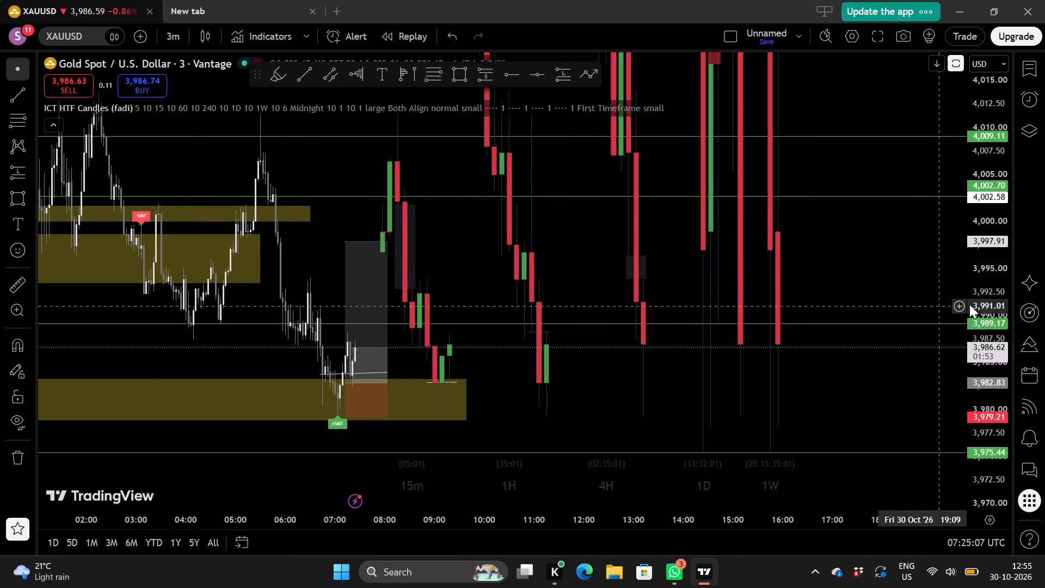
scroll(977, 304, "up", 5)
scroll(835, 294, "up", 2)
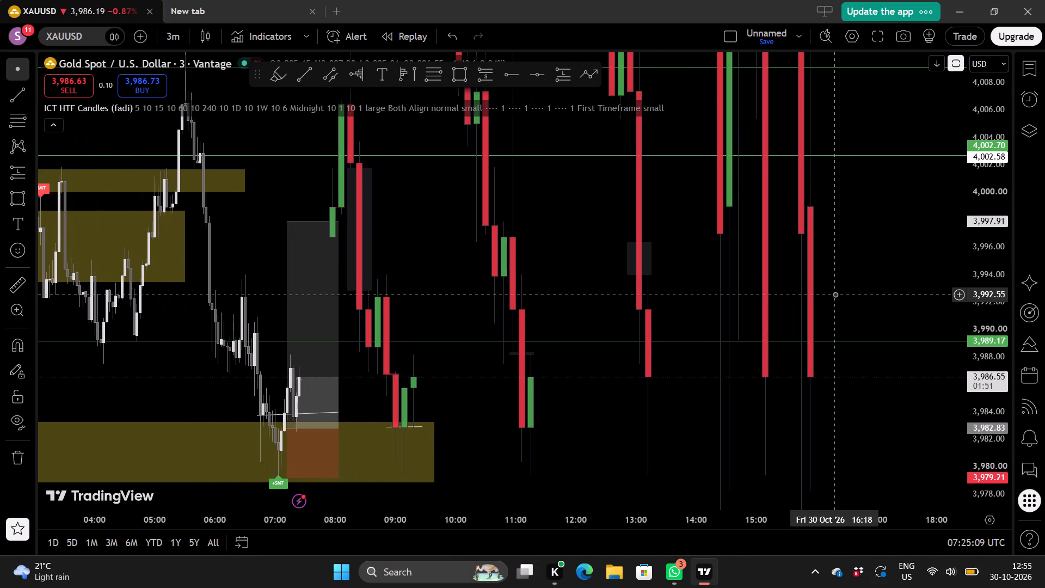
scroll(822, 287, "up", 1)
scroll(995, 295, "up", 2)
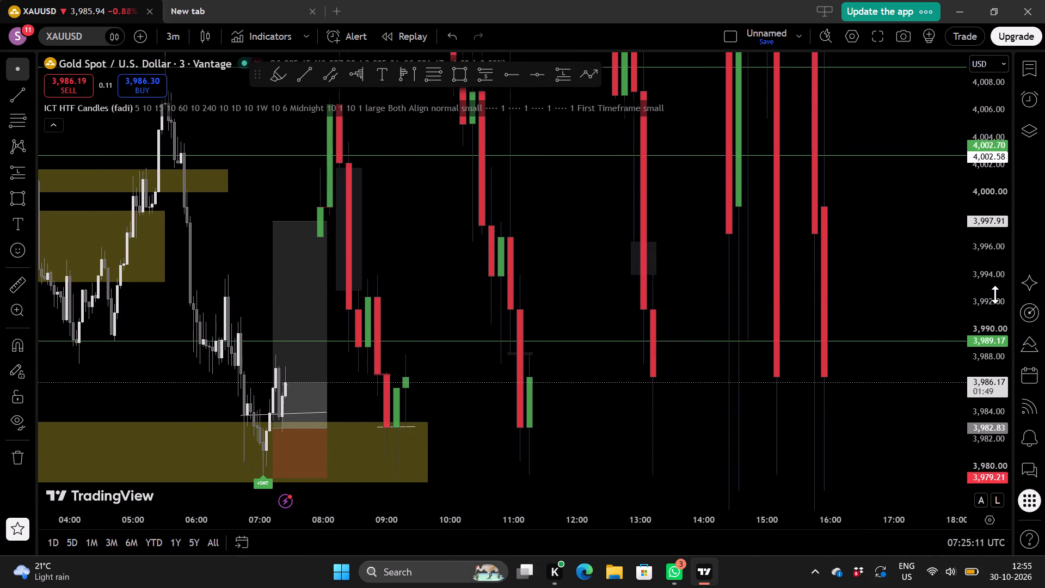
scroll(995, 295, "up", 1)
scroll(902, 278, "right", 1)
scroll(994, 289, "up", 4)
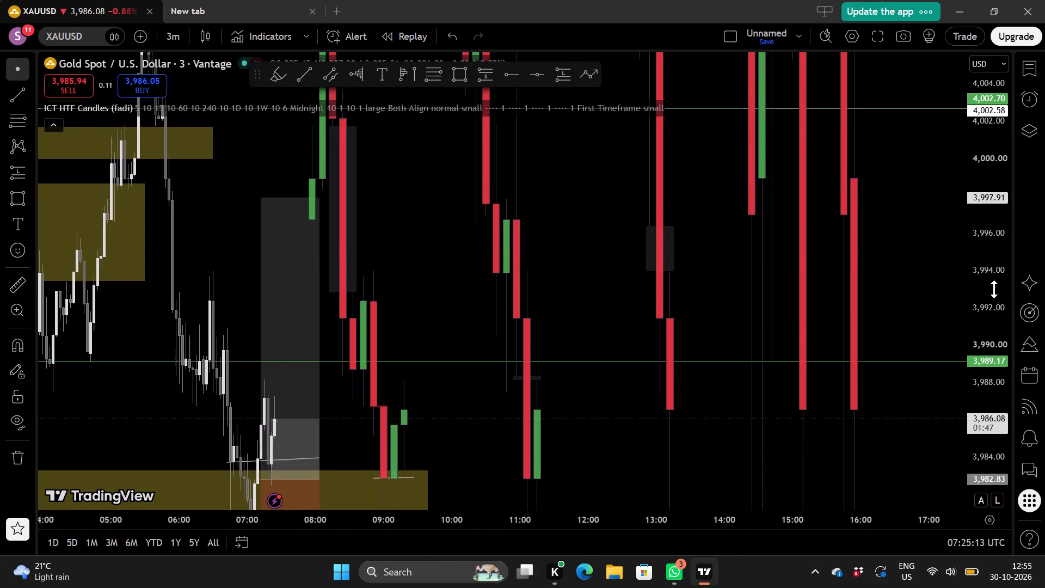
scroll(894, 287, "right", 1)
scroll(895, 287, "up", 1)
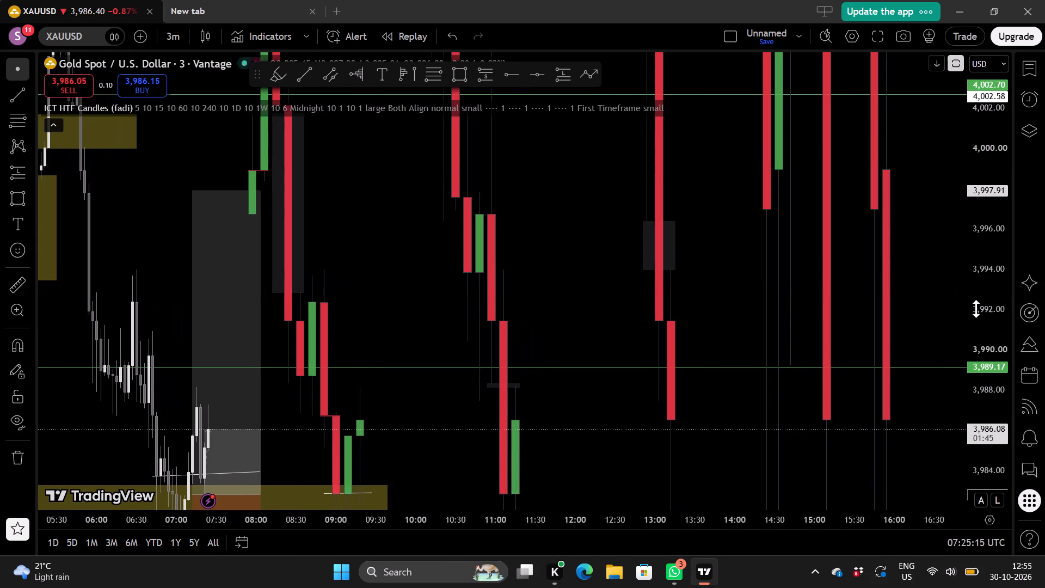
scroll(984, 319, "down", 3)
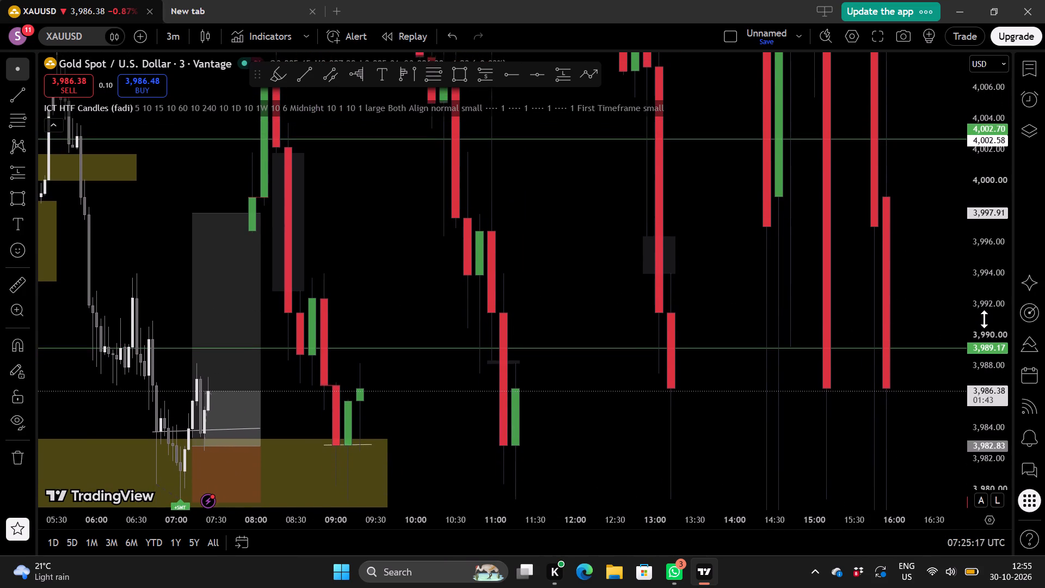
scroll(984, 319, "down", 1)
scroll(918, 291, "up", 1)
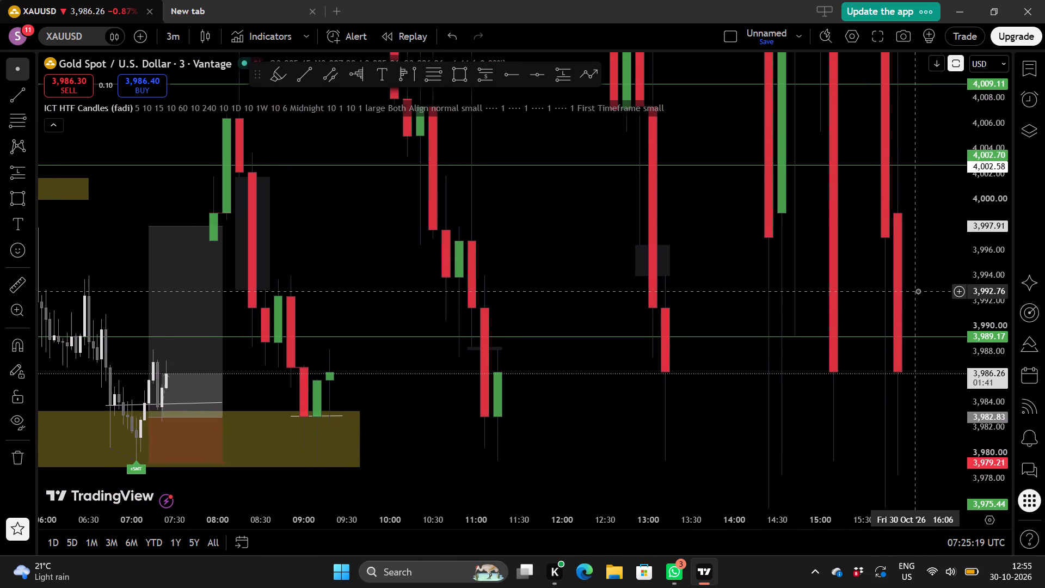
scroll(982, 299, "up", 3)
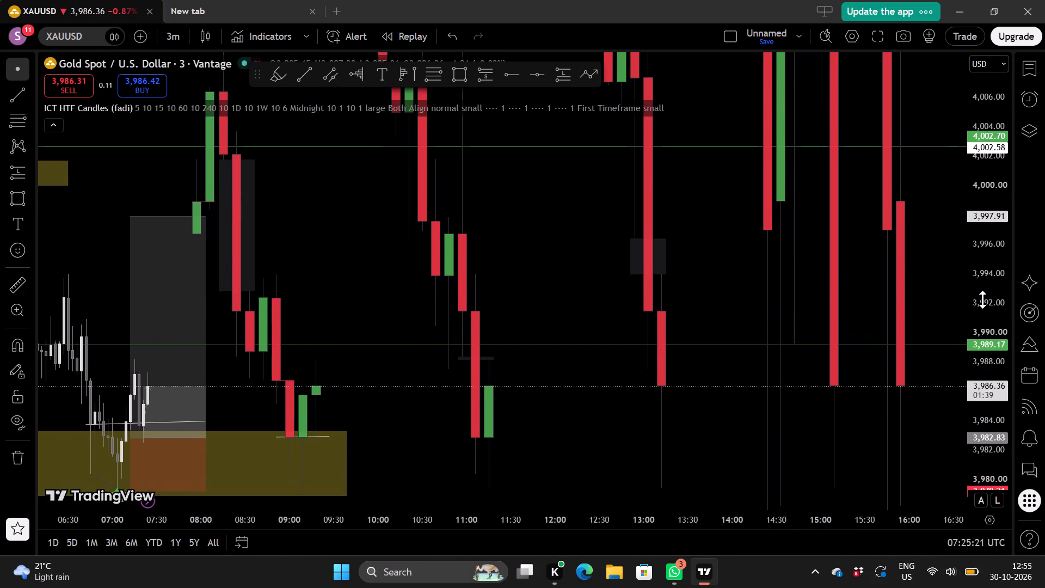
scroll(982, 299, "up", 2)
scroll(932, 303, "up", 1)
scroll(905, 298, "down", 2)
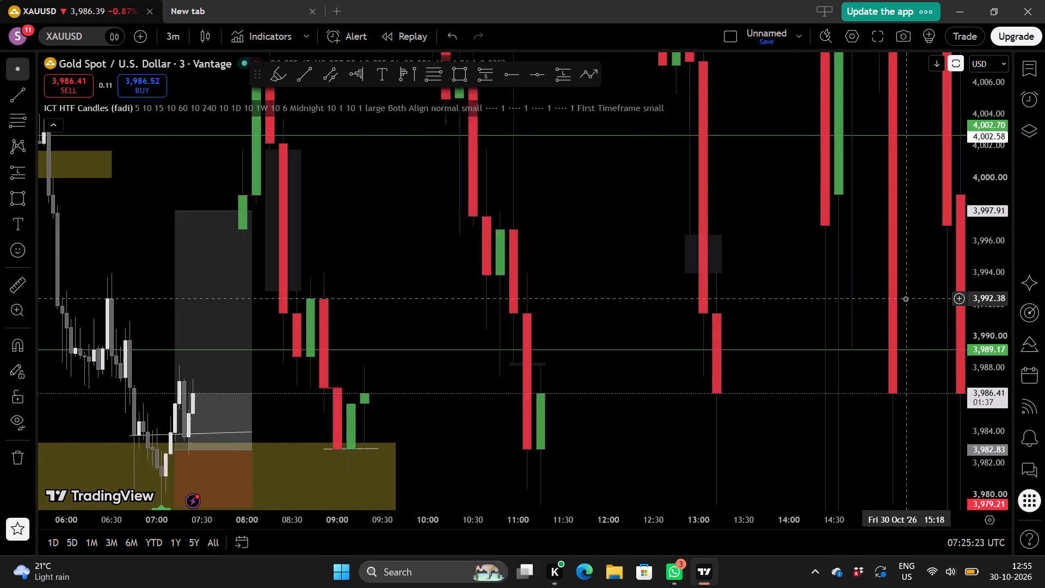
scroll(983, 327, "down", 3)
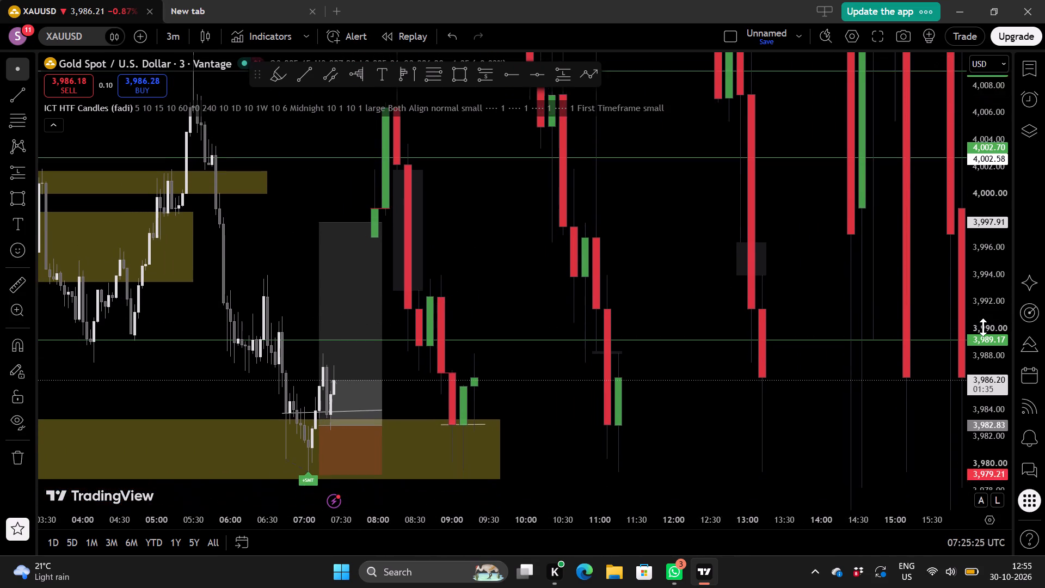
scroll(983, 327, "down", 1)
scroll(929, 301, "up", 2)
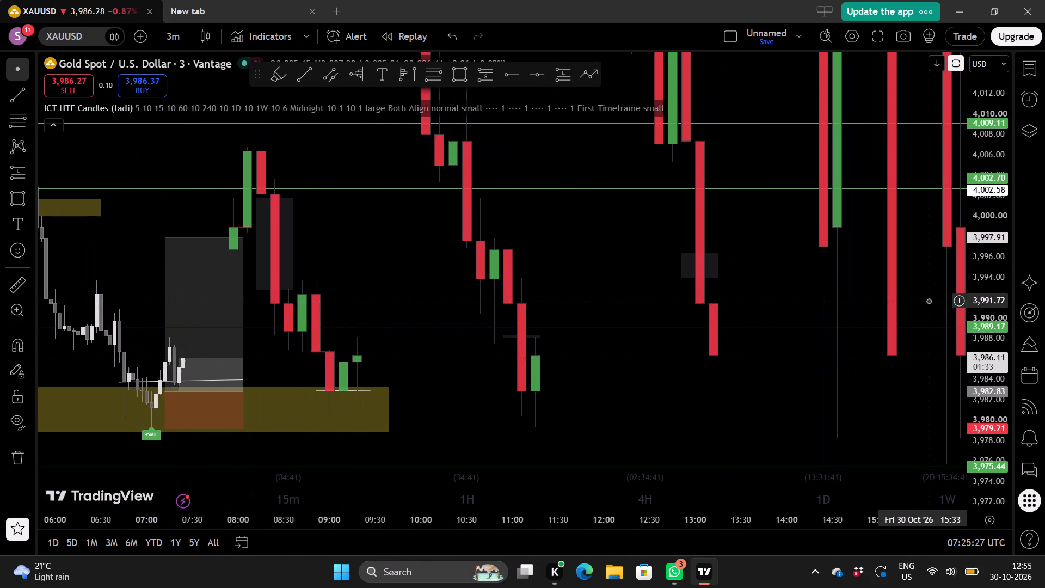
scroll(986, 296, "up", 2)
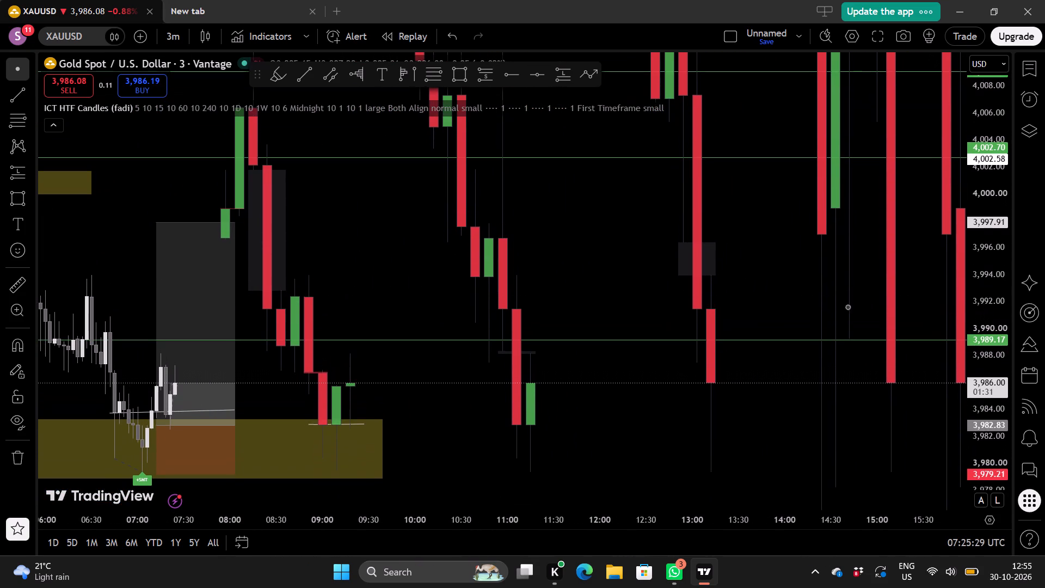
left_click_drag(788, 316, 795, 301)
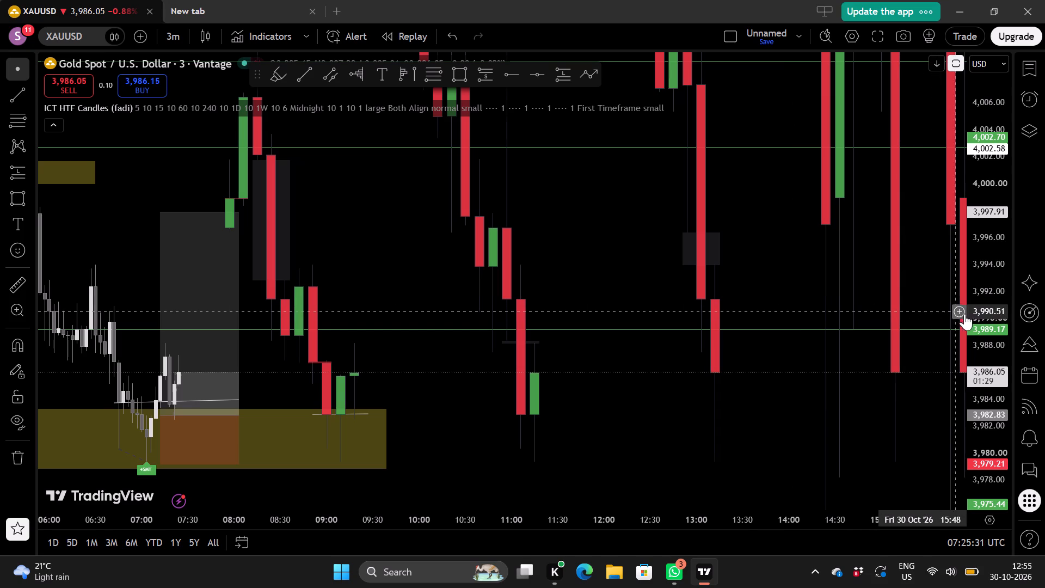
scroll(981, 320, "down", 2)
left_click_drag(802, 285, 791, 265)
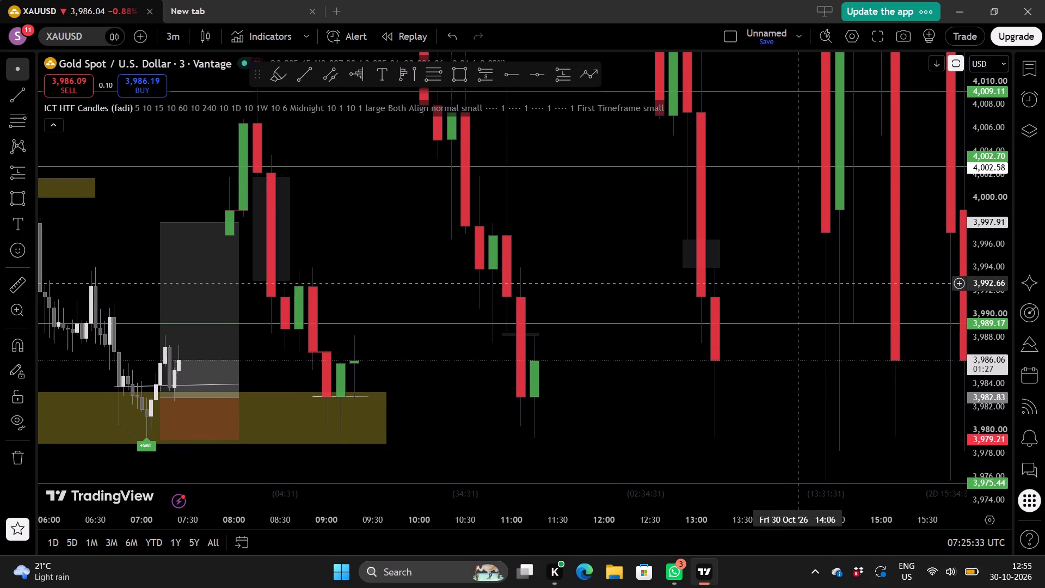
left_click_drag(791, 265, 789, 261)
scroll(978, 285, "down", 3)
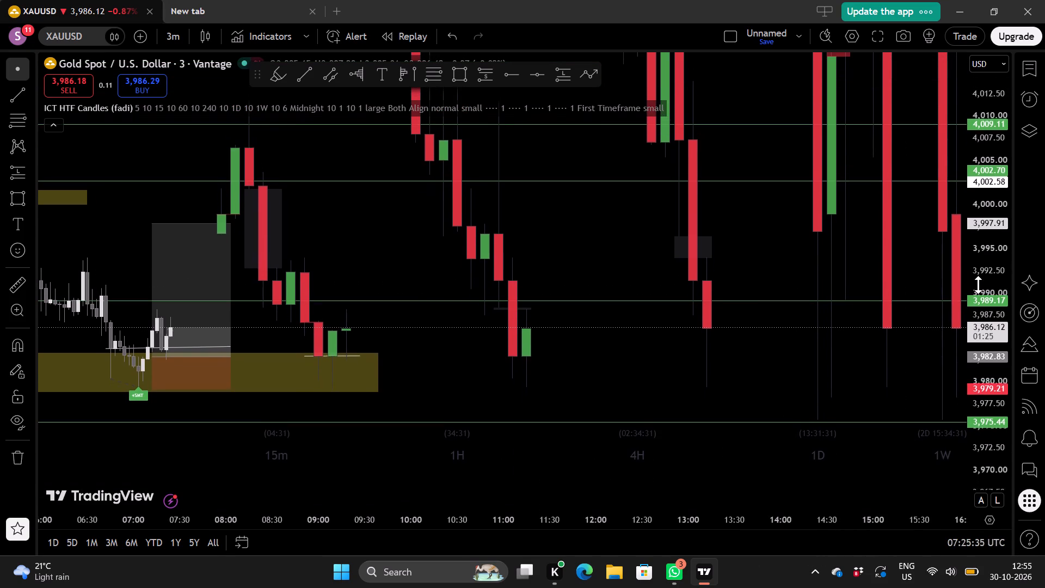
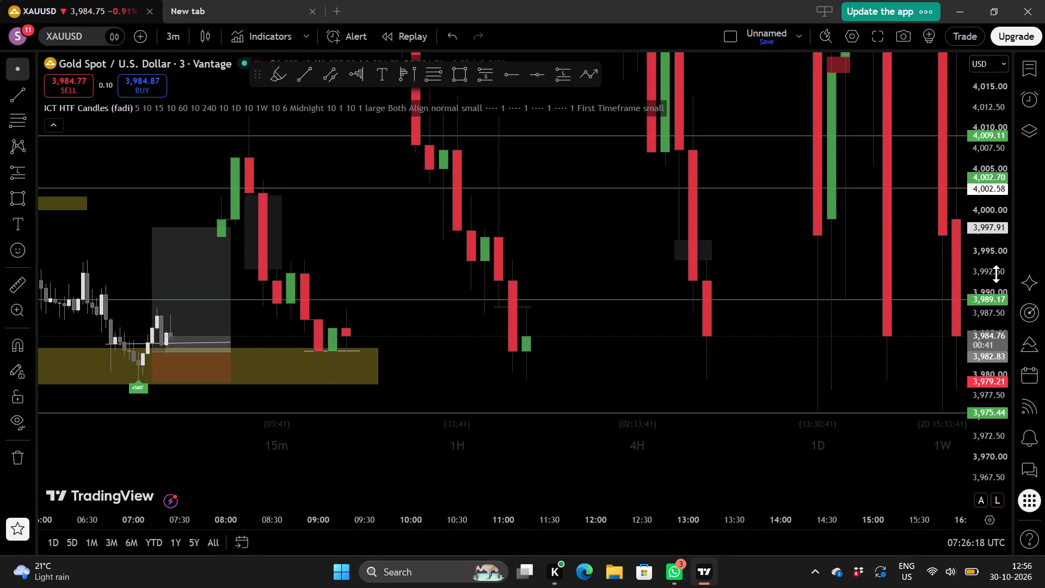
Draw a trend line connecting the two recent 3-minute lows, from about 3,980.49 at 06:45 to about 3,979.26 at 07:03.
scroll(996, 274, "up", 9)
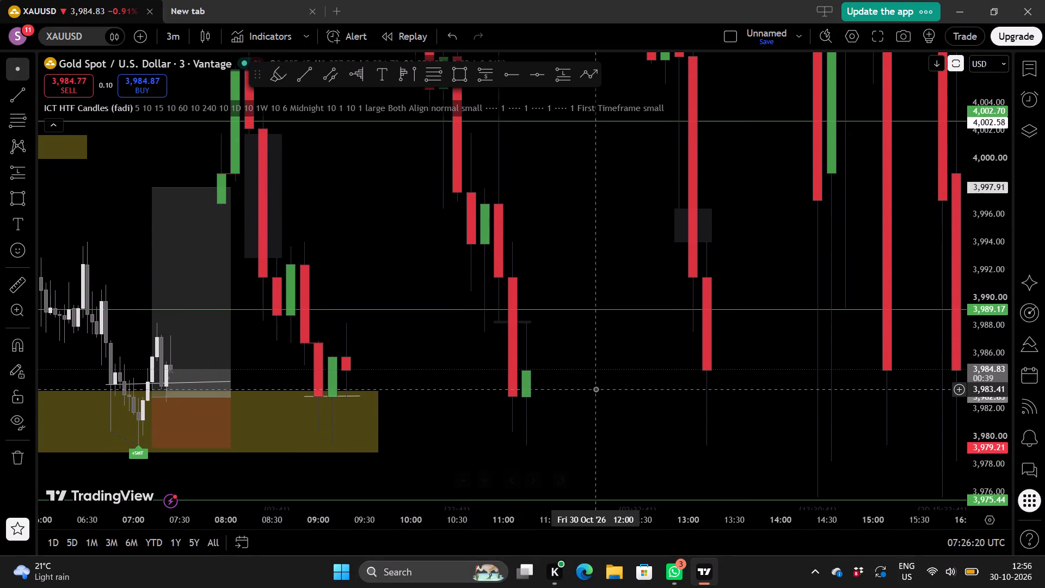
left_click_drag(595, 389, 745, 306)
scroll(694, 316, "up", 1)
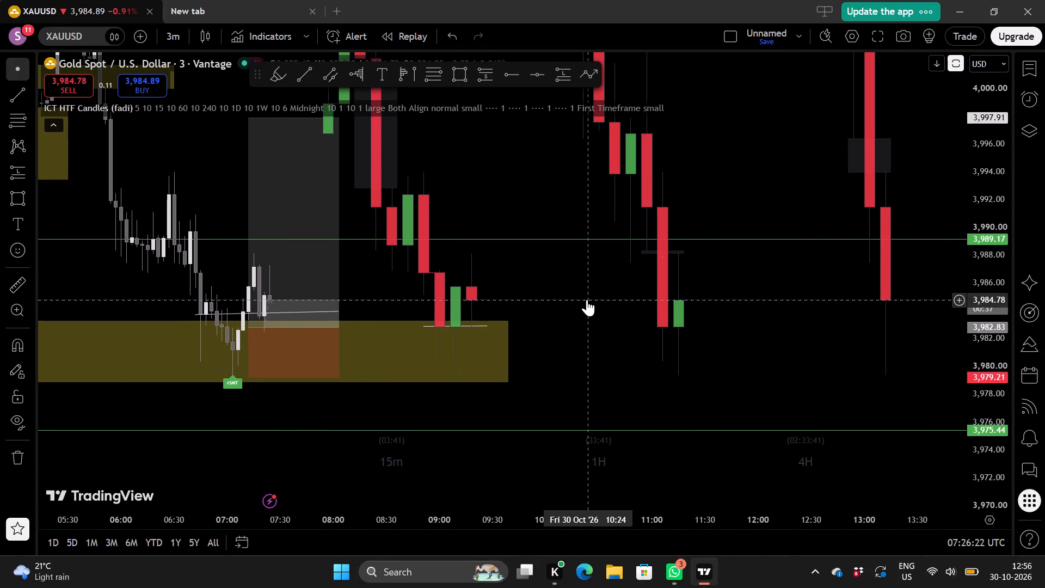
scroll(587, 299, "right", 1)
scroll(587, 299, "up", 1)
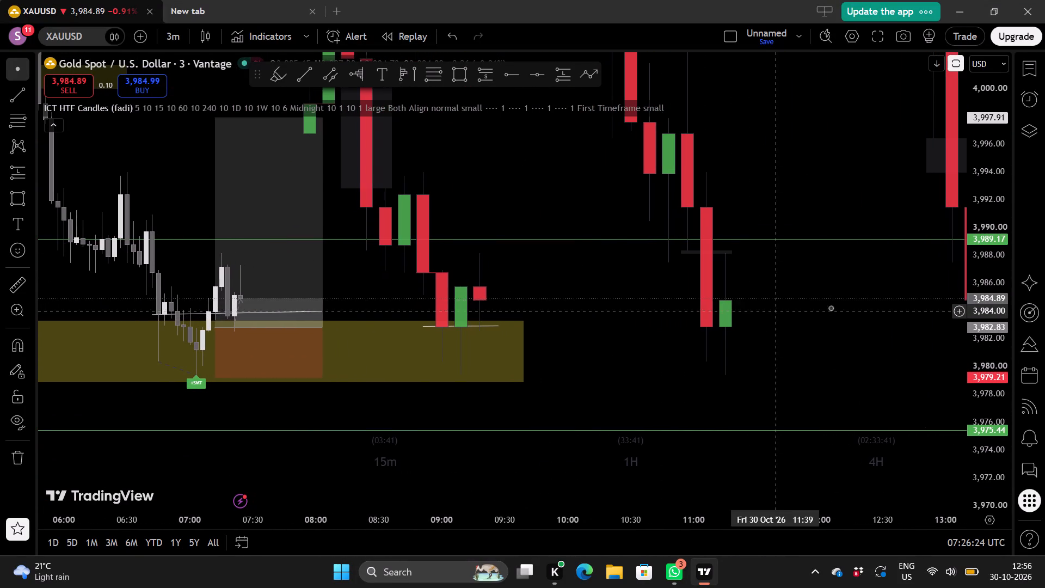
scroll(980, 257, "up", 6)
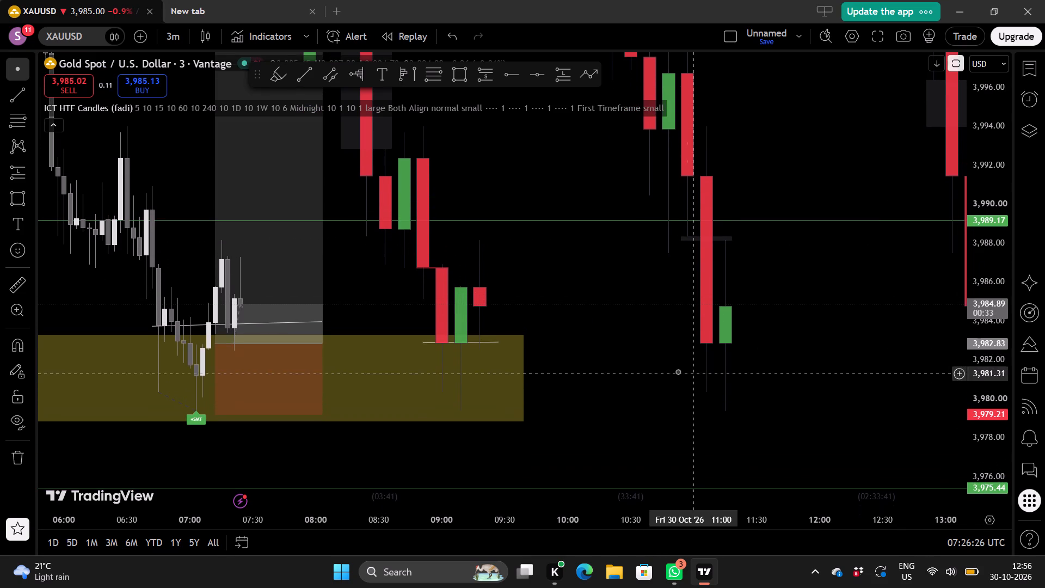
double_click(587, 279)
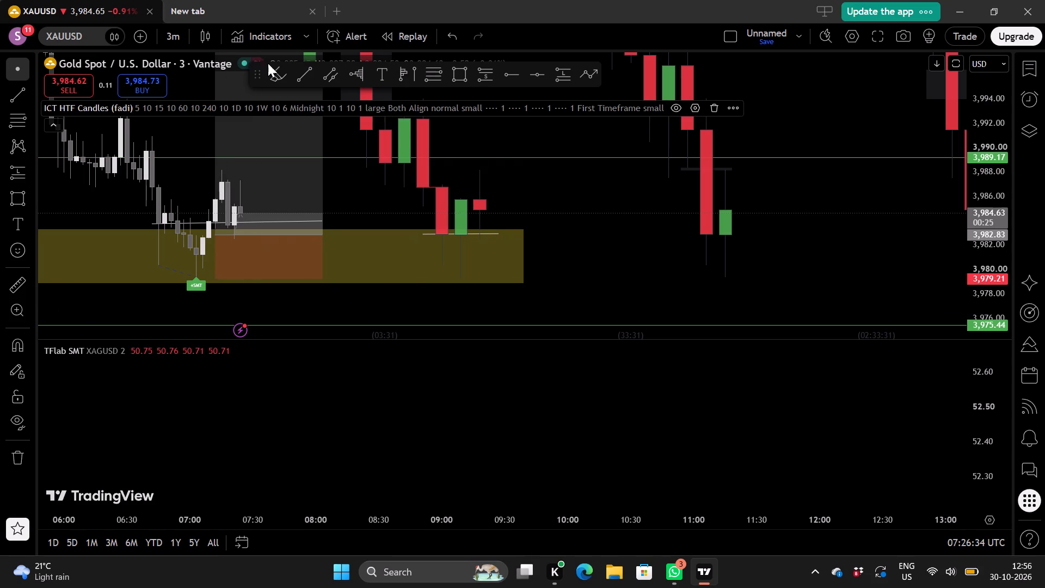
left_click(304, 78)
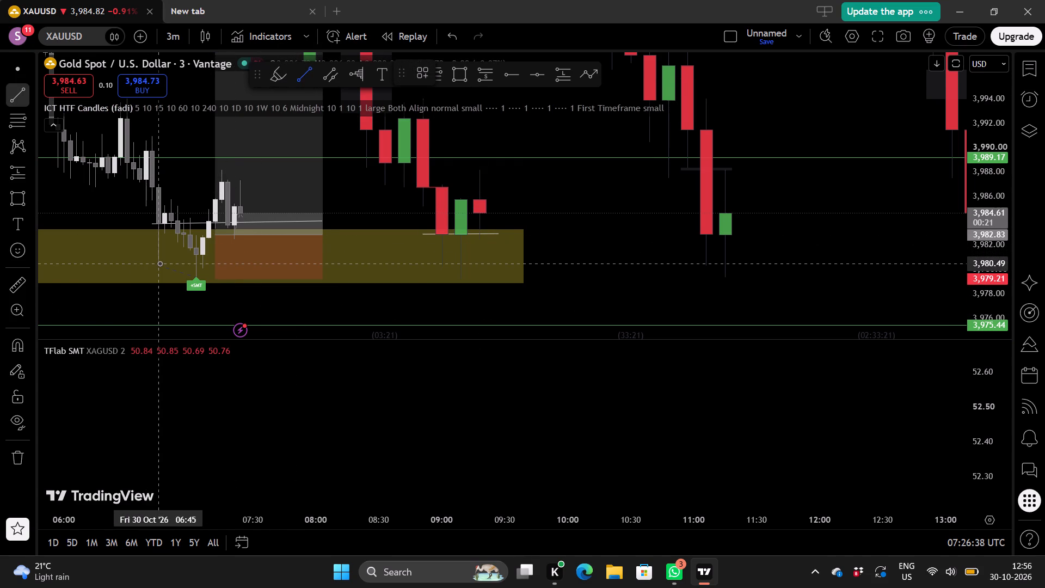
left_click_drag(159, 263, 196, 278)
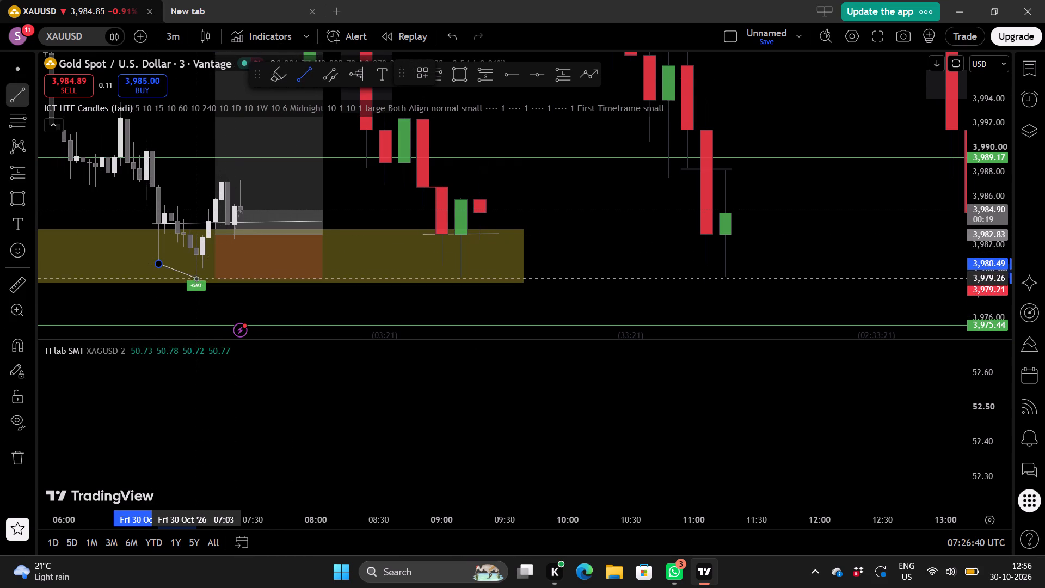
left_click(196, 278)
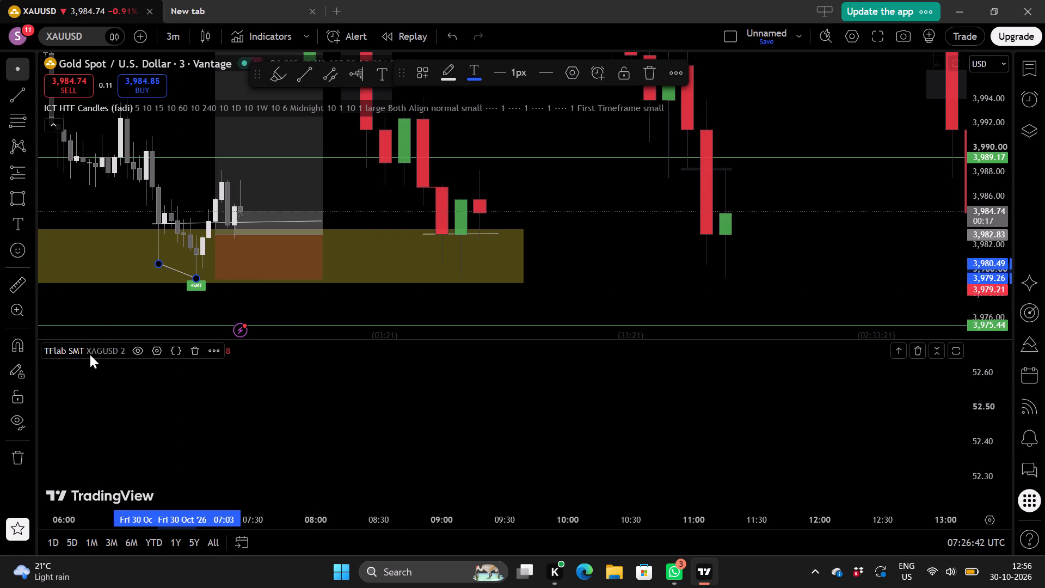
Hide the TFlab SMT indicator and maximize the price chart pane.
left_click(132, 351)
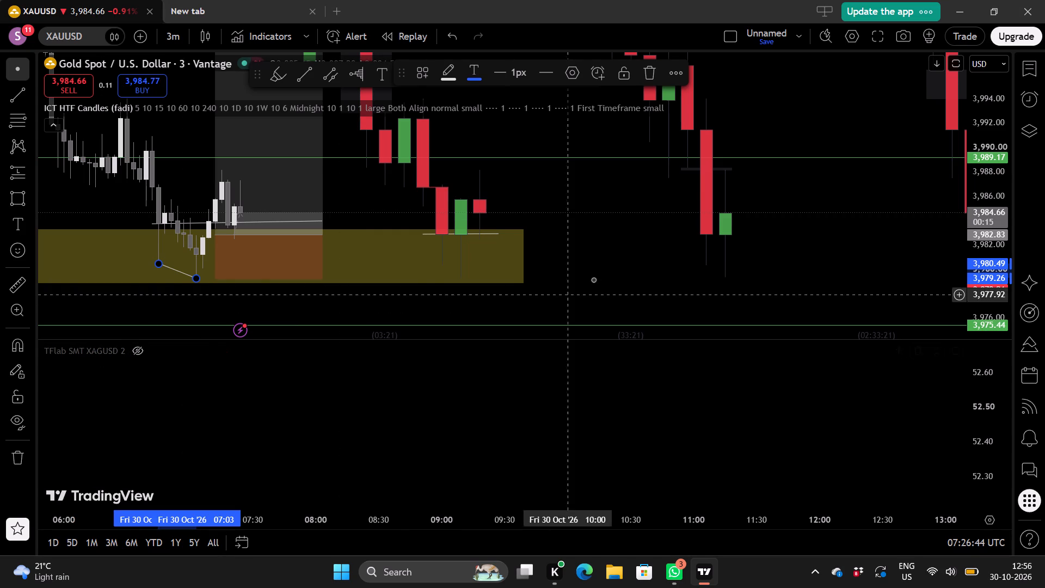
double_click(597, 270)
Add the text label "smt" just below the new trend line joining the two lows, at about 3,979.77.
scroll(673, 356, "down", 1)
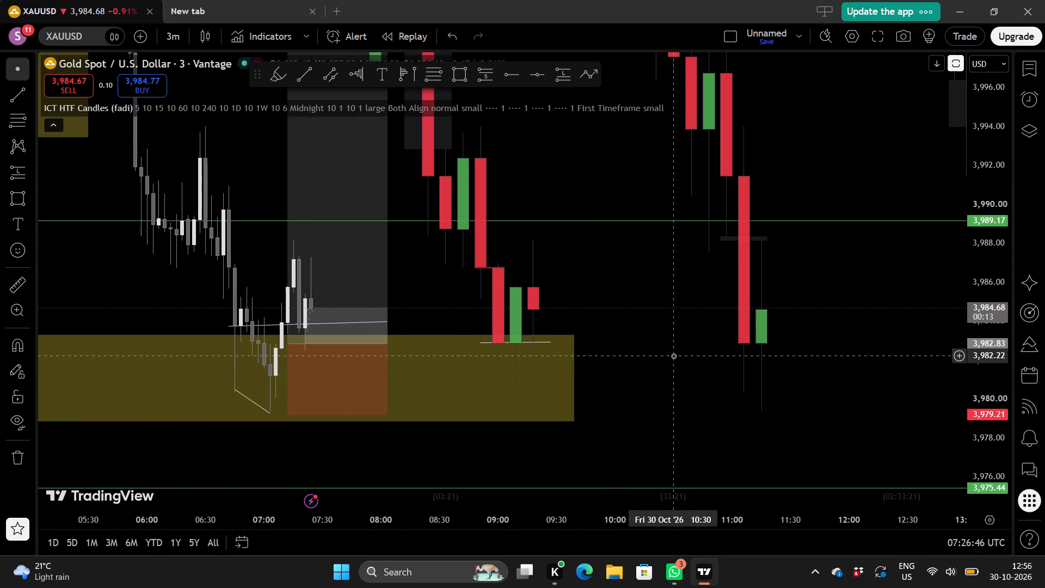
scroll(673, 356, "up", 1)
left_click_drag(659, 383, 680, 324)
scroll(680, 324, "right", 1)
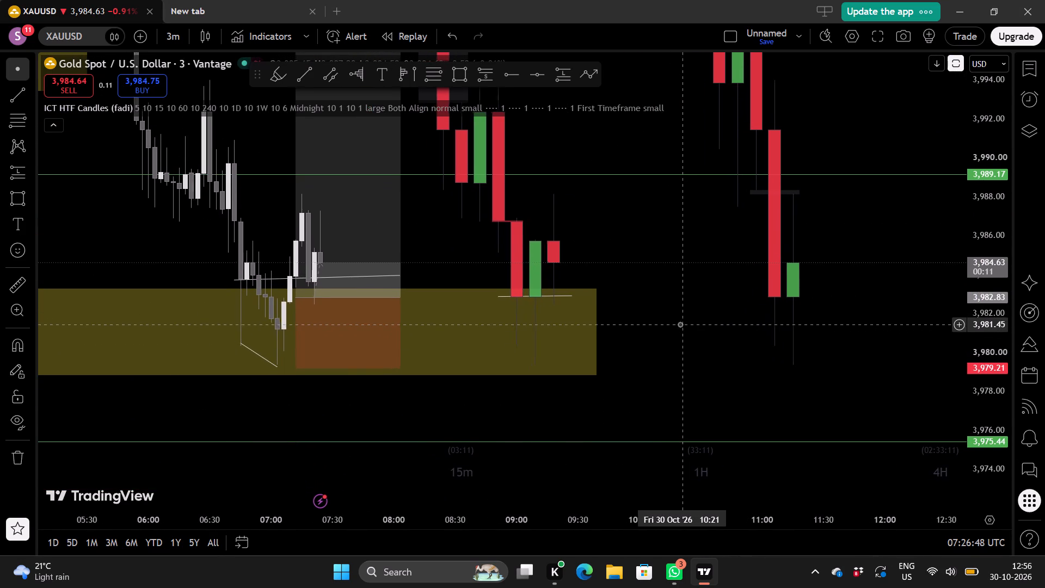
scroll(680, 324, "right", 1)
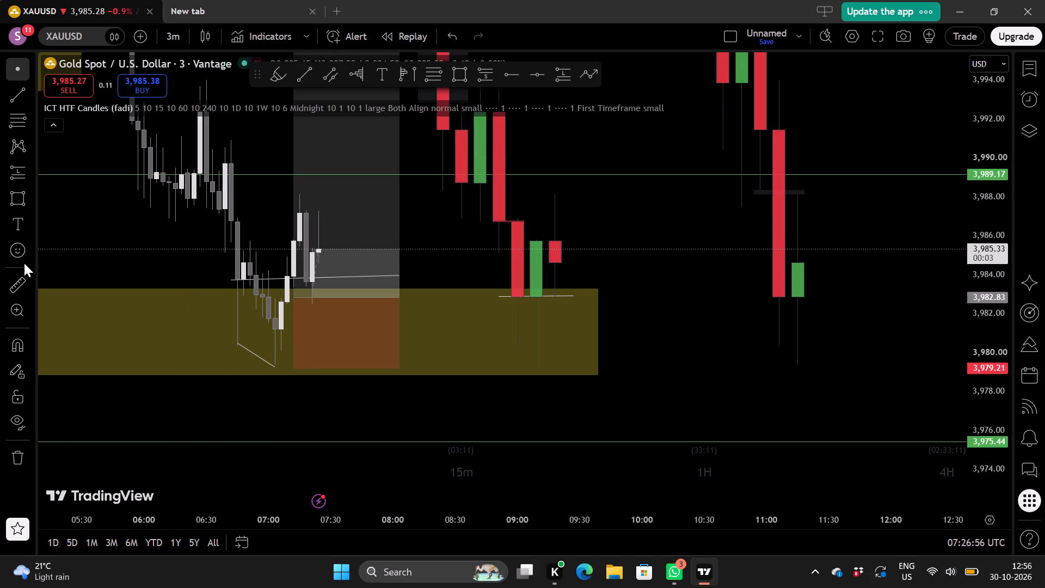
left_click(17, 225)
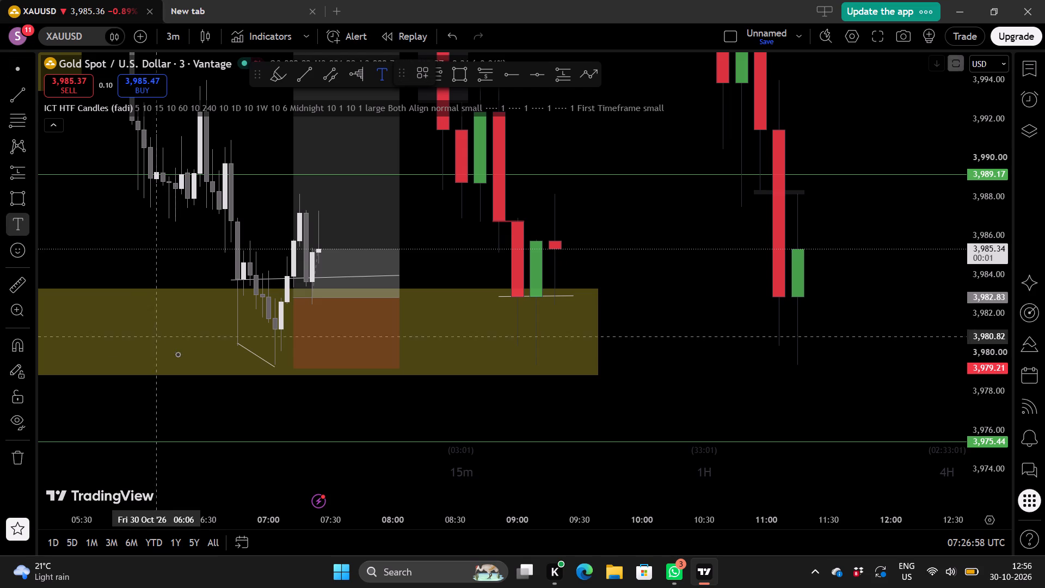
left_click(238, 357)
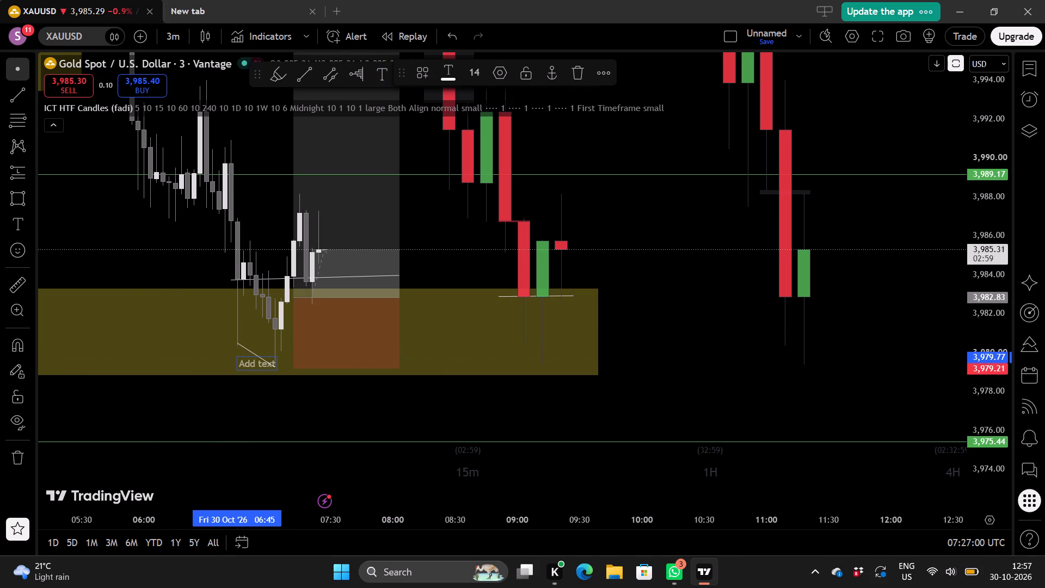
type("smt")
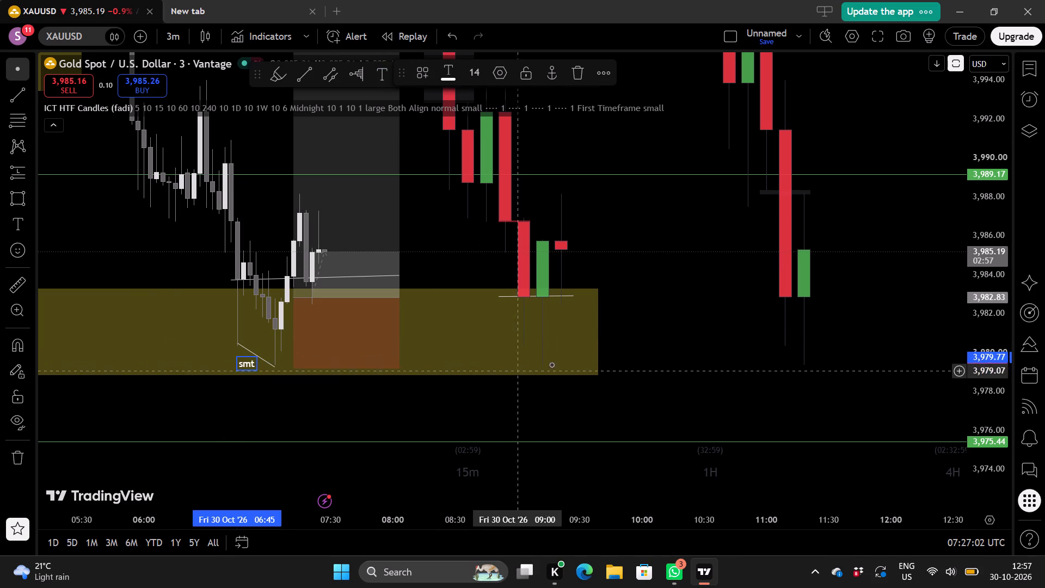
Examine the price action around the smt-labelled lows, the long position and the 15m and 1H candles.
scroll(698, 321, "right", 1)
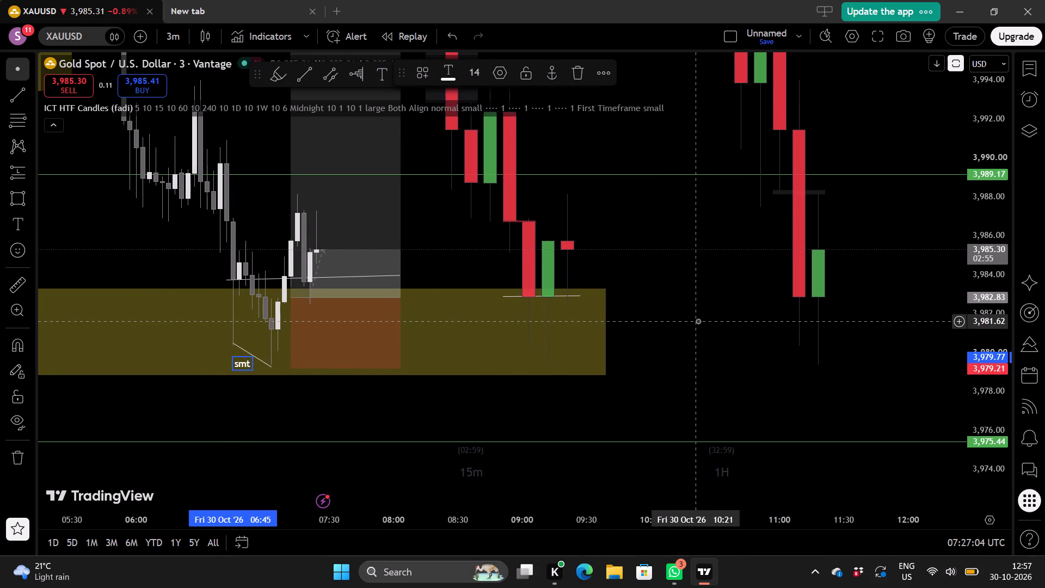
scroll(698, 321, "right", 1)
scroll(698, 321, "up", 1)
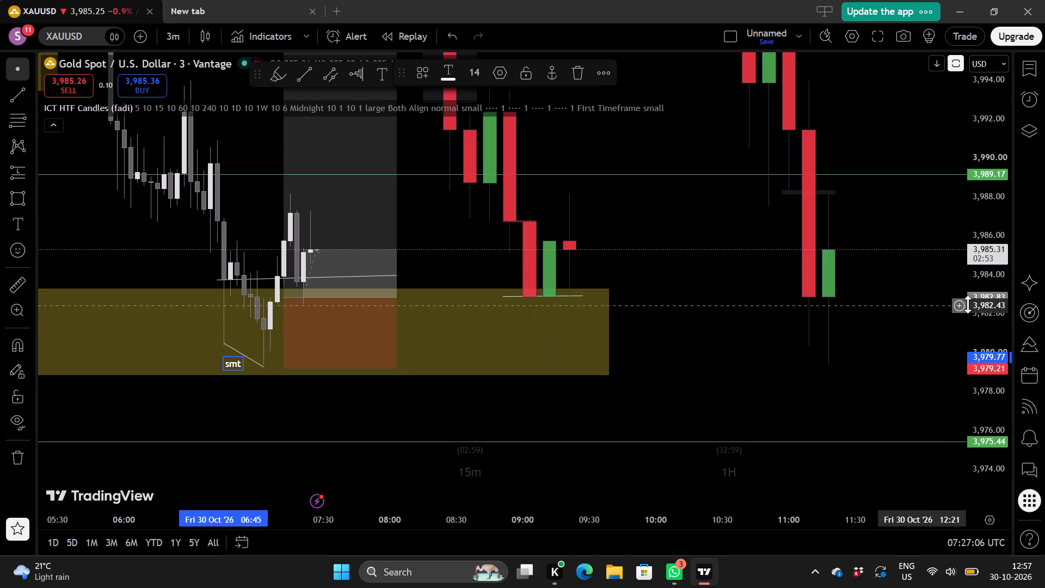
scroll(969, 300, "up", 5)
scroll(803, 338, "right", 1)
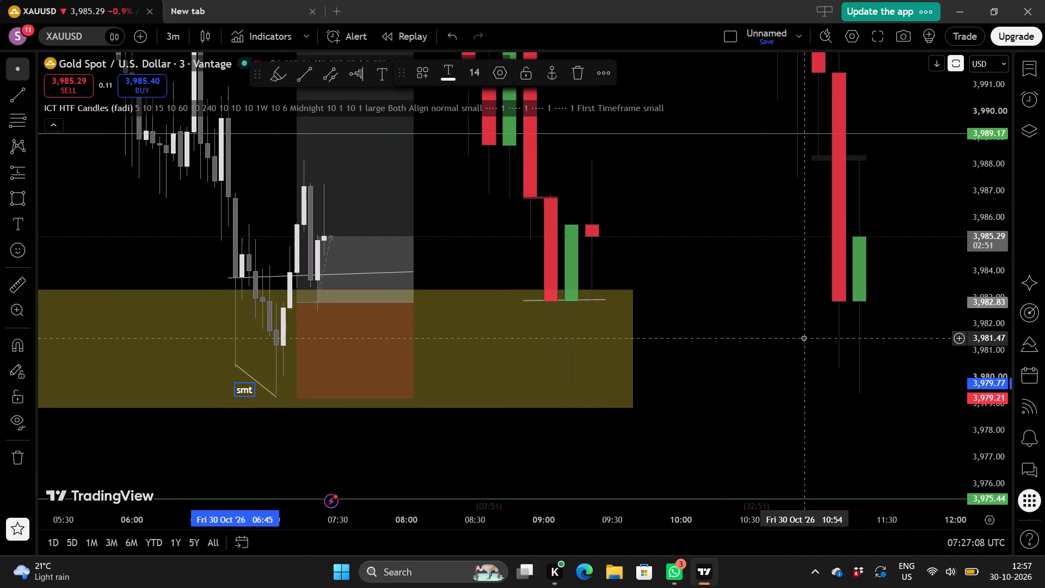
scroll(764, 318, "up", 2)
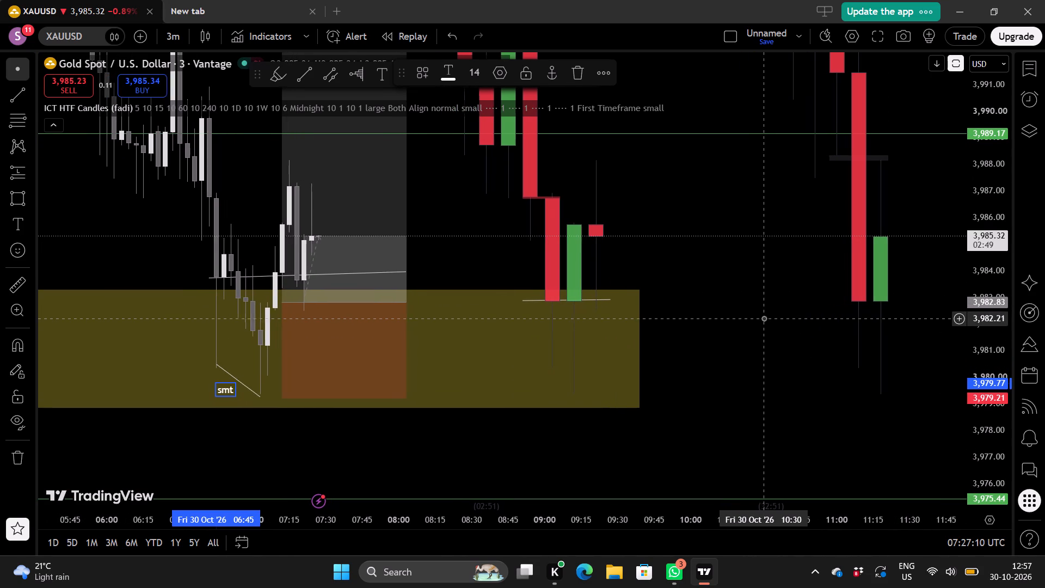
scroll(764, 318, "up", 1)
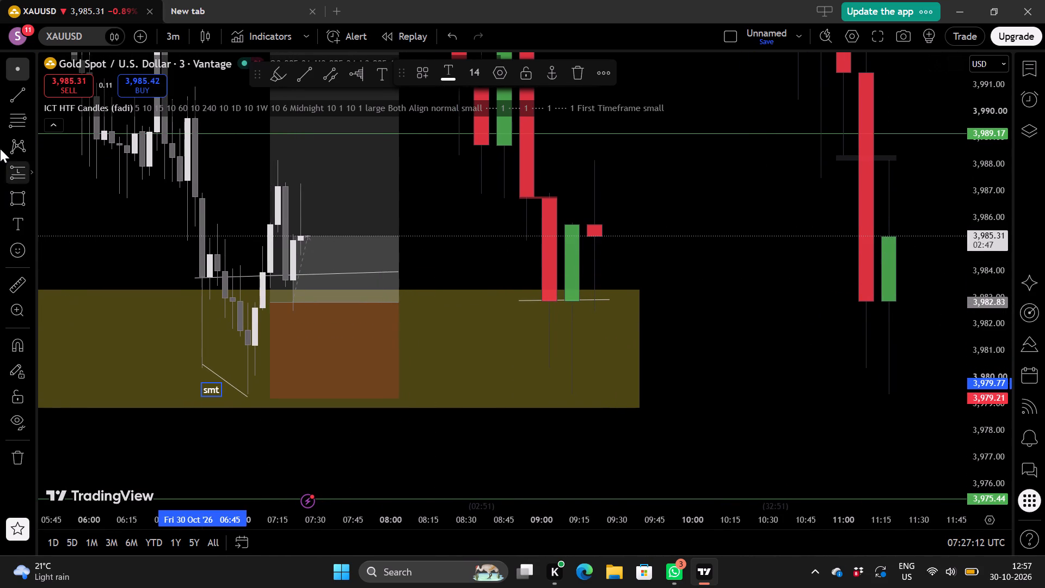
Draw a near-horizontal trend line across the long position from about 3,984.92 at 07:09 to about 3,985.00 at 07:39.
left_click(18, 95)
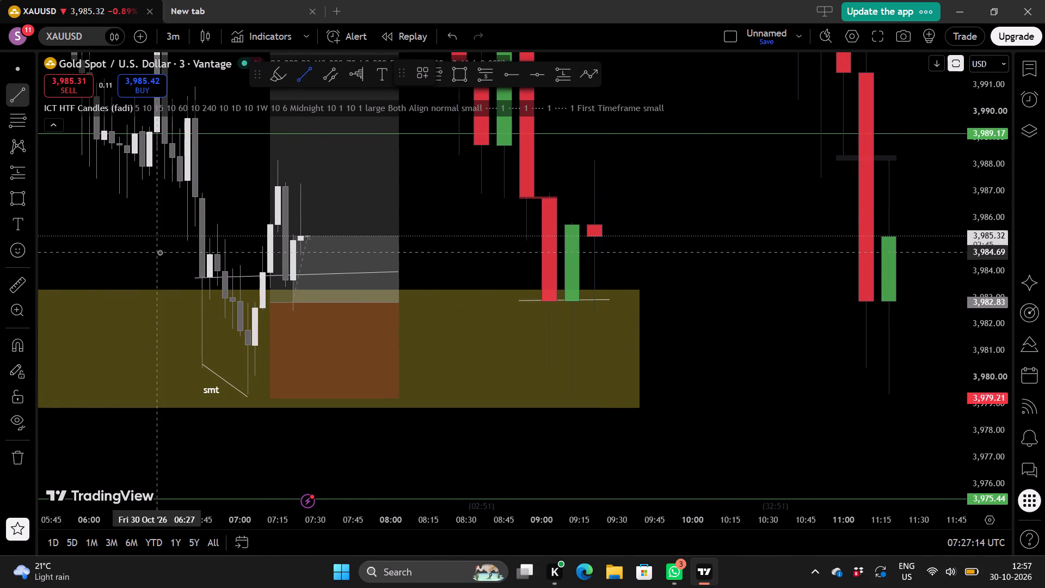
scroll(231, 270, "up", 1)
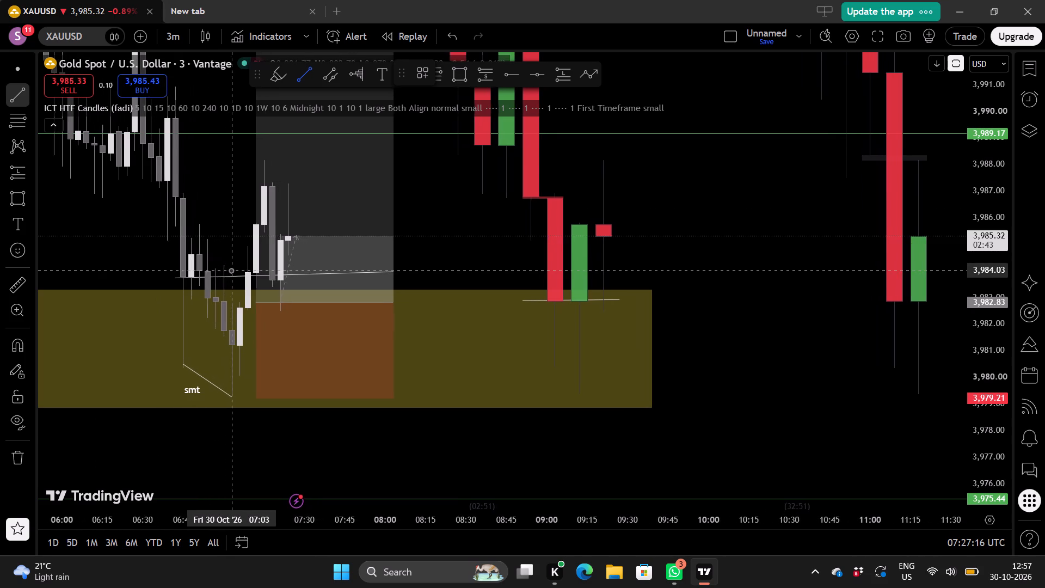
scroll(231, 270, "down", 7)
scroll(231, 270, "up", 2)
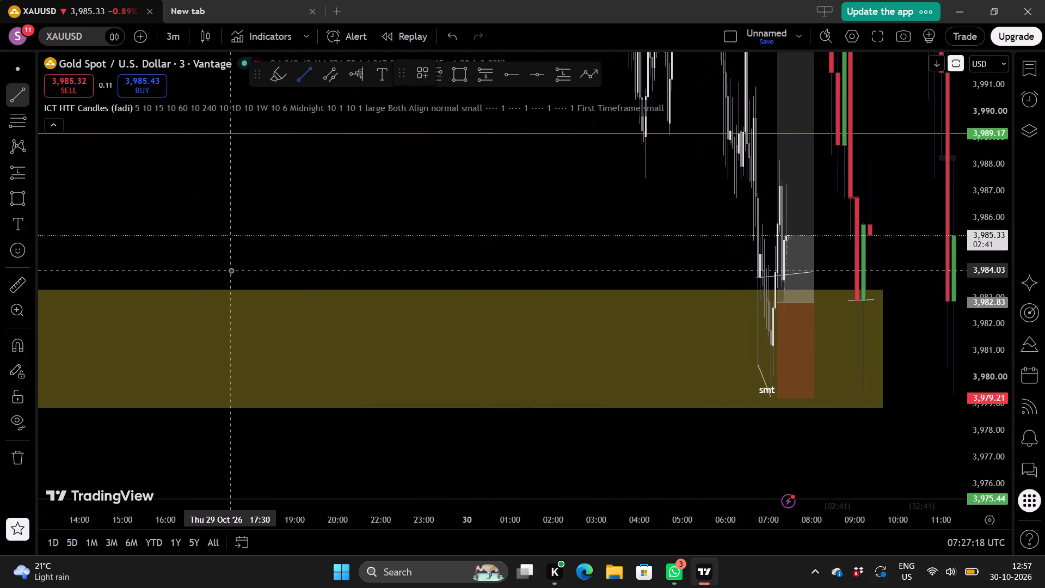
scroll(231, 270, "up", 5)
scroll(231, 270, "right", 1)
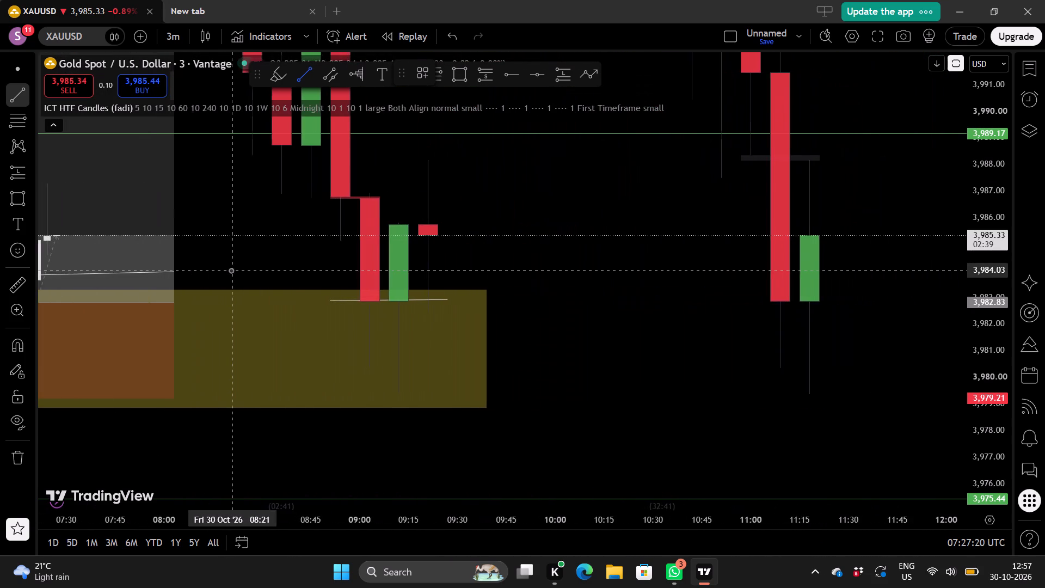
scroll(231, 270, "right", 1)
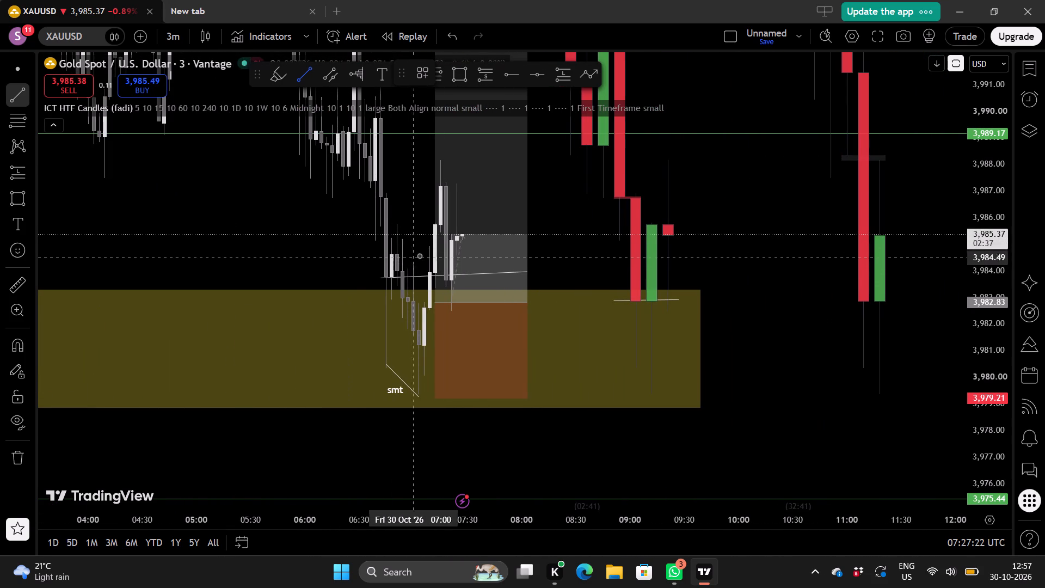
left_click_drag(429, 246, 483, 244)
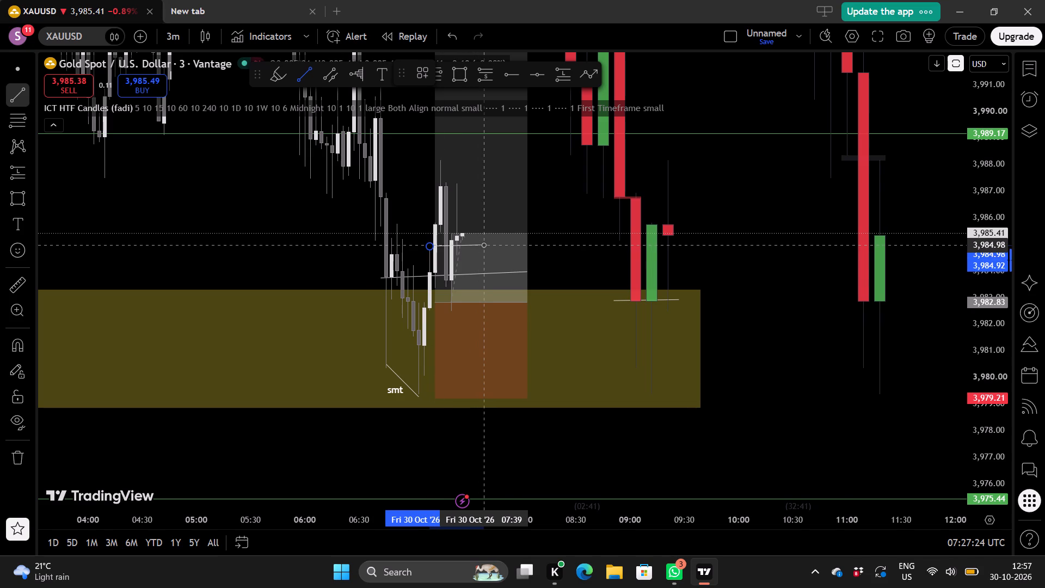
left_click_drag(483, 244, 485, 244)
left_click(485, 244)
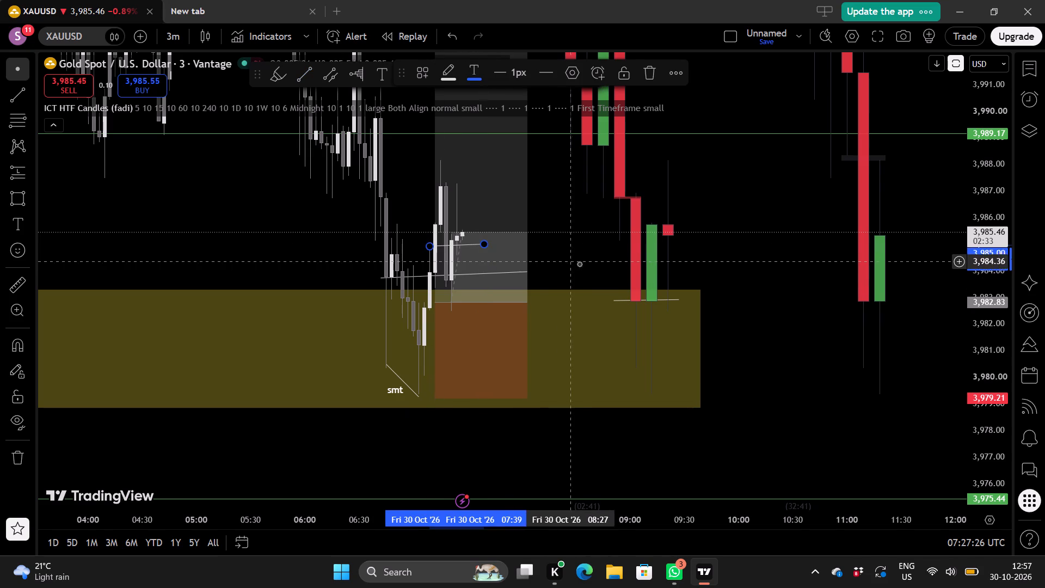
left_click(582, 265)
Extend the upper trend line past the long position's far edge to 08:06, levelling its end at about 3,984.95.
scroll(582, 265, "up", 1)
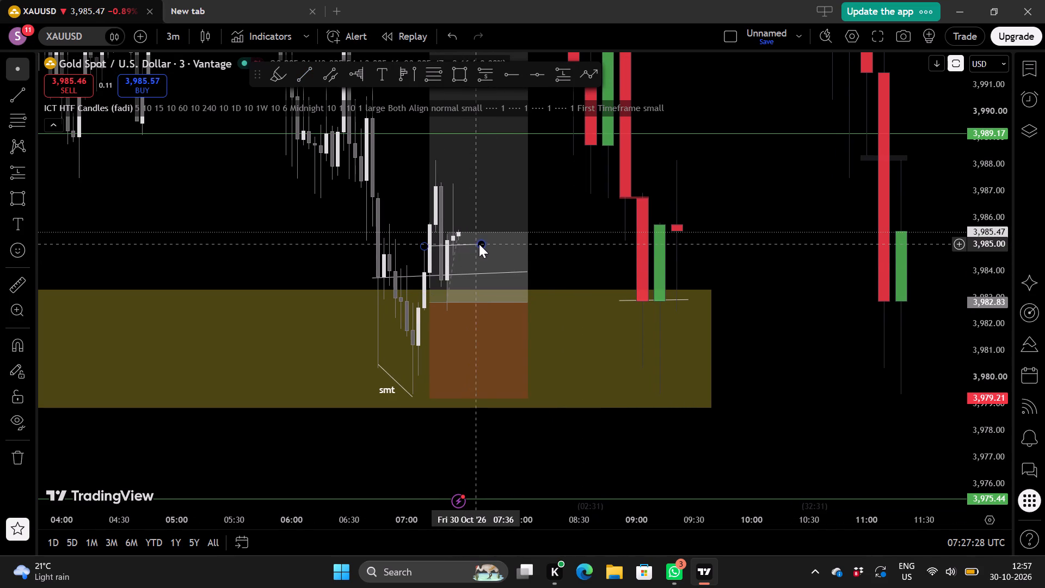
left_click_drag(480, 244, 491, 247)
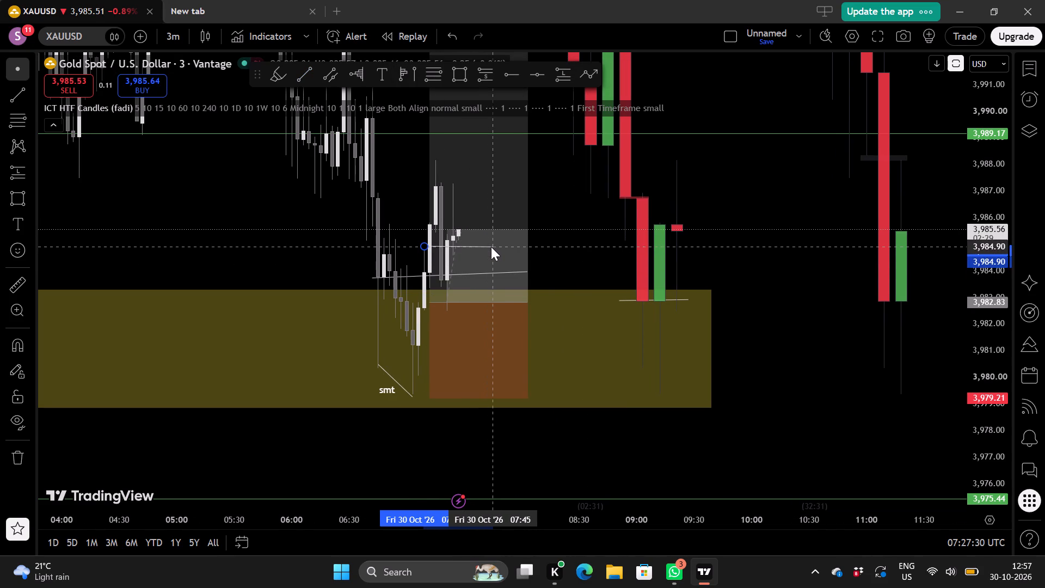
left_click_drag(491, 247, 494, 244)
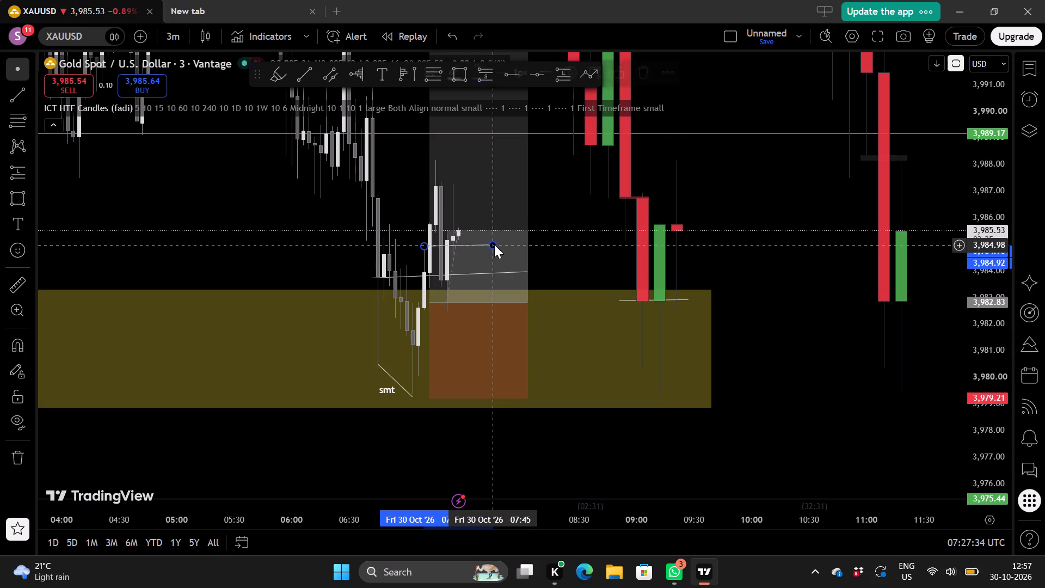
left_click(494, 244)
left_click(494, 244)
left_click_drag(494, 244, 518, 248)
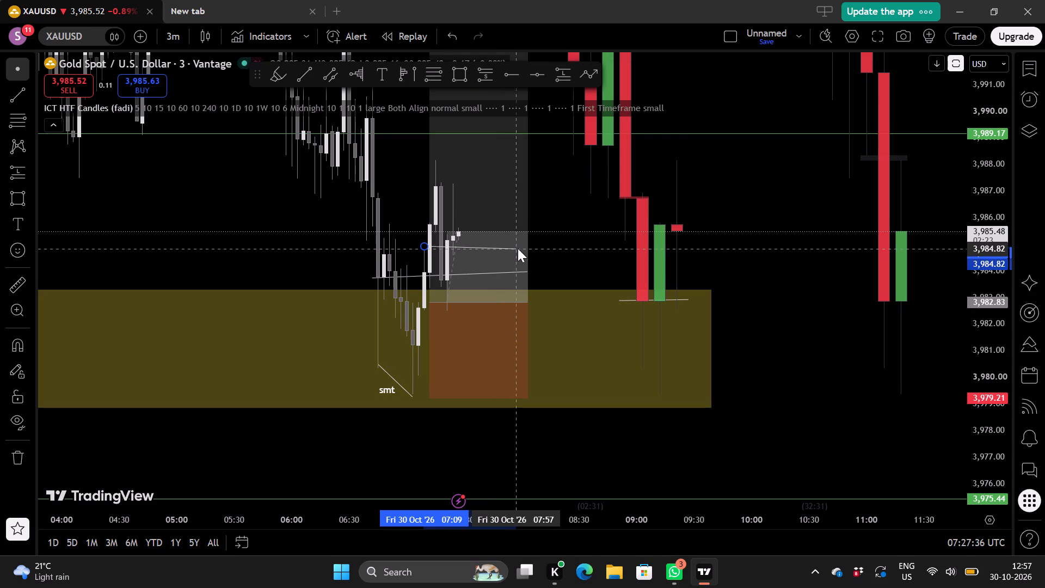
left_click_drag(518, 248, 530, 247)
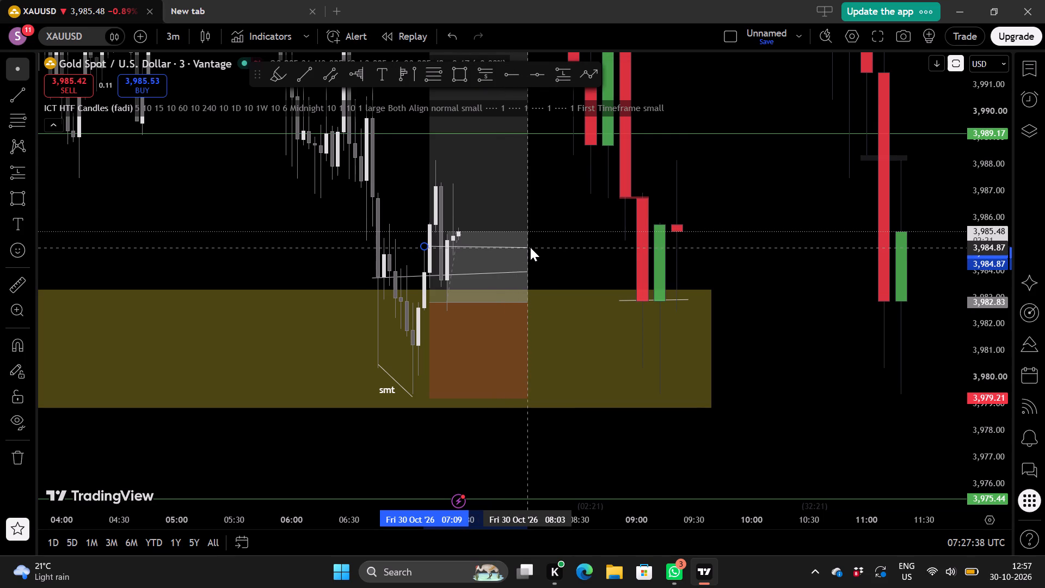
left_click_drag(530, 247, 532, 246)
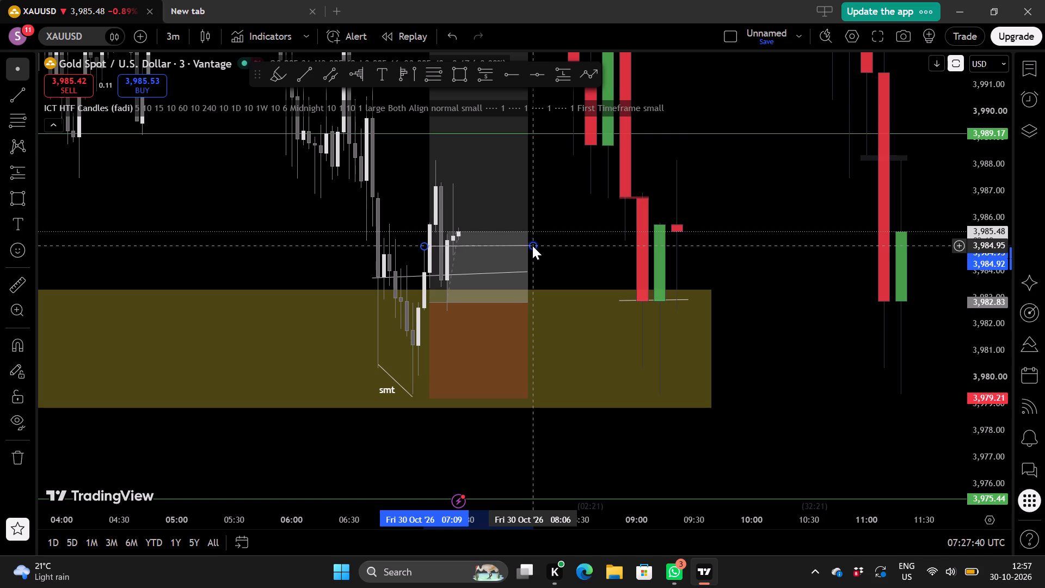
left_click(532, 246)
left_click(594, 258)
Extend the lower trend line past the long position's far edge to about 08:21, levelling its end at about 3,983.73.
scroll(594, 258, "up", 1)
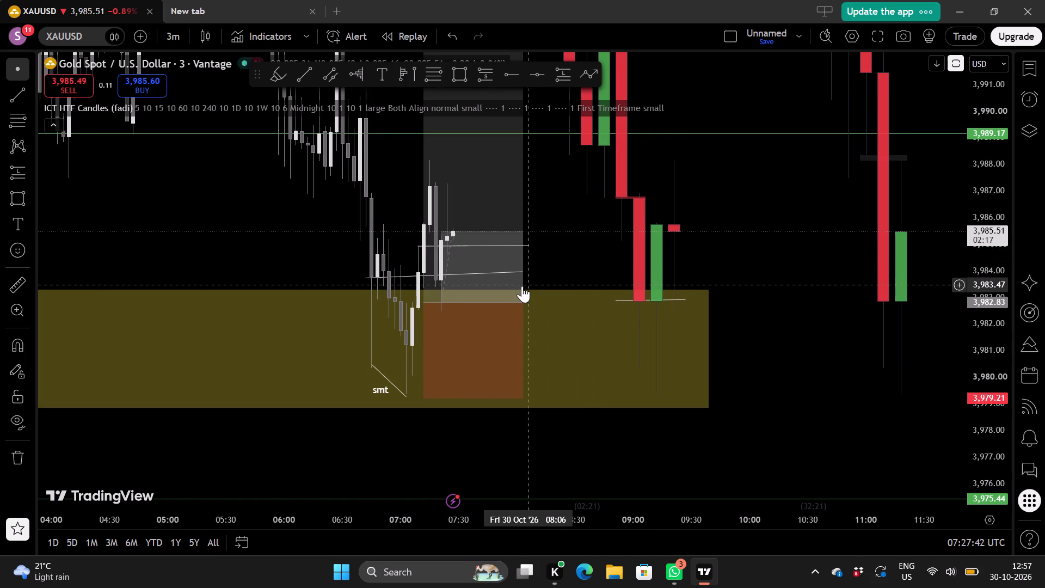
left_click_drag(523, 273, 552, 279)
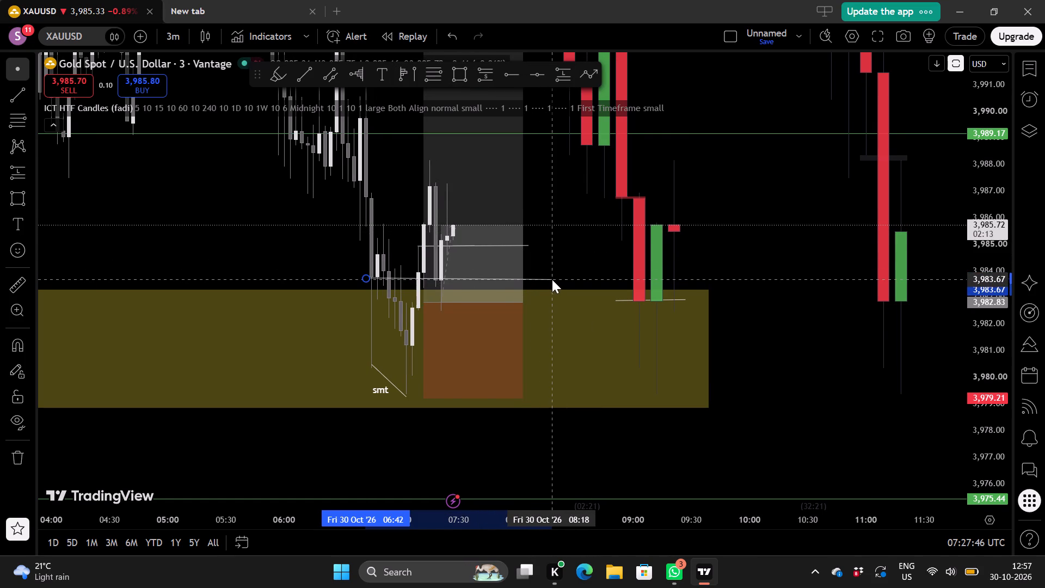
left_click_drag(552, 279, 557, 278)
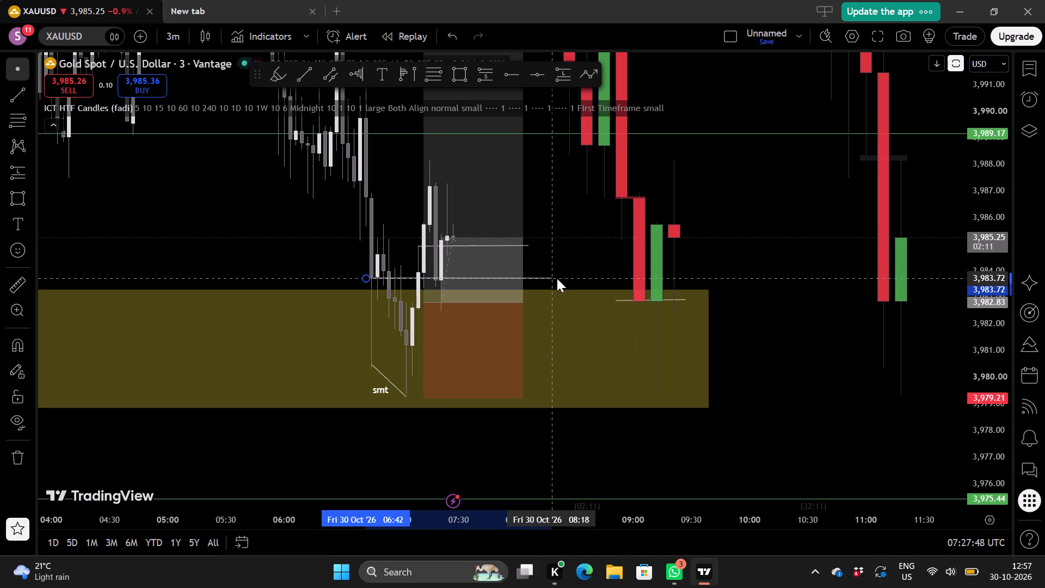
left_click_drag(557, 278, 560, 277)
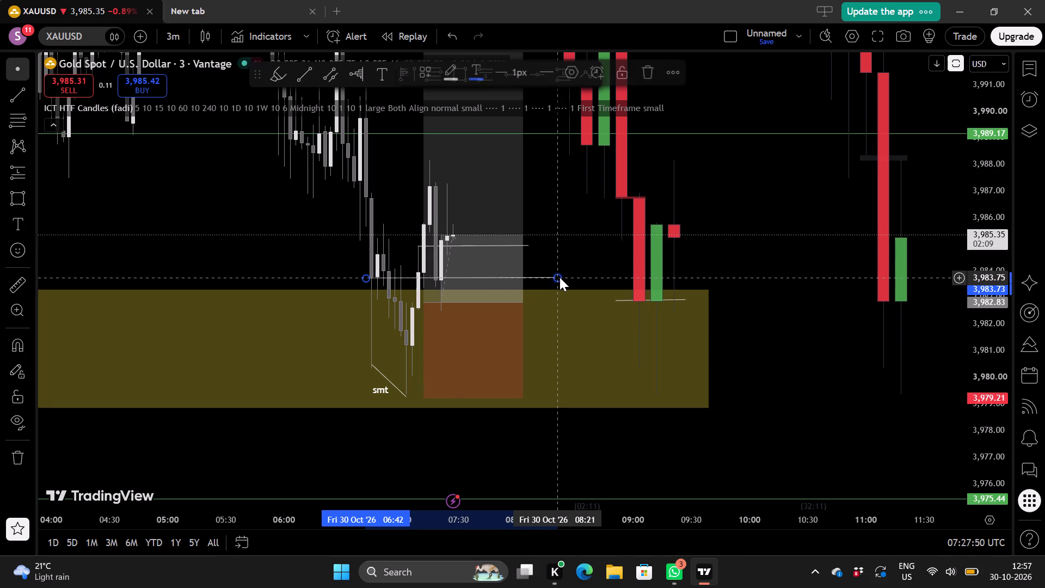
left_click(574, 273)
left_click(542, 277)
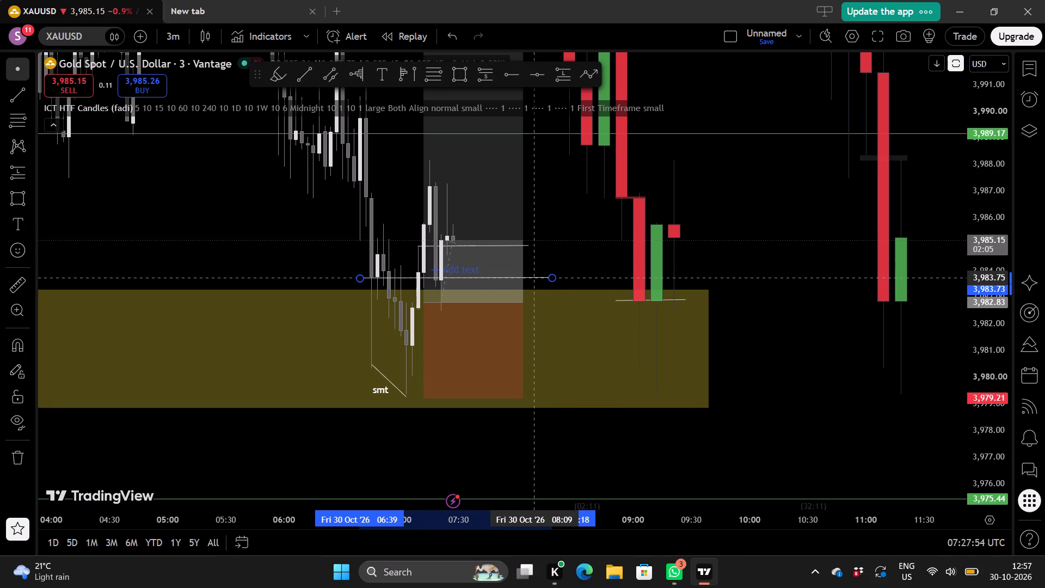
left_click(564, 271)
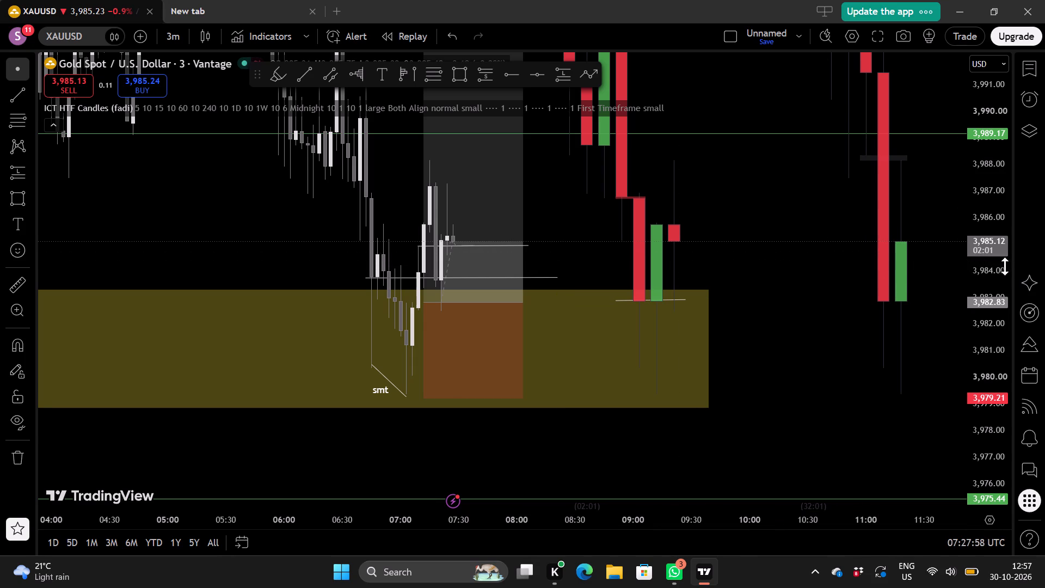
Examine the price action around the two levelled lines, the long position and the 15m and 1H candles.
scroll(992, 262, "up", 3)
scroll(783, 250, "up", 1)
scroll(800, 280, "down", 1)
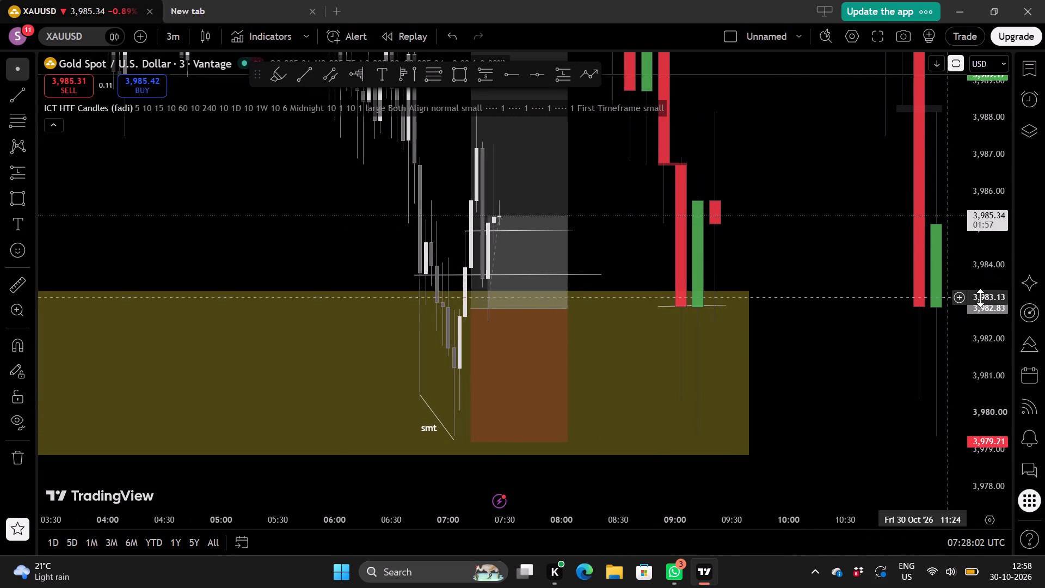
scroll(987, 300, "down", 2)
left_click_drag(856, 287, 815, 354)
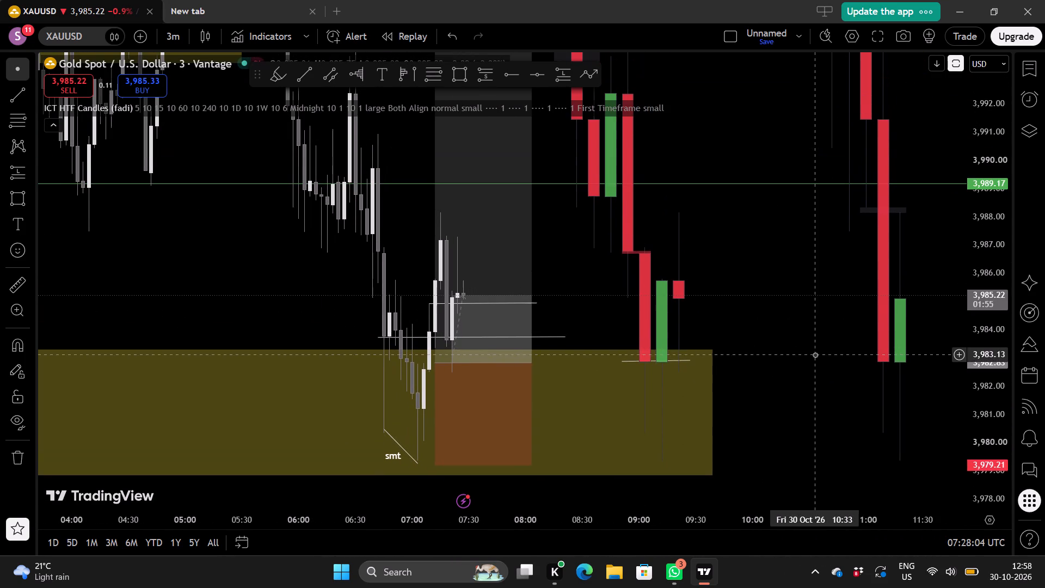
scroll(979, 344, "down", 4)
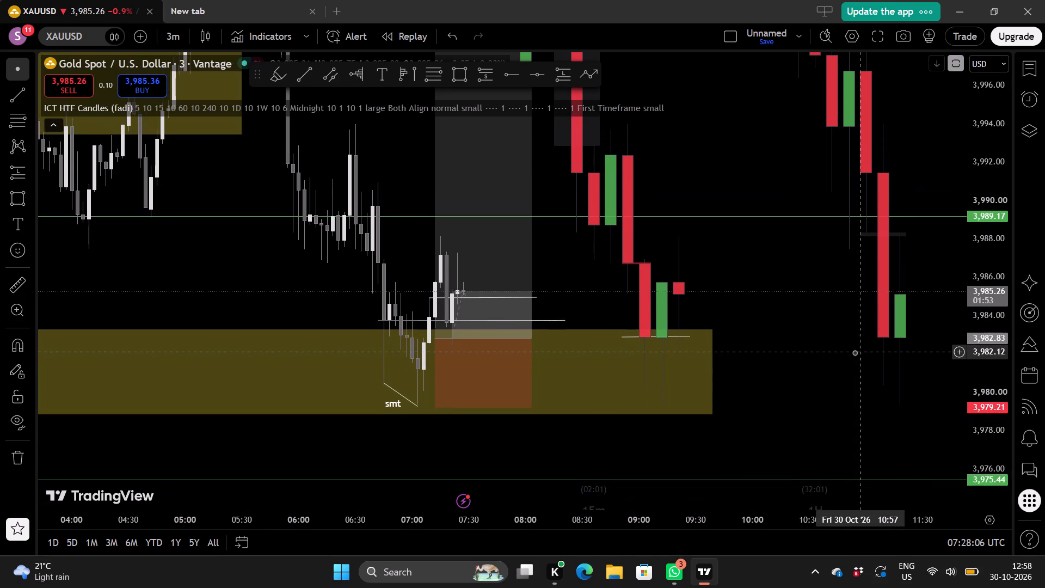
scroll(855, 352, "up", 1)
left_click(816, 345)
left_click_drag(816, 345, 743, 376)
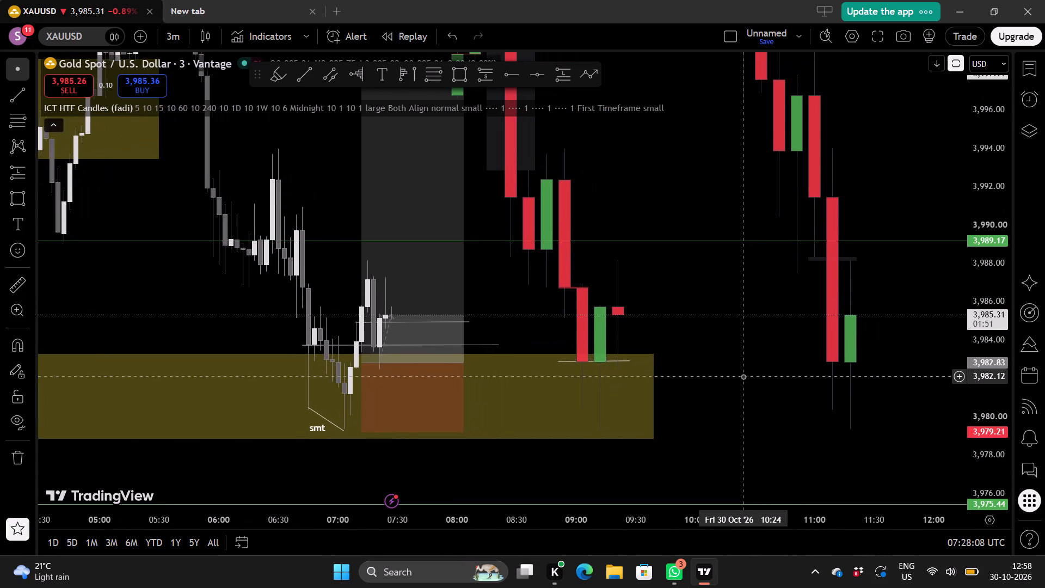
Examine the live price movement around the long position and its two trend lines, both close up and against the wider price range.
scroll(803, 372, "down", 1)
scroll(967, 369, "down", 2)
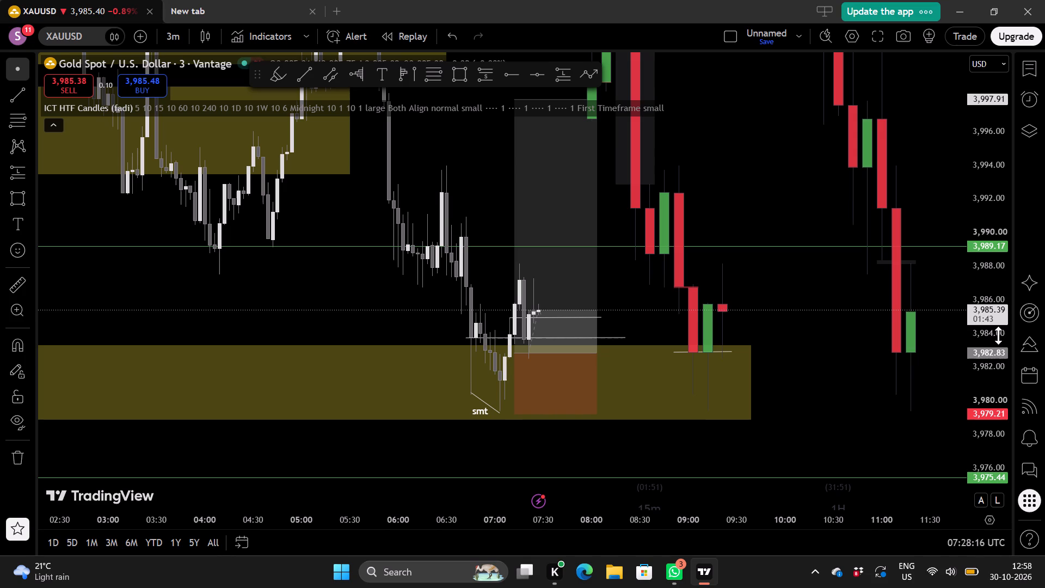
scroll(998, 332, "up", 5)
scroll(816, 321, "up", 1)
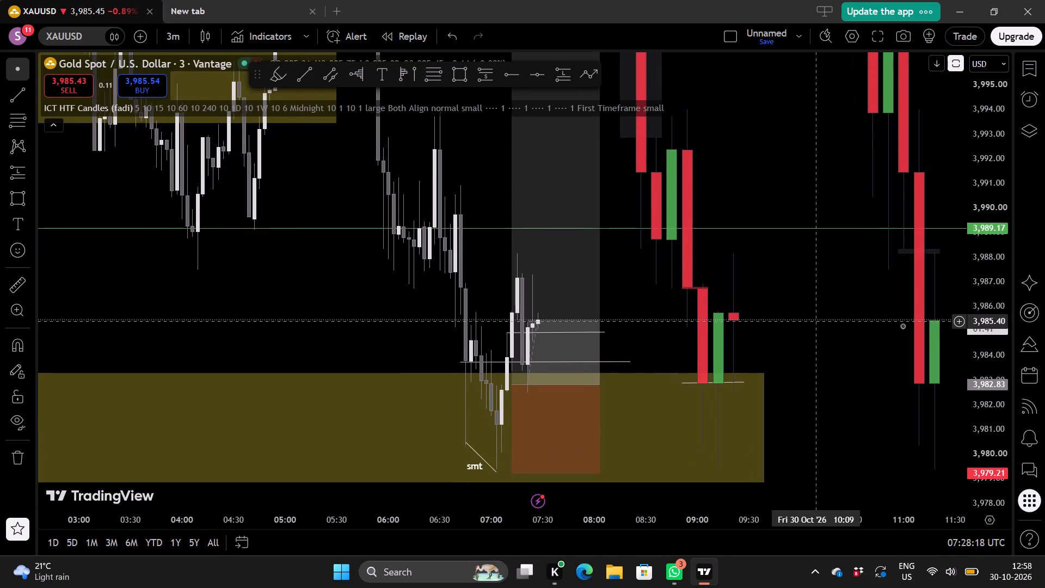
scroll(978, 313, "up", 4)
scroll(828, 320, "down", 1)
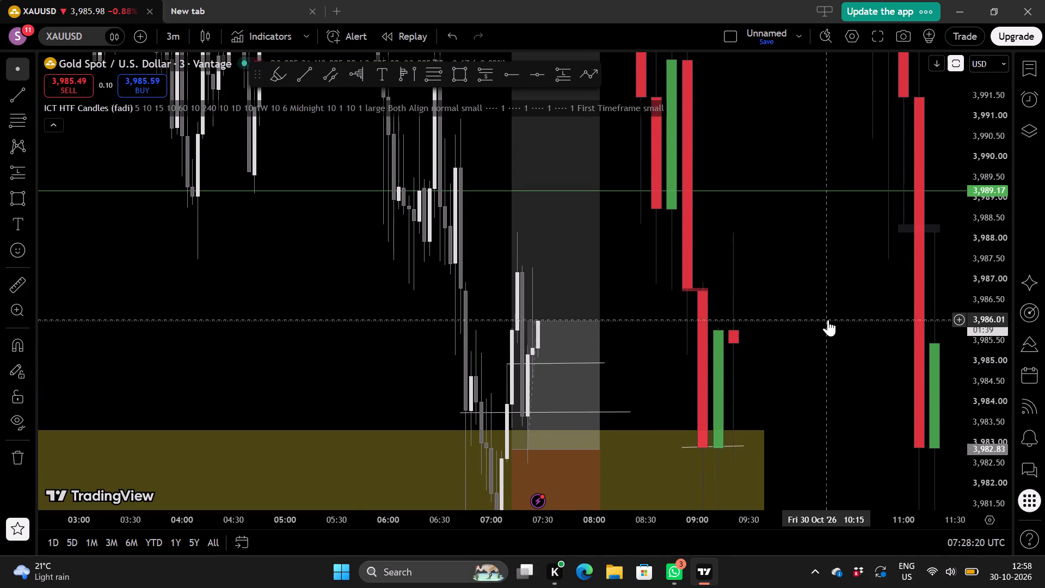
scroll(828, 320, "down", 1)
scroll(987, 340, "down", 4)
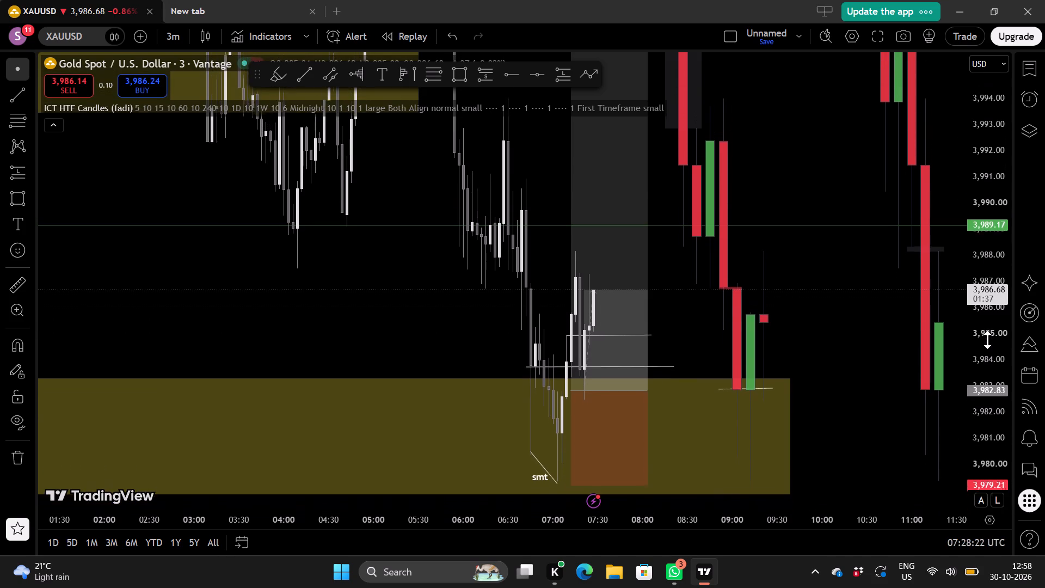
scroll(987, 340, "down", 3)
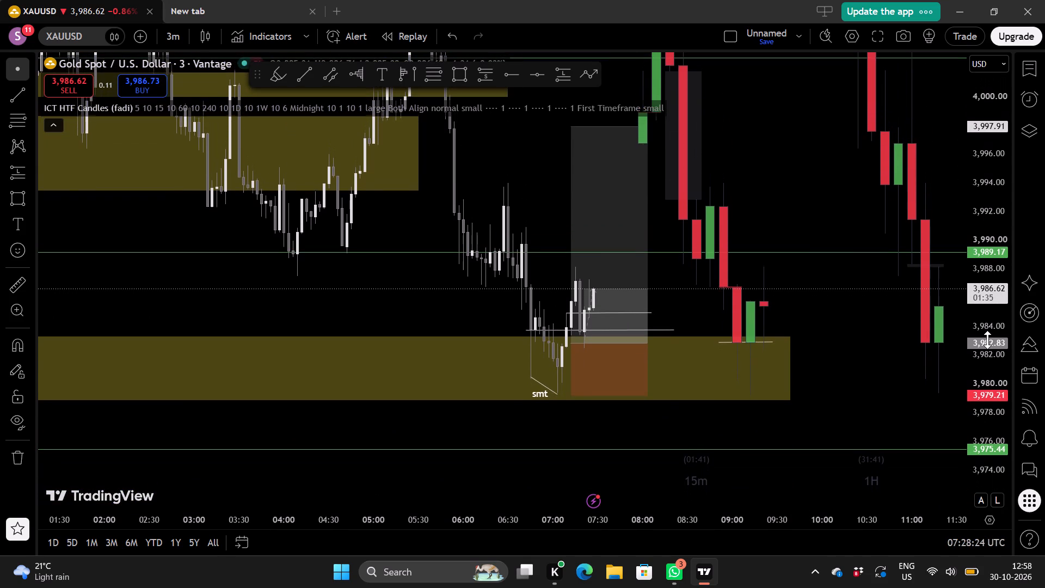
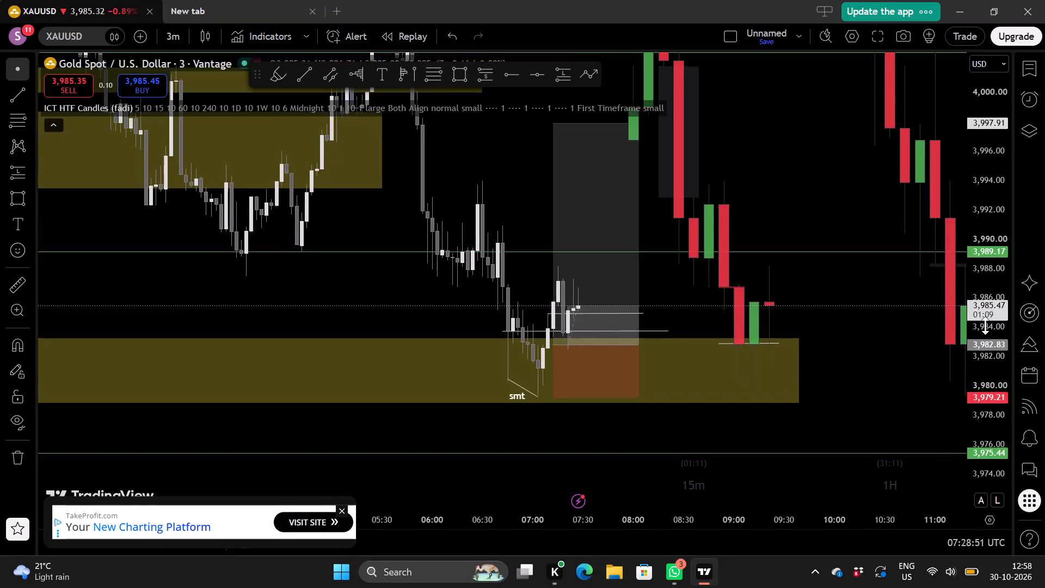
Examine the latest 3-minute candles up close around the long position's entry and the two levelled trend lines.
scroll(987, 306, "up", 4)
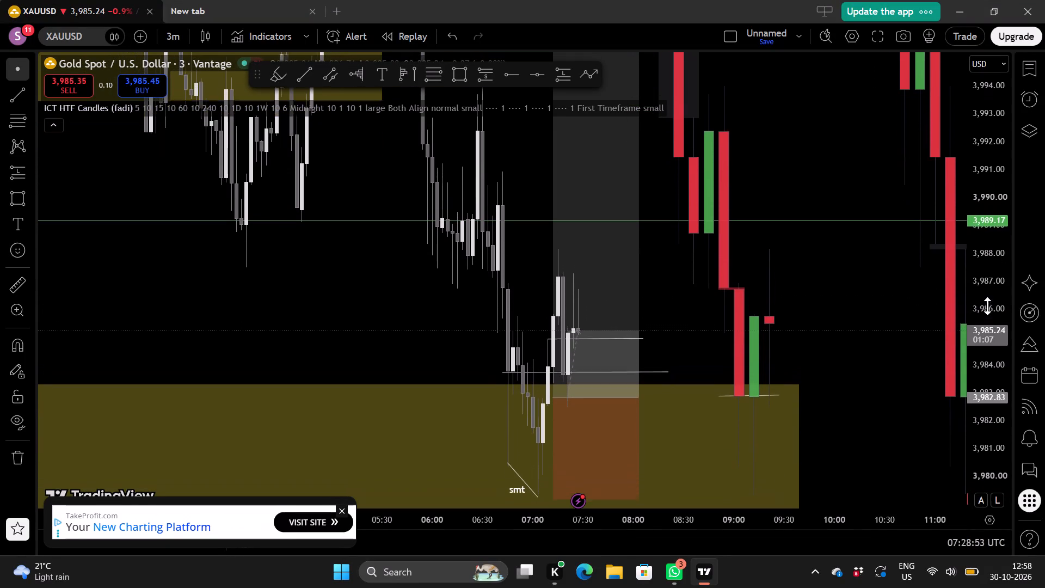
scroll(845, 322, "up", 2)
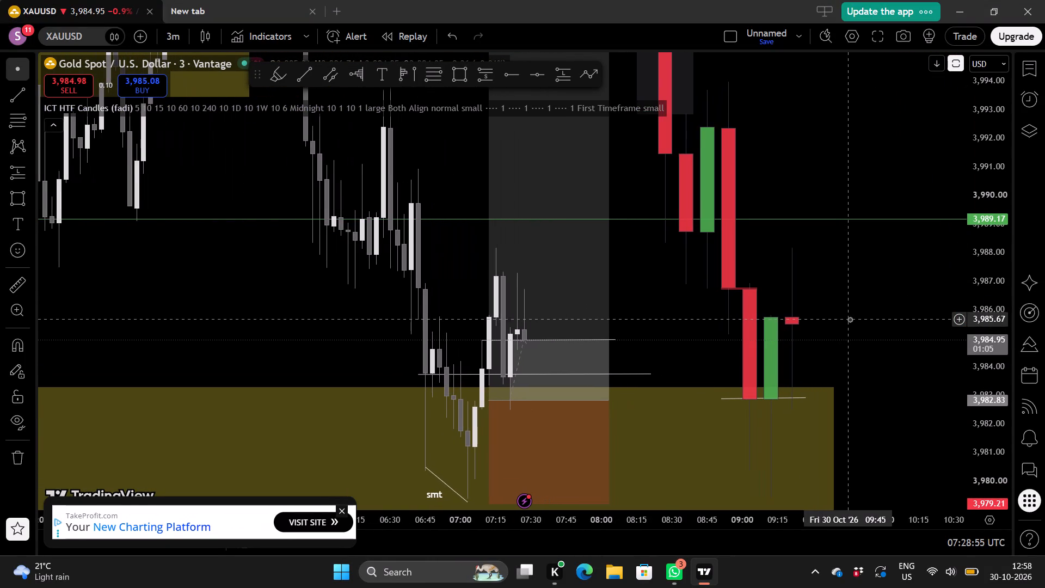
scroll(850, 319, "up", 2)
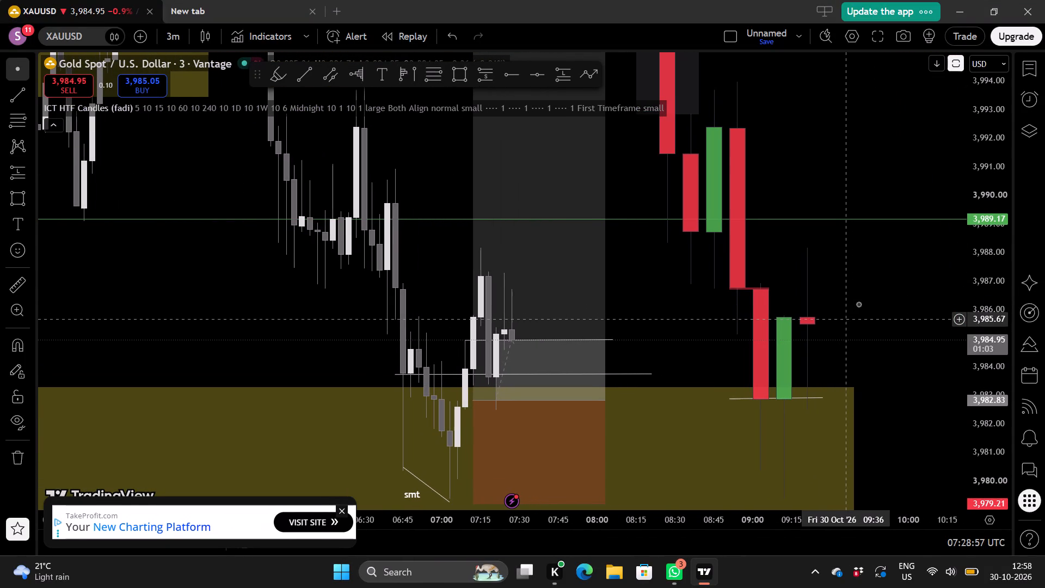
scroll(865, 296, "up", 1)
left_click_drag(869, 296, 874, 261)
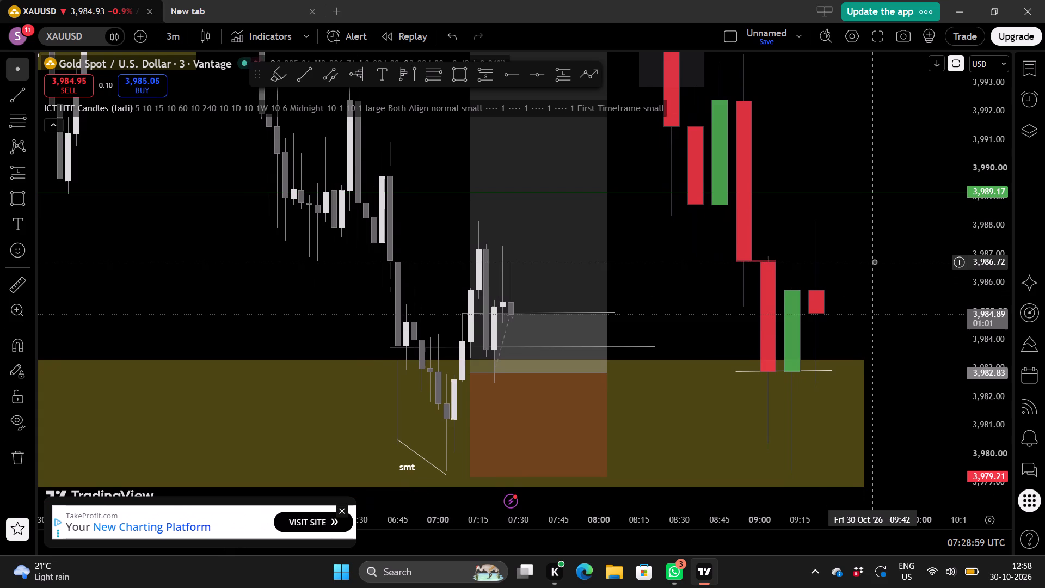
scroll(874, 261, "up", 1)
left_click_drag(896, 258, 887, 253)
Examine the wider price action around the whole long position, the yellow demand zone, the 3,989.17 and 3,975.44 lines and the 15m candles.
scroll(887, 253, "down", 1)
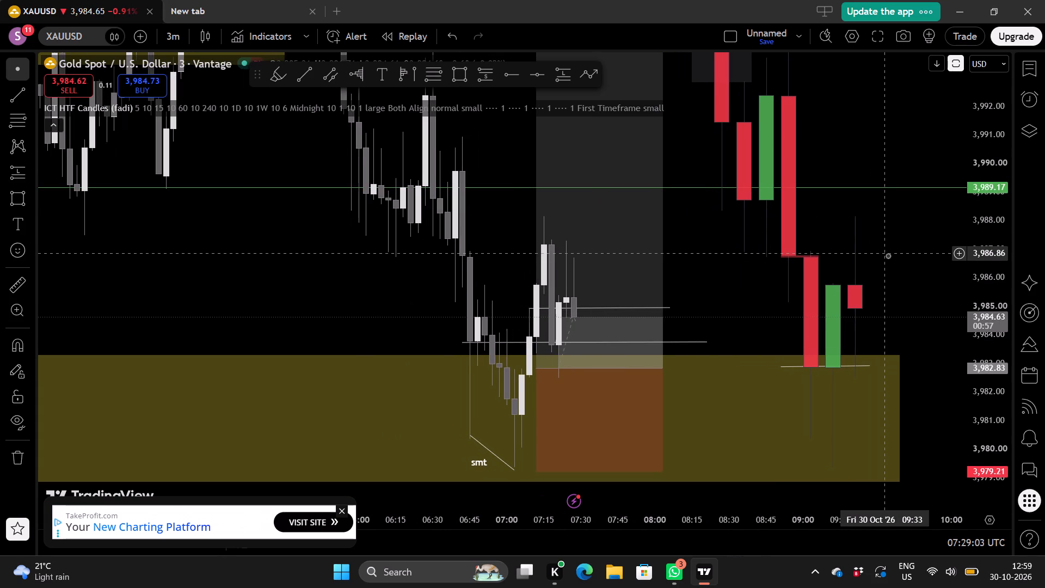
scroll(892, 262, "down", 2)
scroll(988, 305, "down", 2)
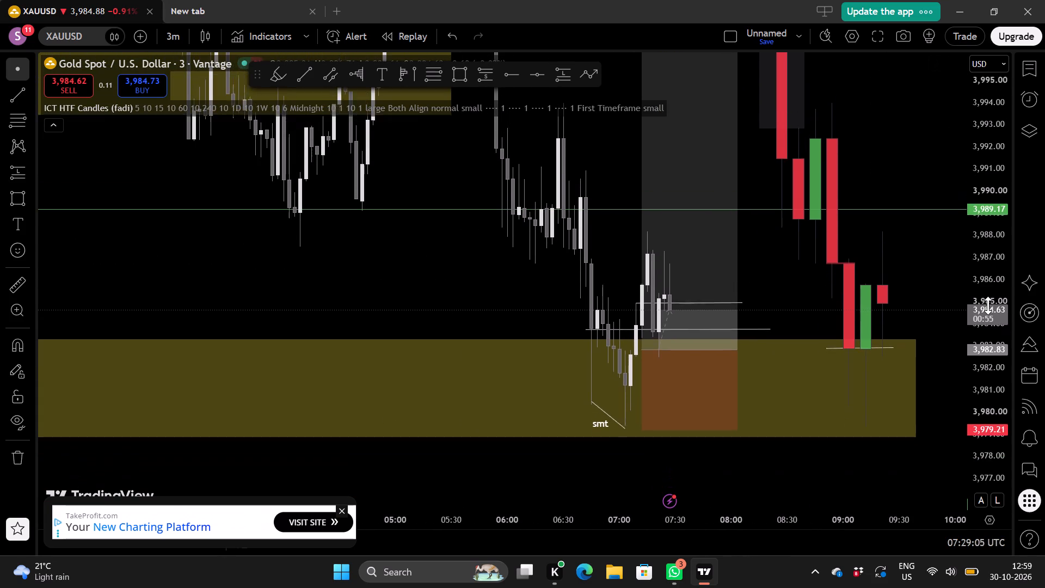
scroll(988, 305, "down", 4)
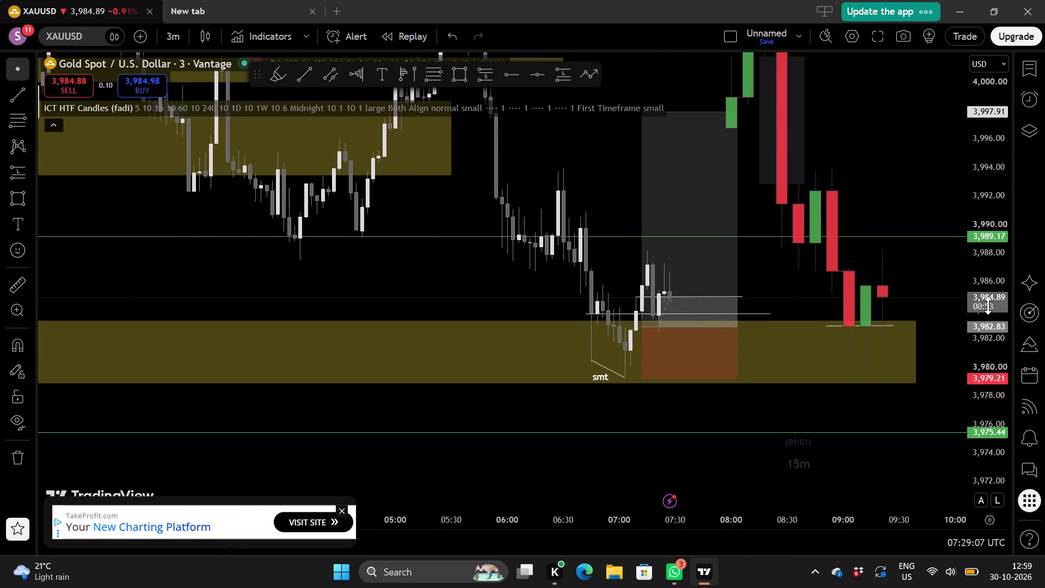
scroll(988, 305, "up", 6)
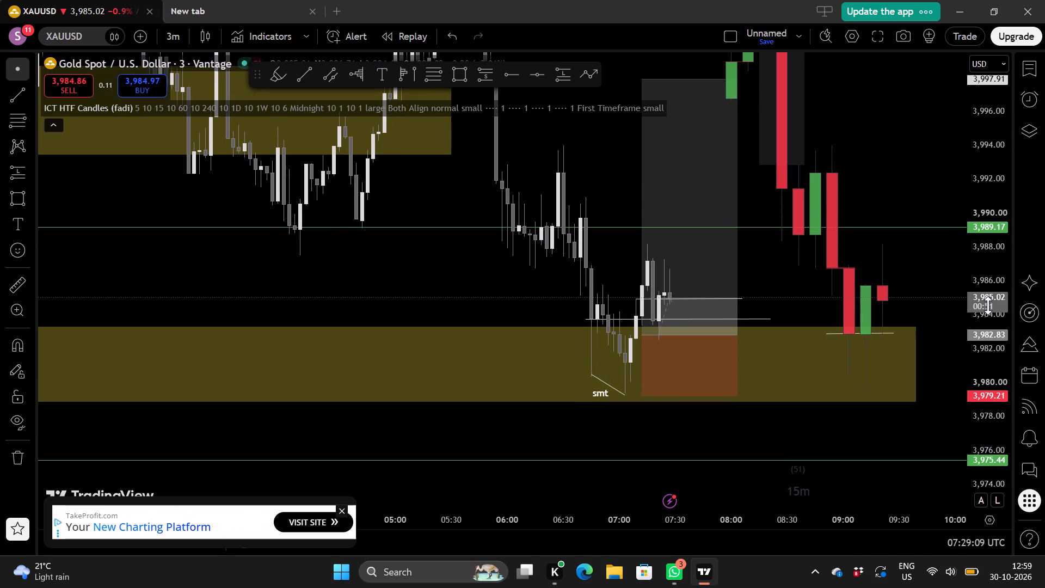
scroll(988, 305, "up", 2)
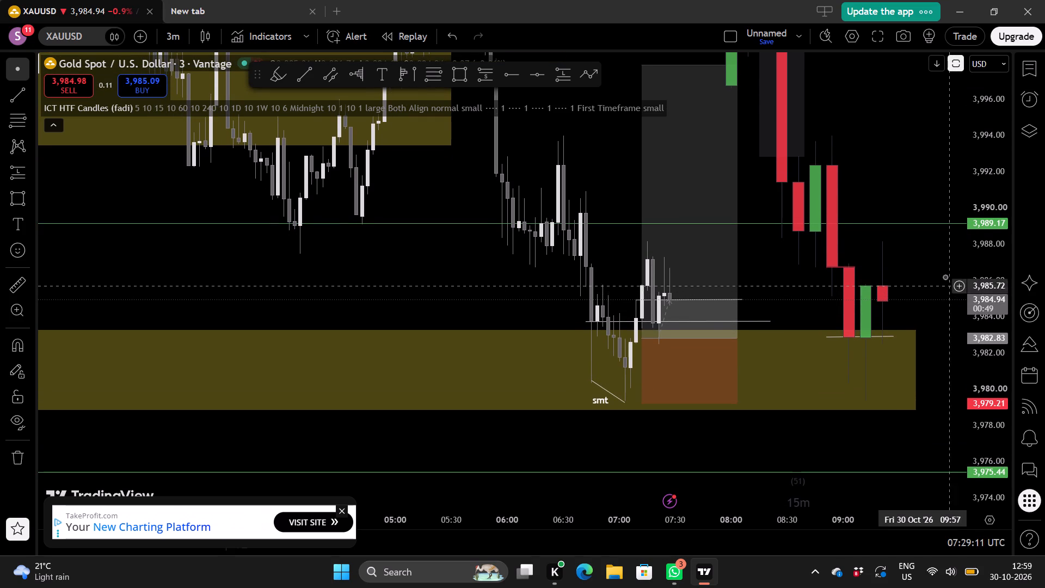
Draw a near-horizontal trend line from the 06:51 swing high to about 07:18, levelling its end at about 3,985.80.
scroll(944, 275, "up", 3)
scroll(1001, 275, "up", 5)
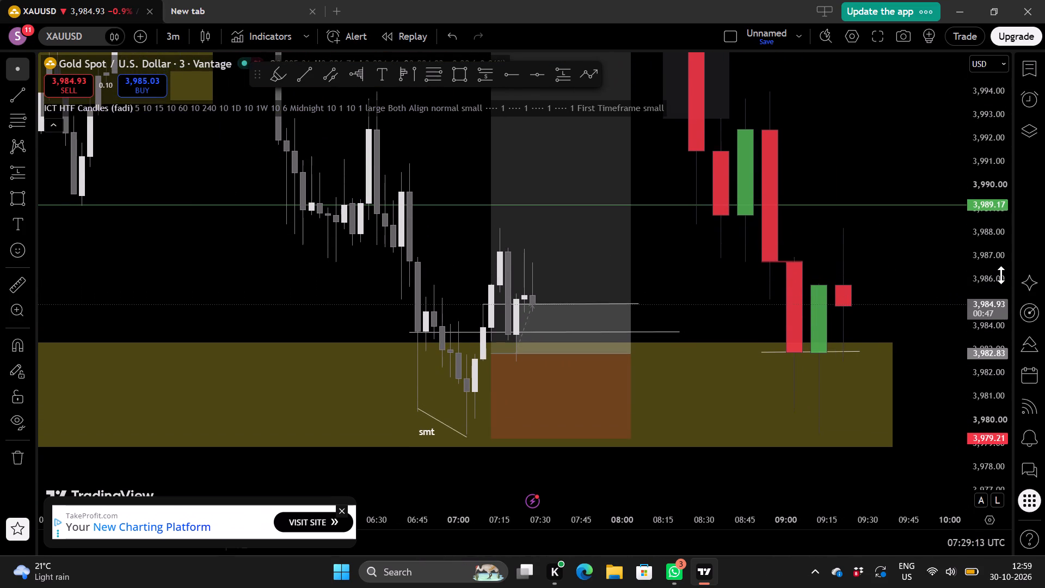
scroll(940, 268, "up", 1)
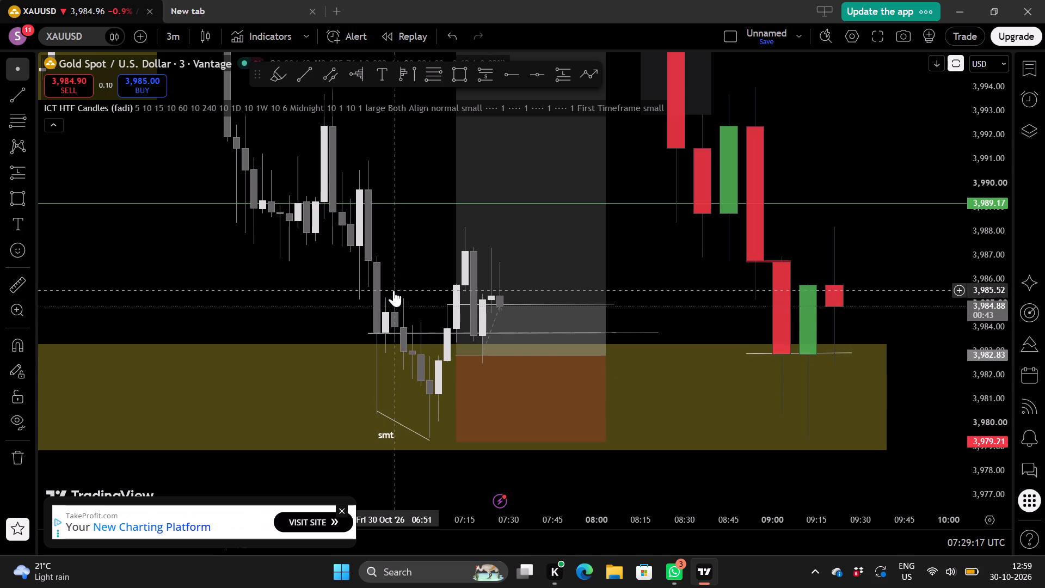
left_click(15, 91)
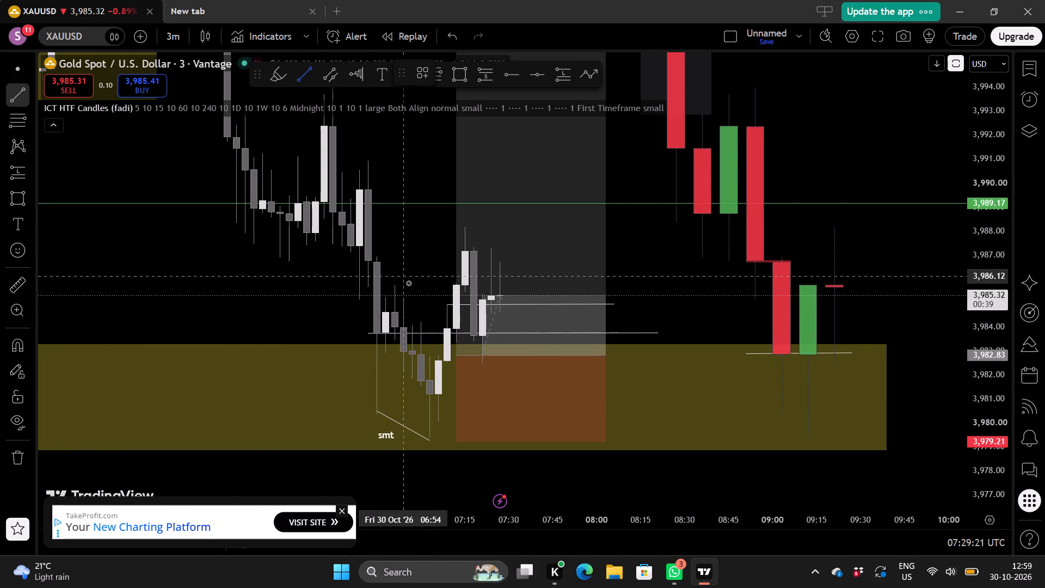
left_click_drag(391, 285, 445, 282)
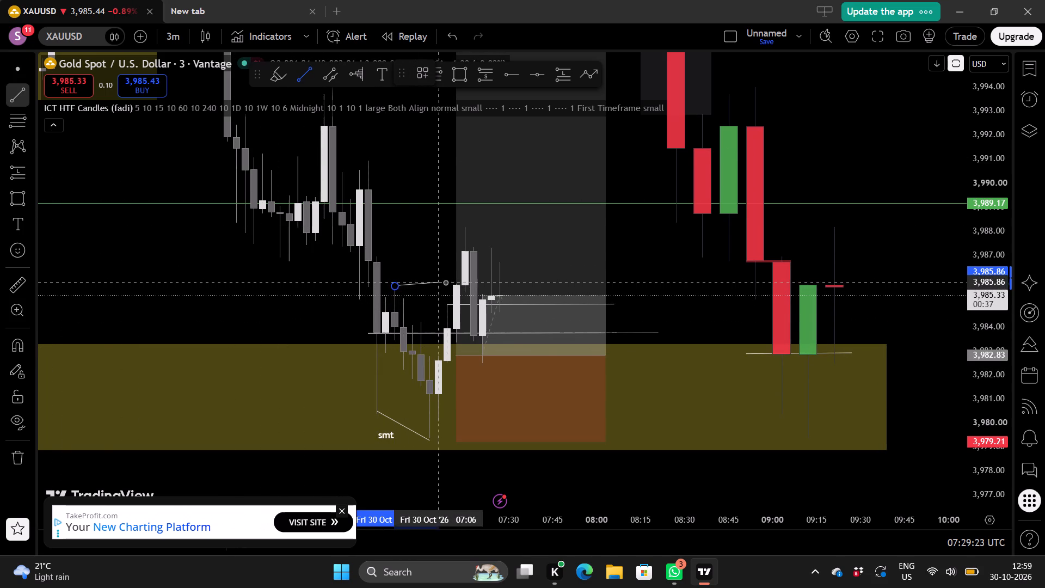
left_click_drag(445, 282, 468, 283)
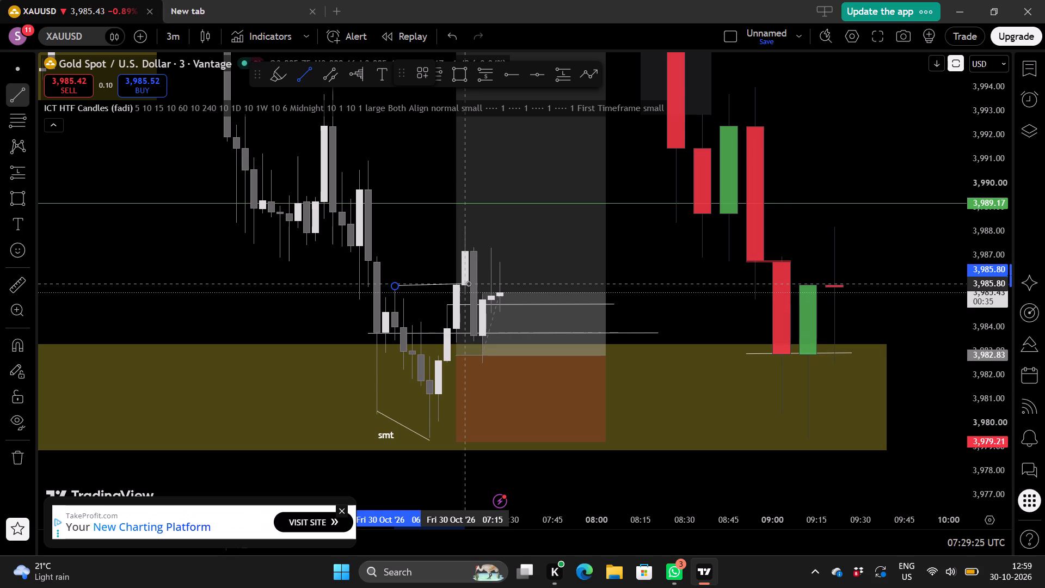
left_click(468, 283)
left_click_drag(463, 283, 471, 284)
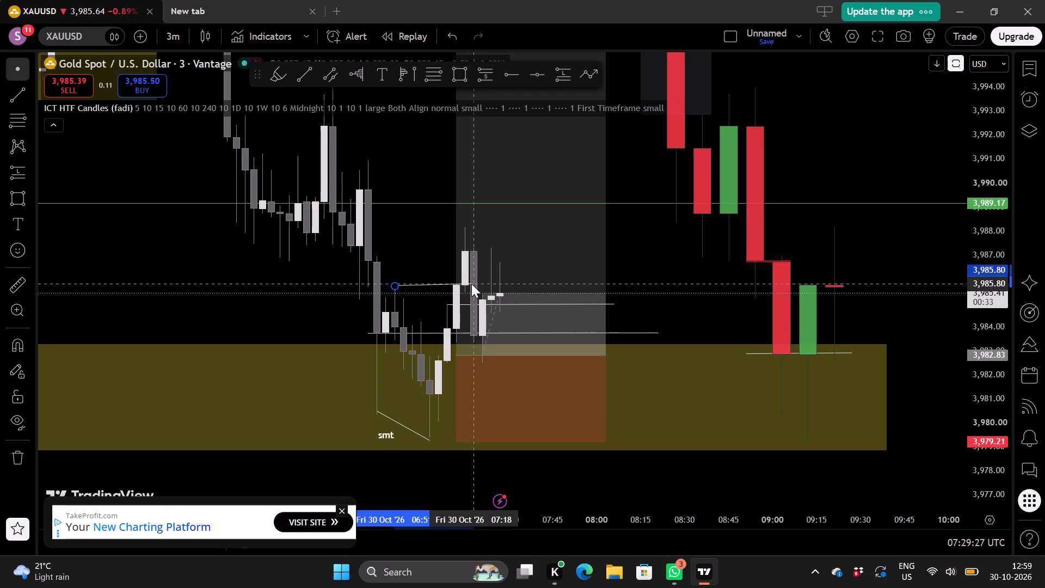
left_click_drag(471, 284, 472, 285)
left_click(472, 285)
left_click(665, 260)
Examine the 3-minute price action around the new trend line, the long position and the higher-timeframe candles.
scroll(665, 260, "right", 1)
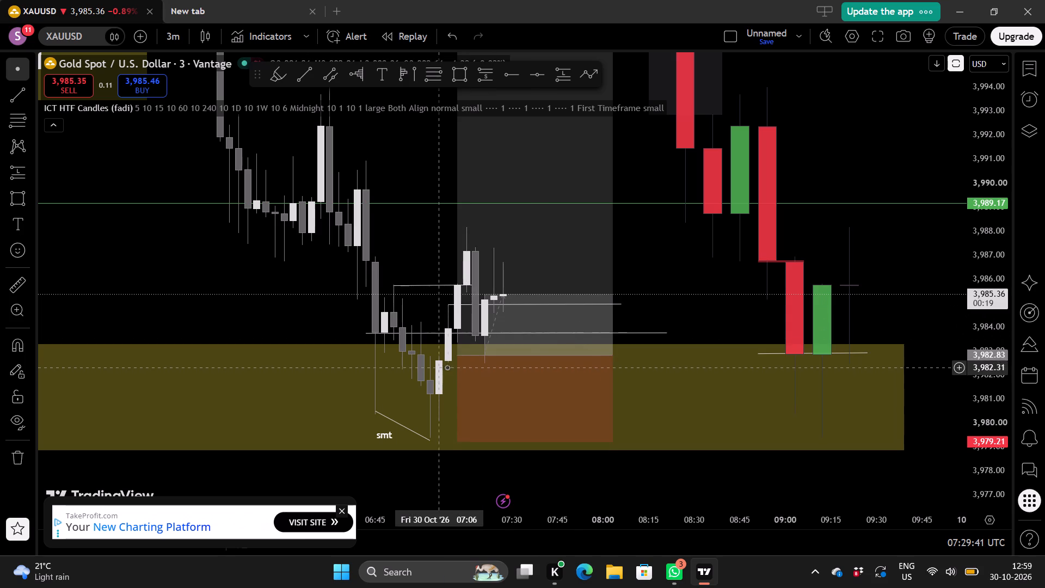
scroll(665, 268, "right", 1)
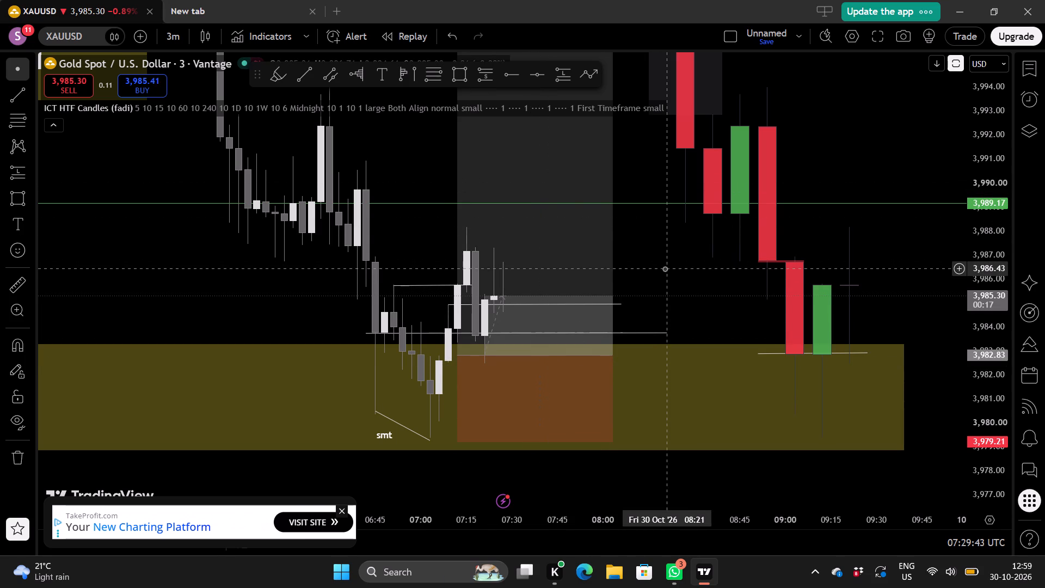
scroll(665, 268, "right", 1)
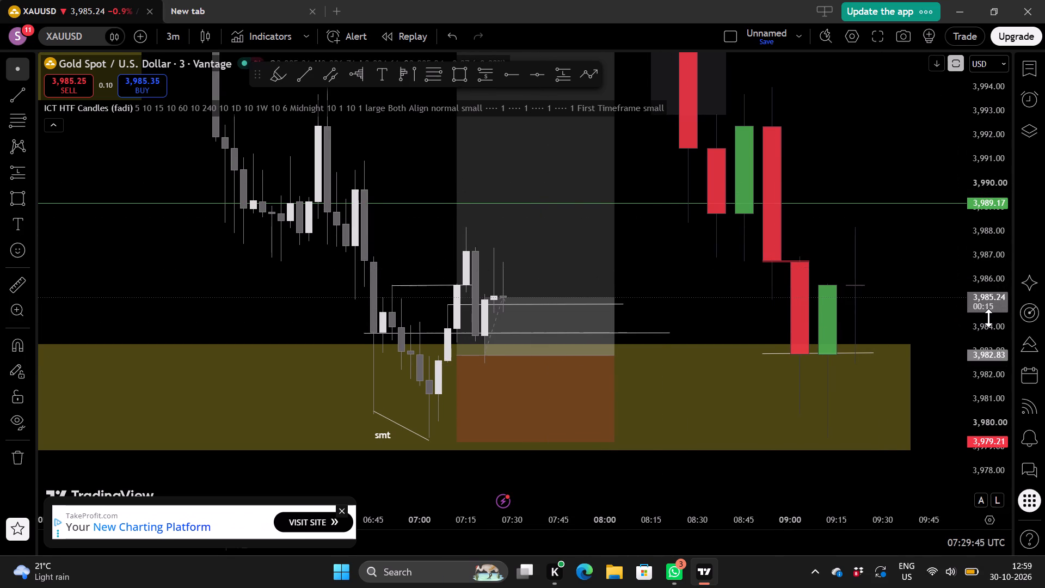
scroll(991, 318, "up", 2)
scroll(929, 281, "up", 1)
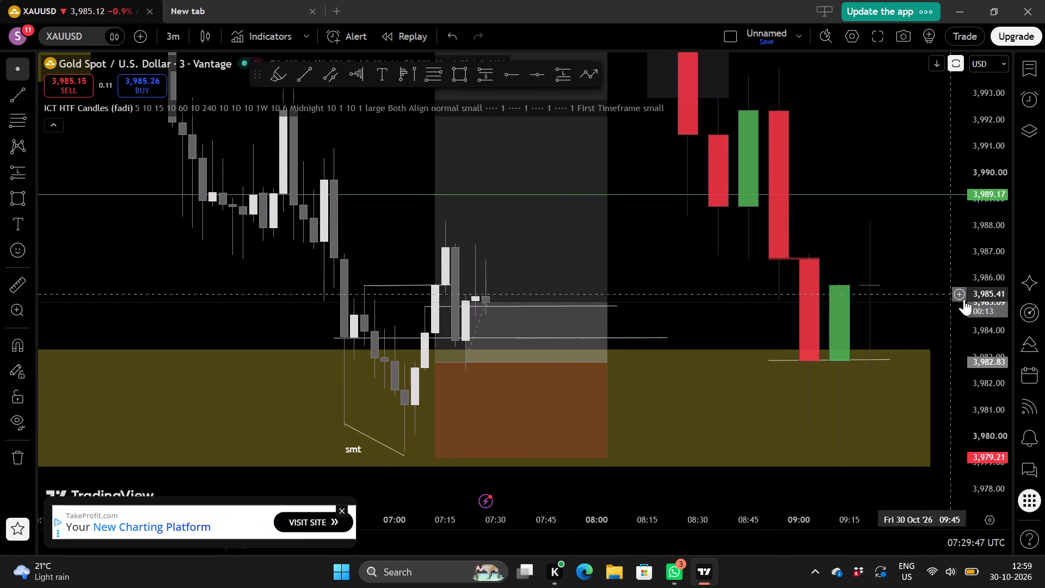
scroll(982, 317, "down", 3)
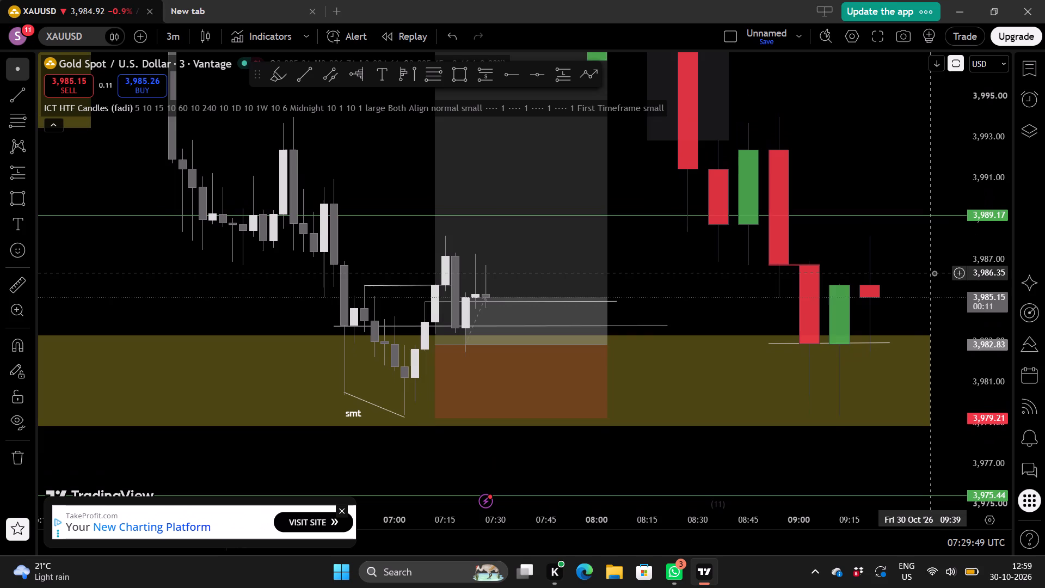
scroll(988, 274, "up", 4)
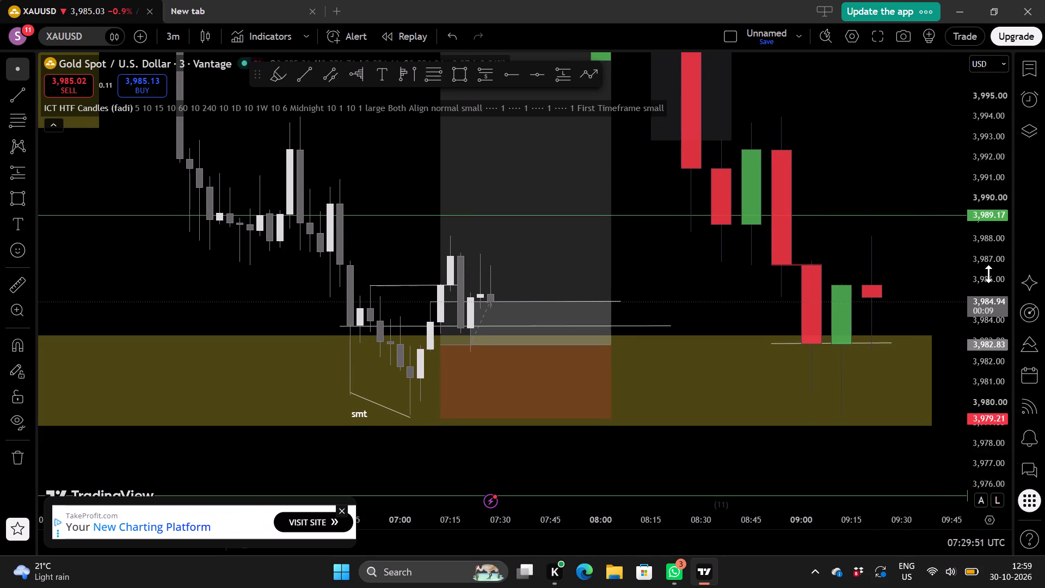
scroll(947, 260, "up", 4)
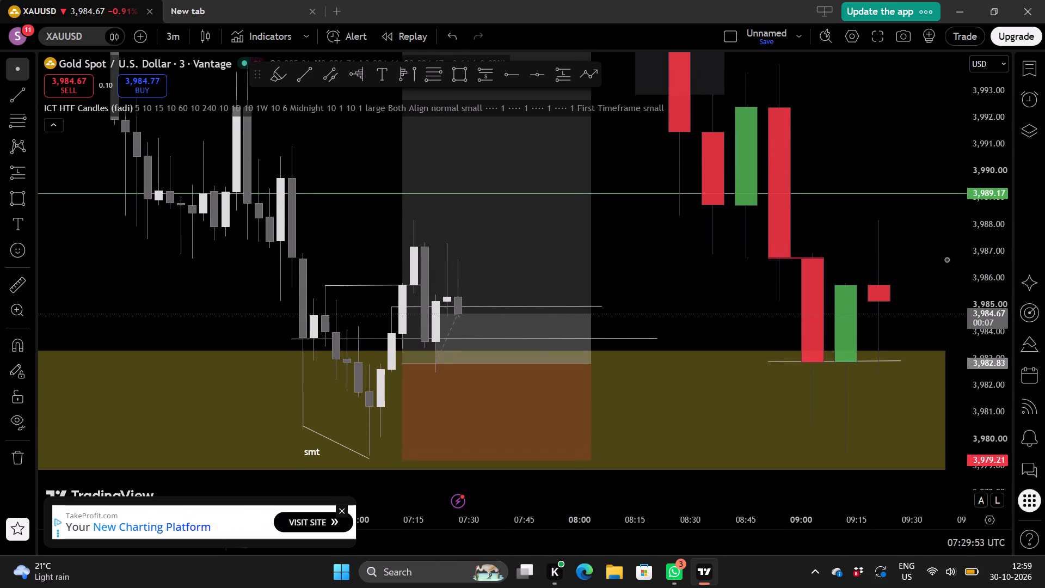
scroll(931, 255, "up", 1)
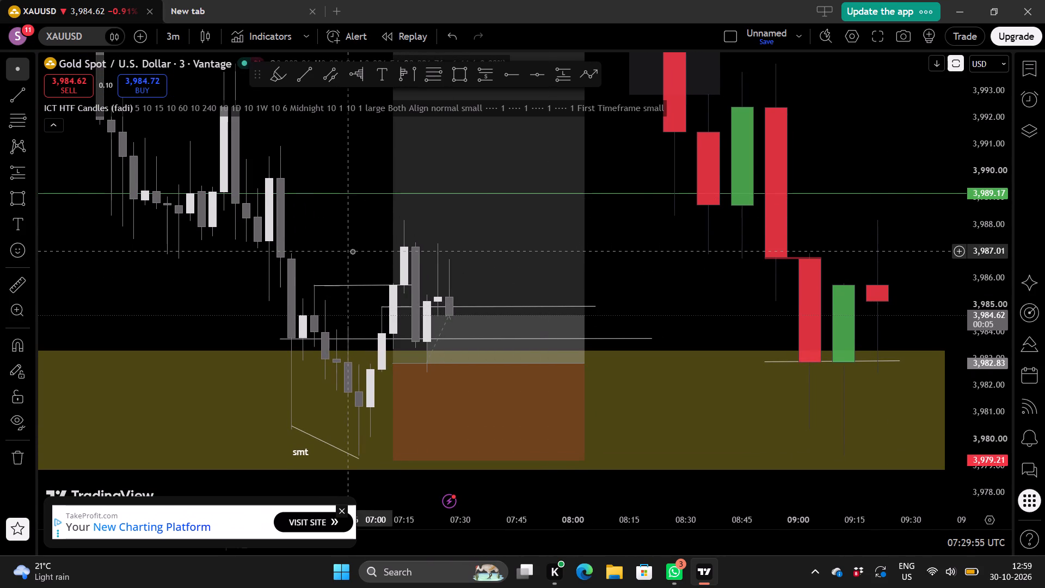
Add the text label "mss" at about 07:00 on the new trend line near 3,985.87.
left_click(19, 231)
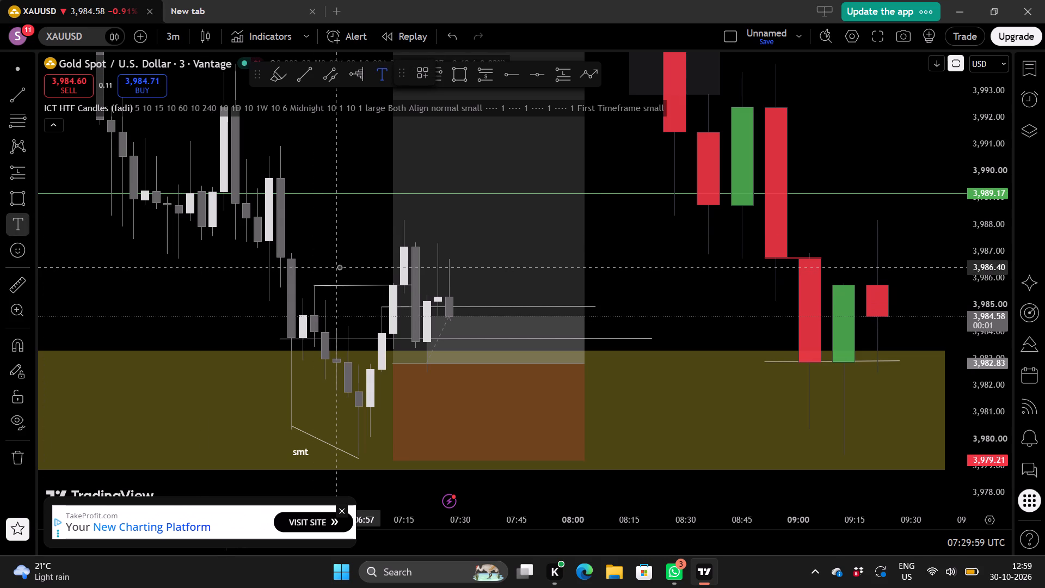
left_click(349, 281)
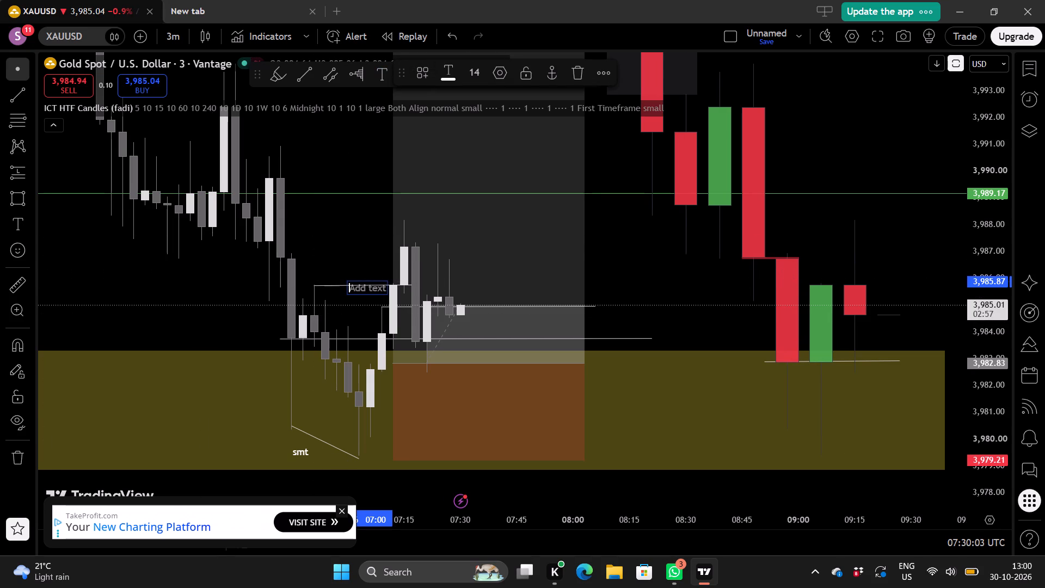
key("m")
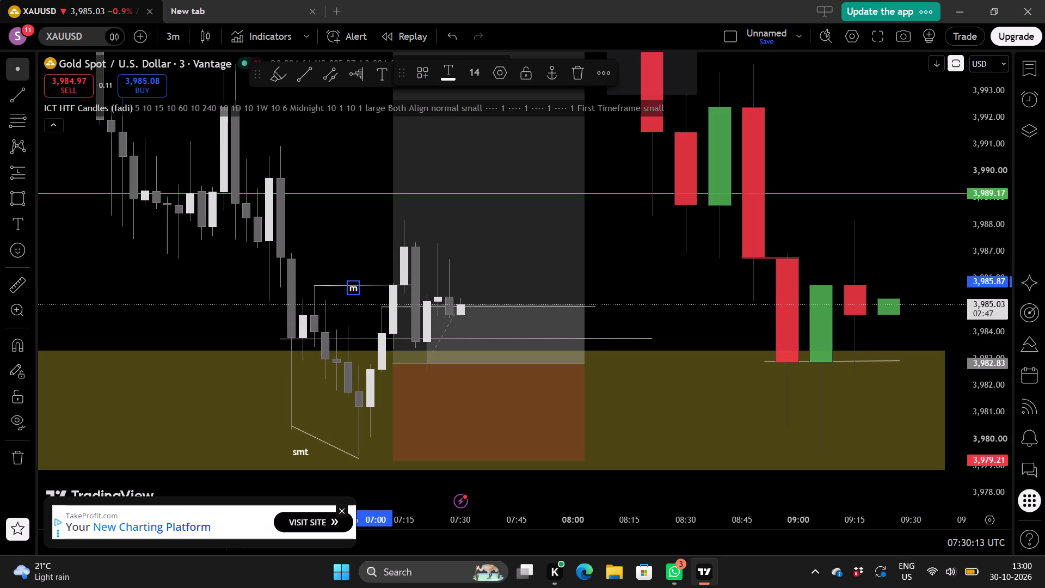
key("m")
type("ss")
key("BackSpace")
key("BackSpace")
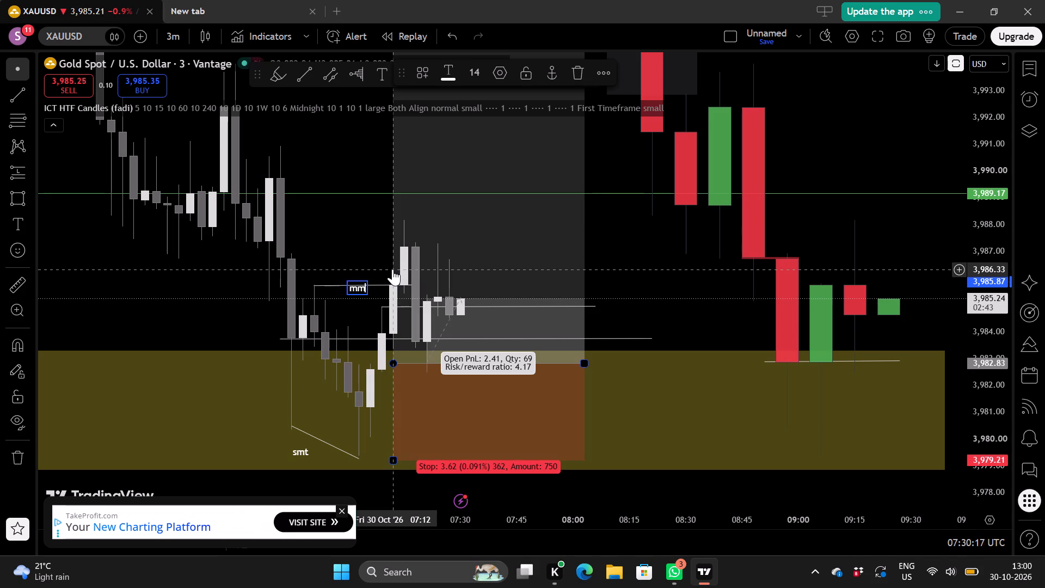
key("BackSpace")
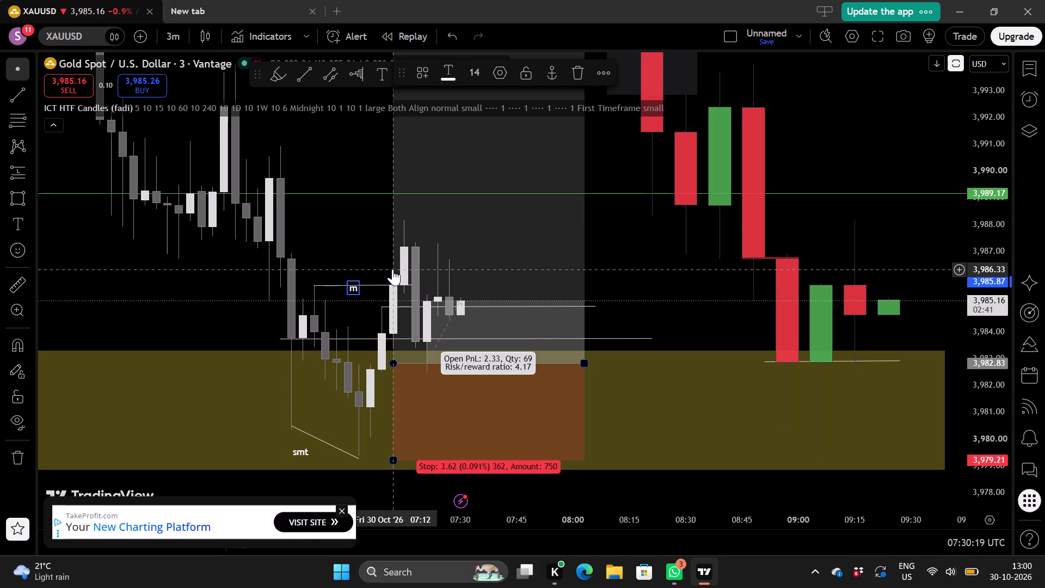
type("ss")
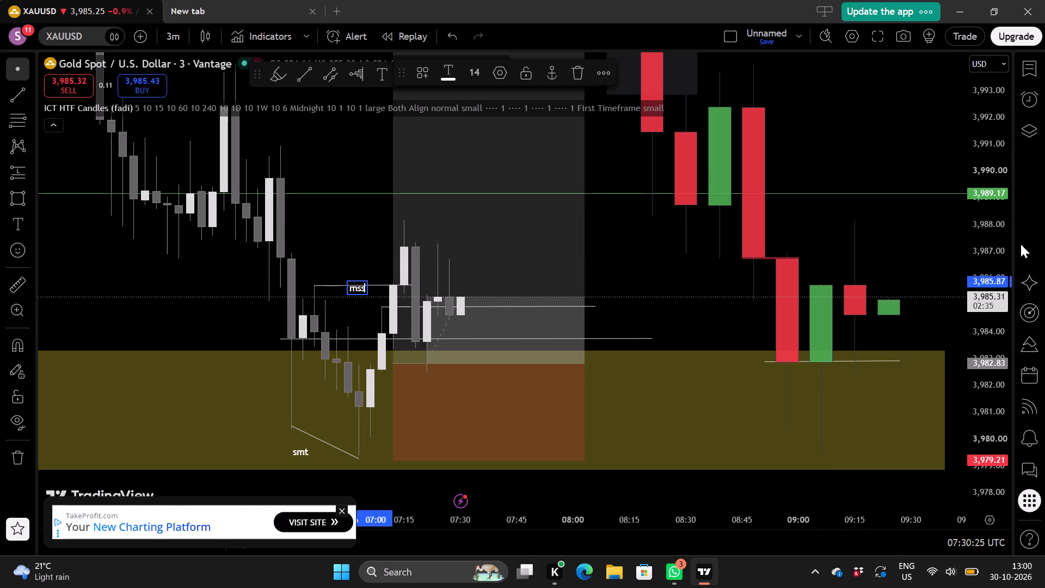
Examine the 3-minute chart from the smt and mss marks up to the 3,997.91 target and the zones above.
scroll(998, 248, "up", 2)
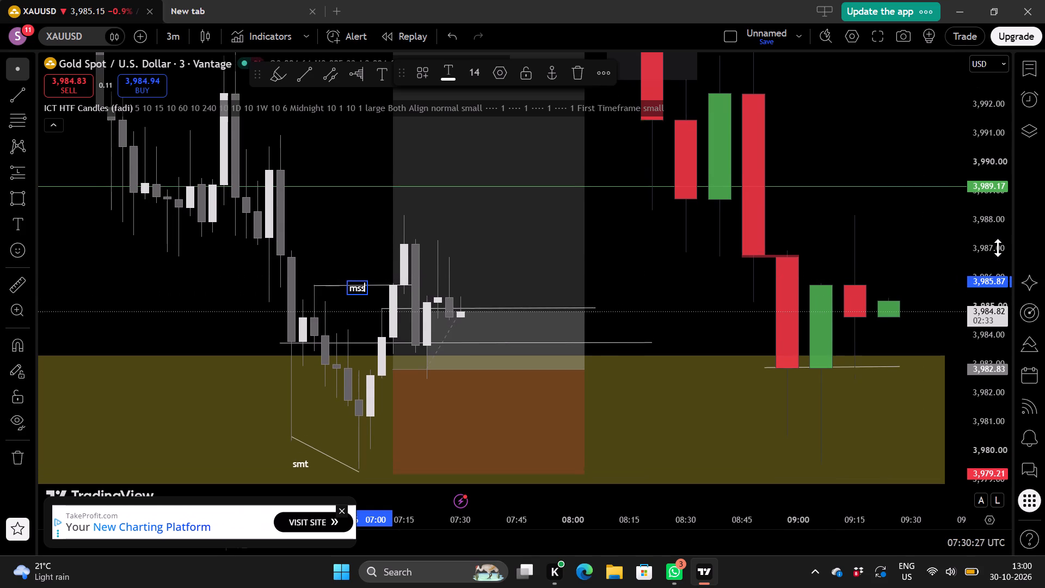
scroll(998, 248, "up", 1)
scroll(990, 280, "down", 1)
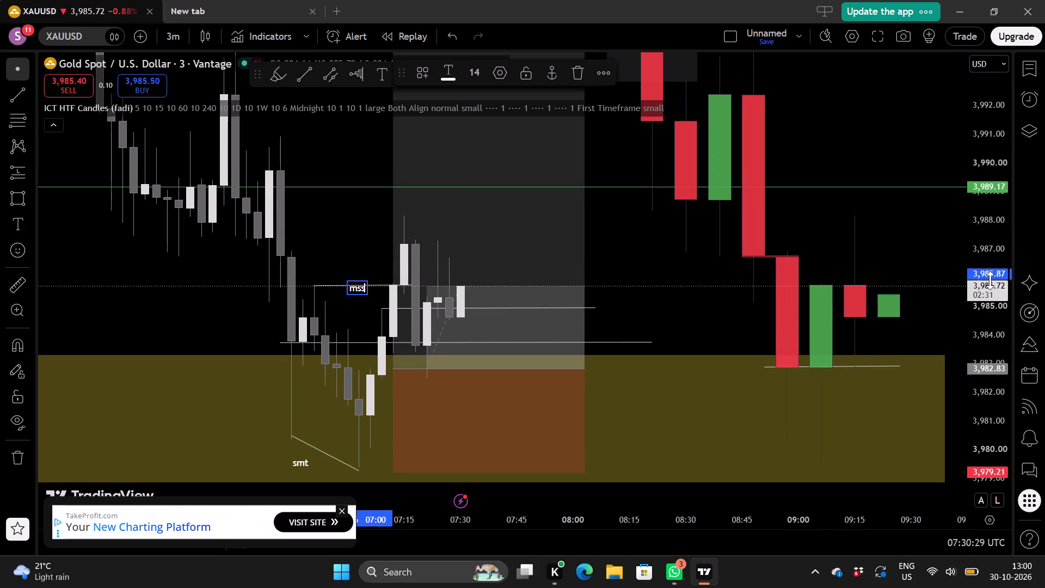
scroll(911, 266, "down", 1)
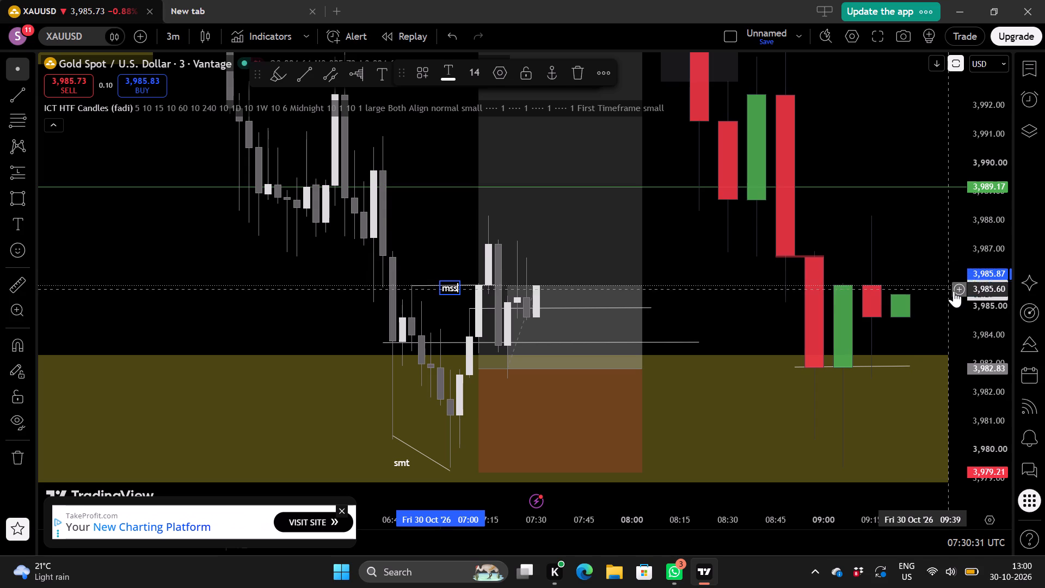
scroll(987, 366, "down", 4)
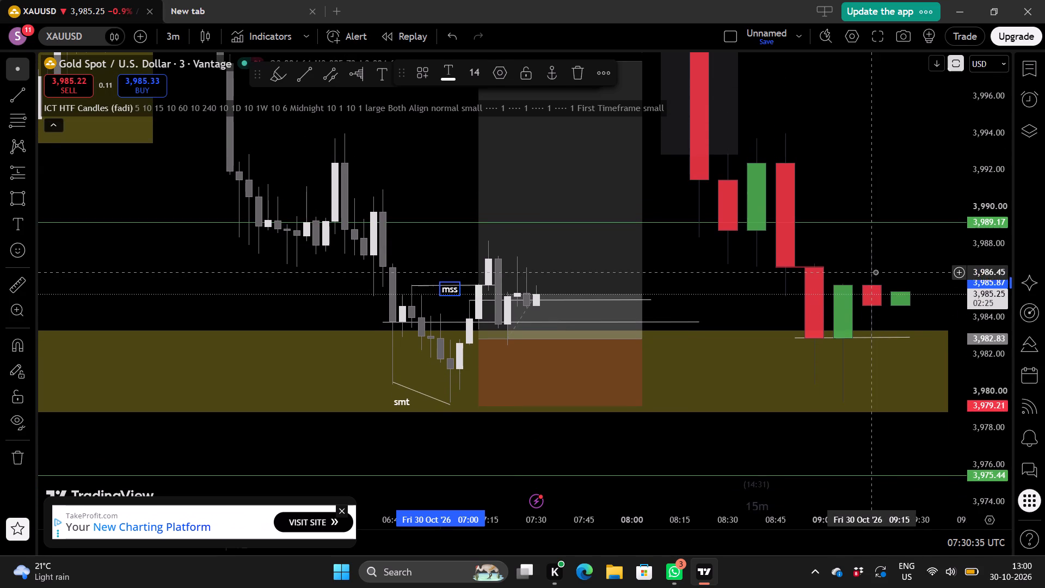
left_click_drag(875, 272, 904, 339)
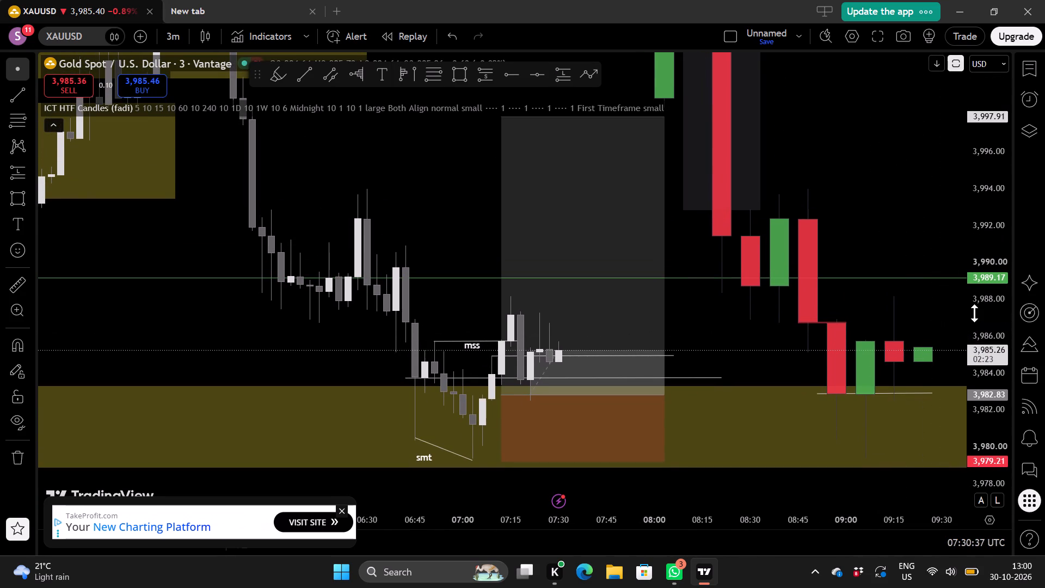
scroll(984, 310, "up", 2)
left_click_drag(791, 347, 817, 324)
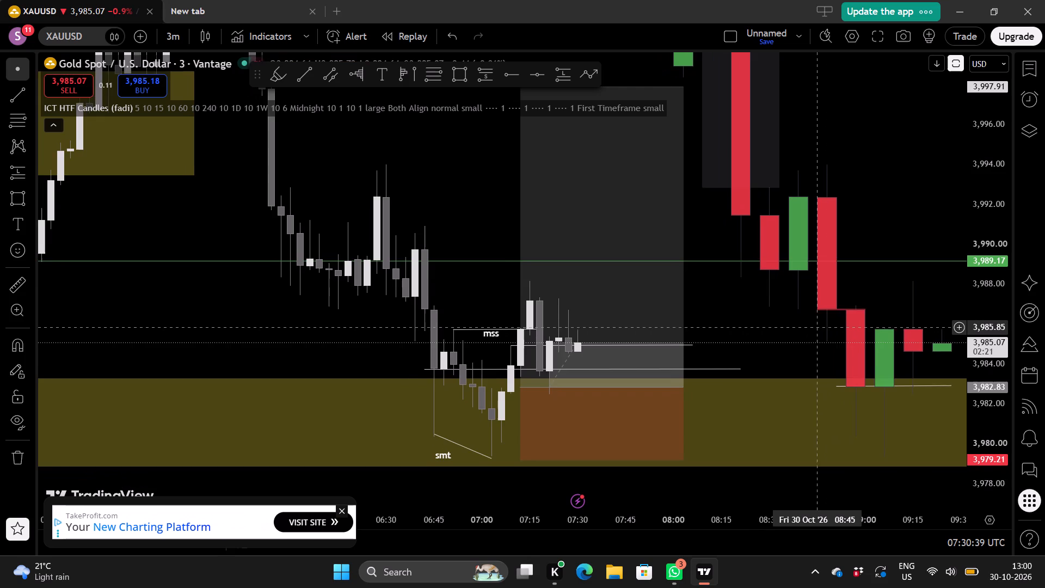
left_click_drag(817, 324, 816, 323)
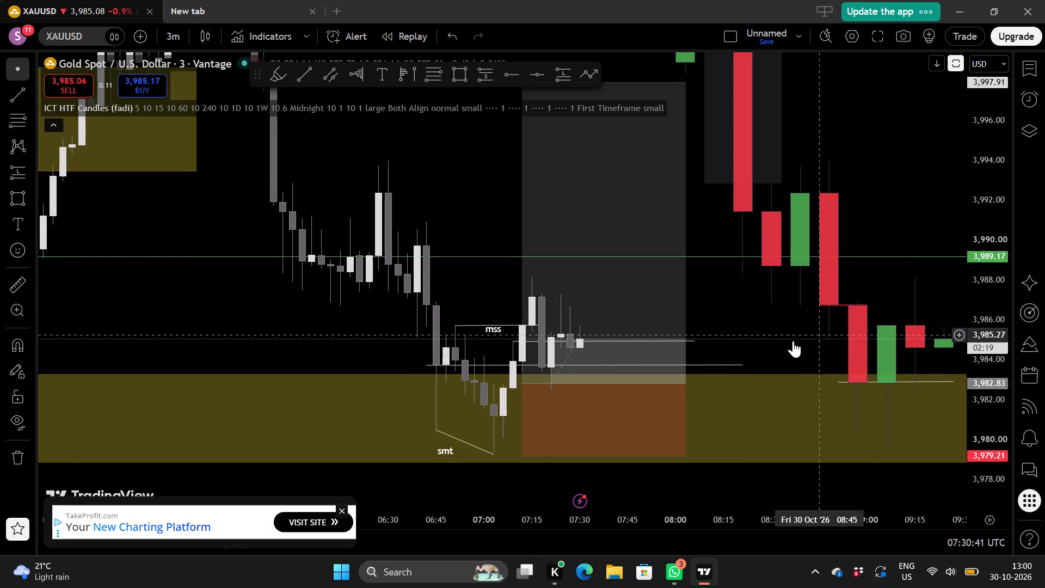
left_click_drag(784, 338, 783, 319)
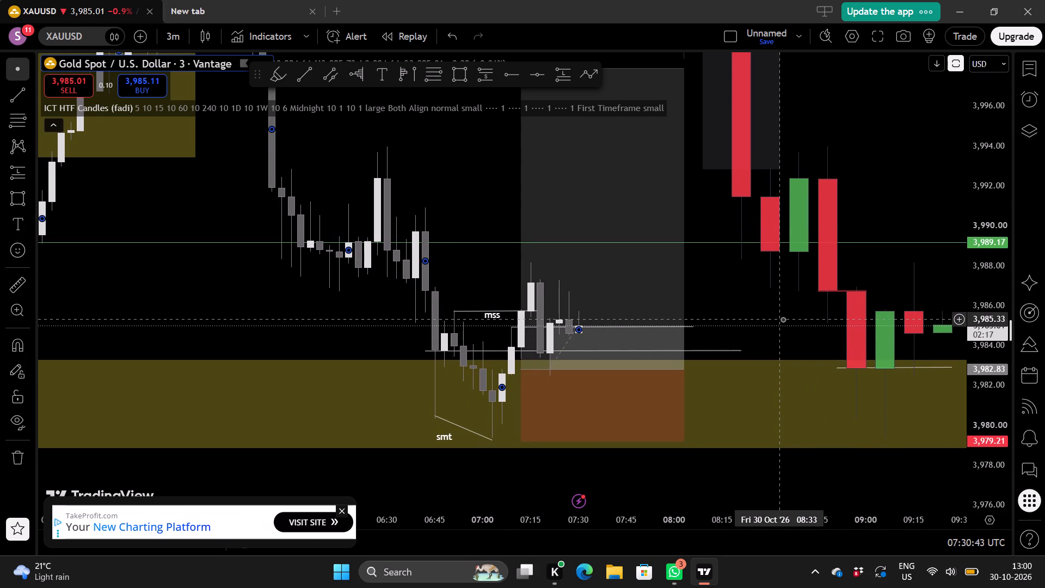
left_click_drag(709, 205, 711, 225)
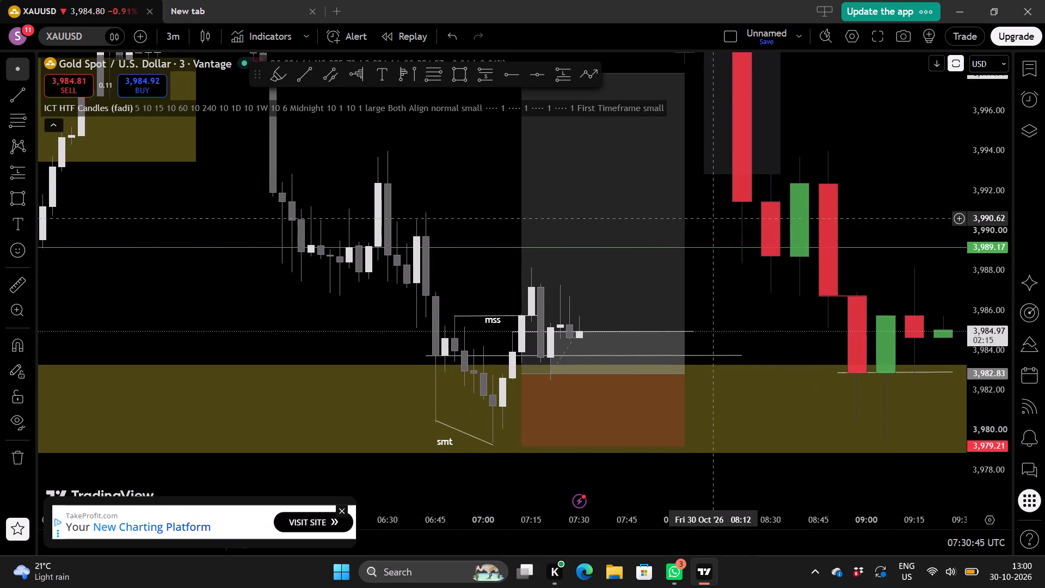
left_click_drag(711, 225, 710, 225)
left_click_drag(464, 125, 456, 216)
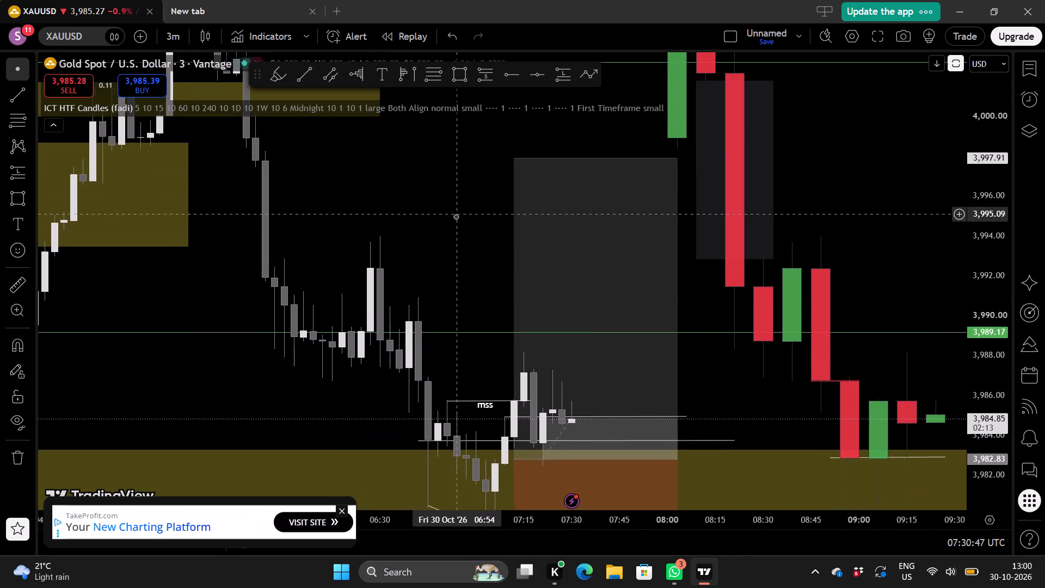
scroll(456, 216, "down", 1)
scroll(983, 279, "down", 3)
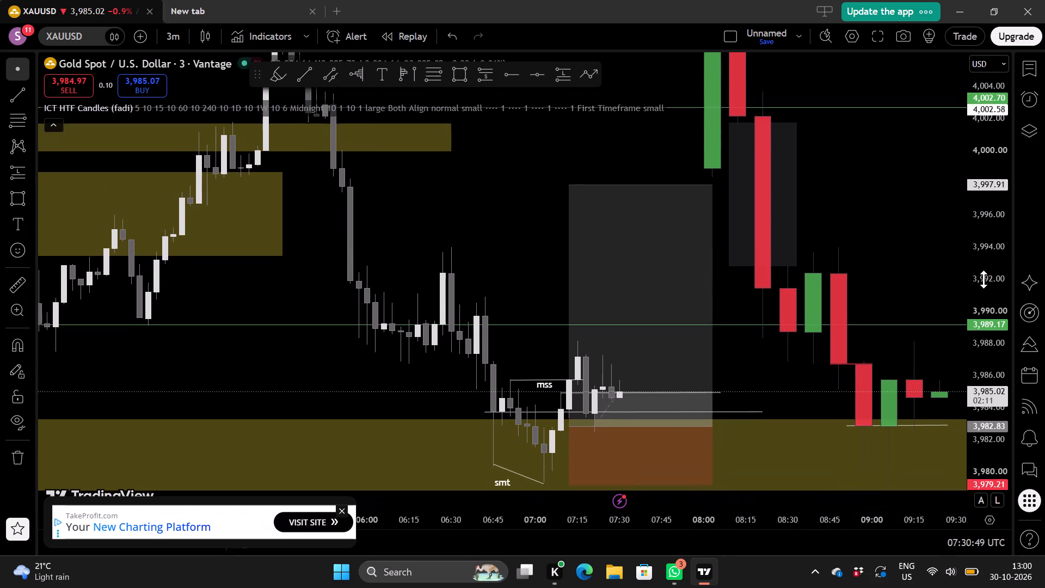
left_click_drag(397, 186, 356, 196)
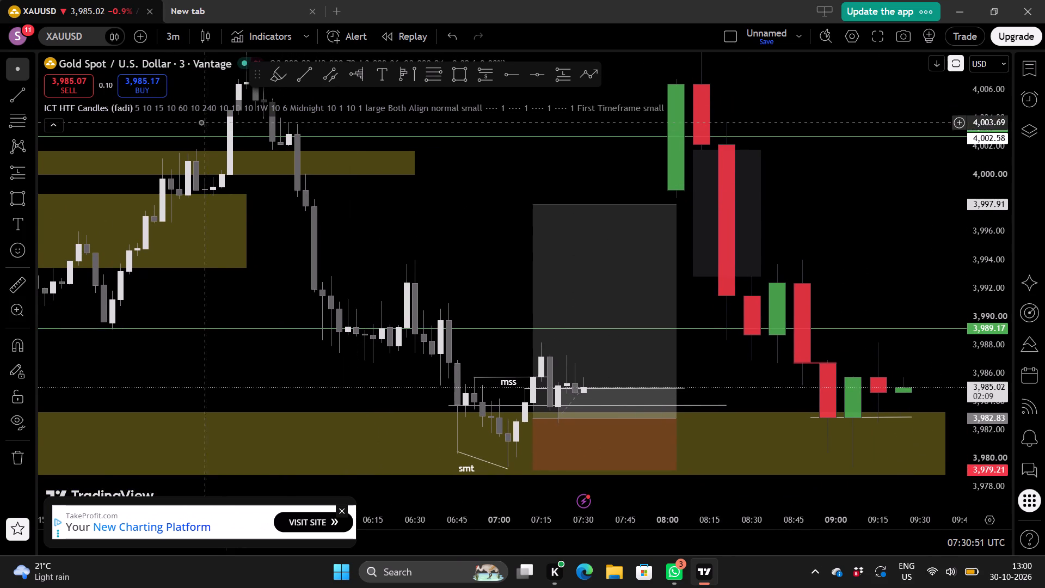
Switch the XAUUSD chart to the 5-minute timeframe and bring the long position into view.
left_click(175, 43)
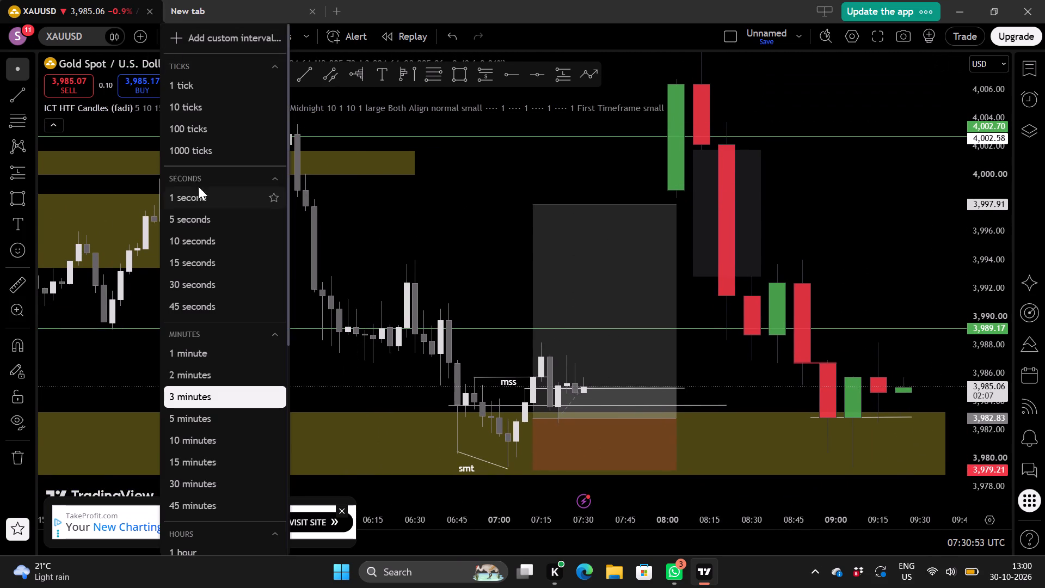
scroll(211, 352, "down", 1)
left_click(199, 385)
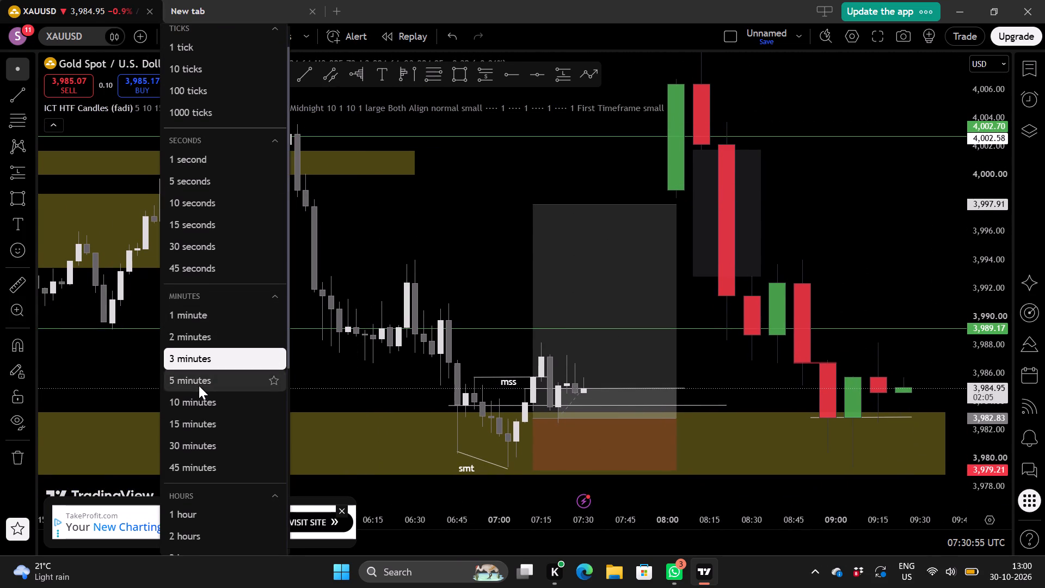
left_click_drag(475, 229, 432, 242)
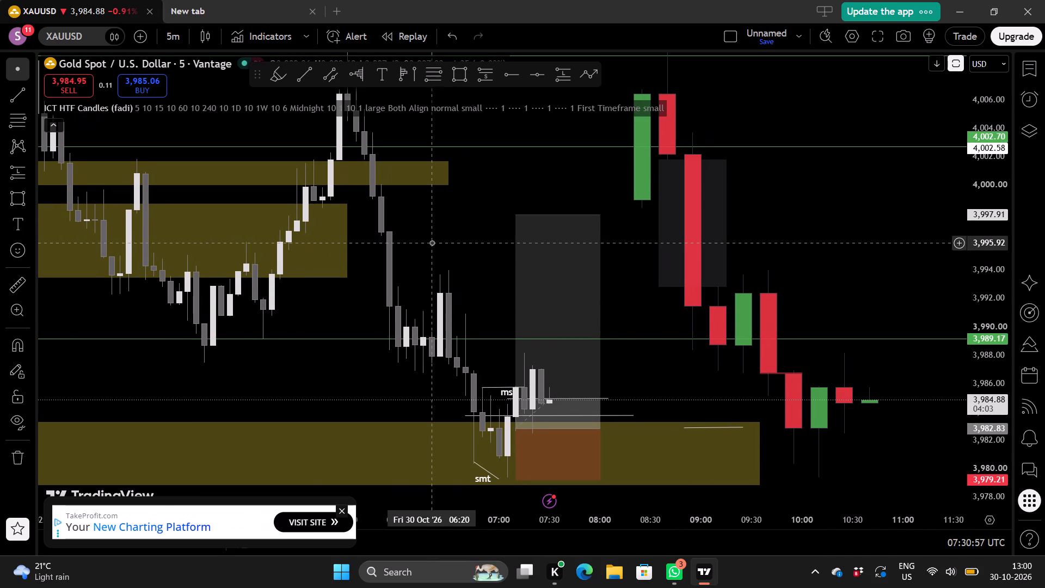
Switch the XAUUSD chart to the 15-minute timeframe.
left_click(169, 36)
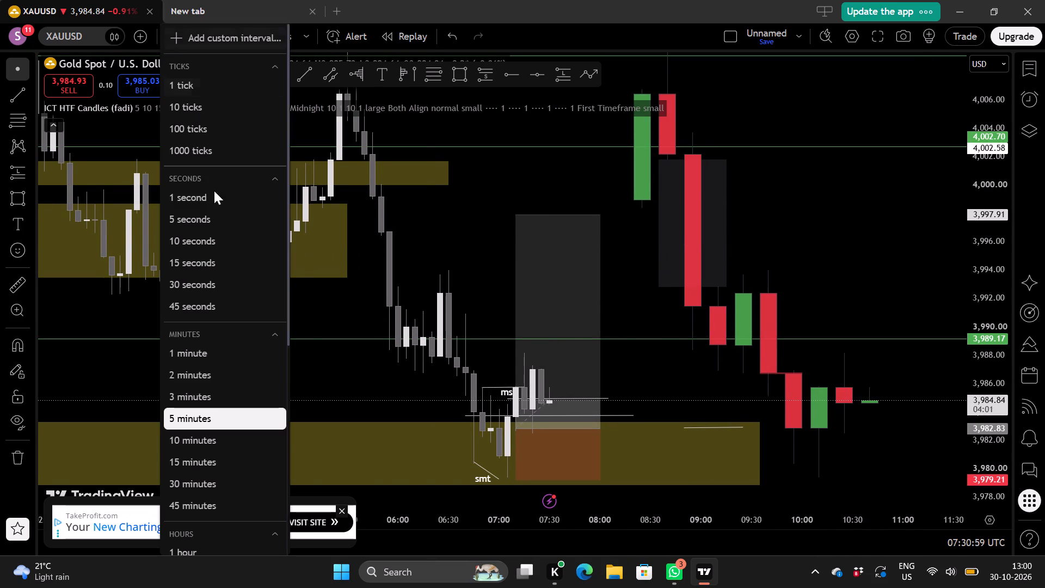
scroll(226, 322, "down", 1)
left_click(205, 401)
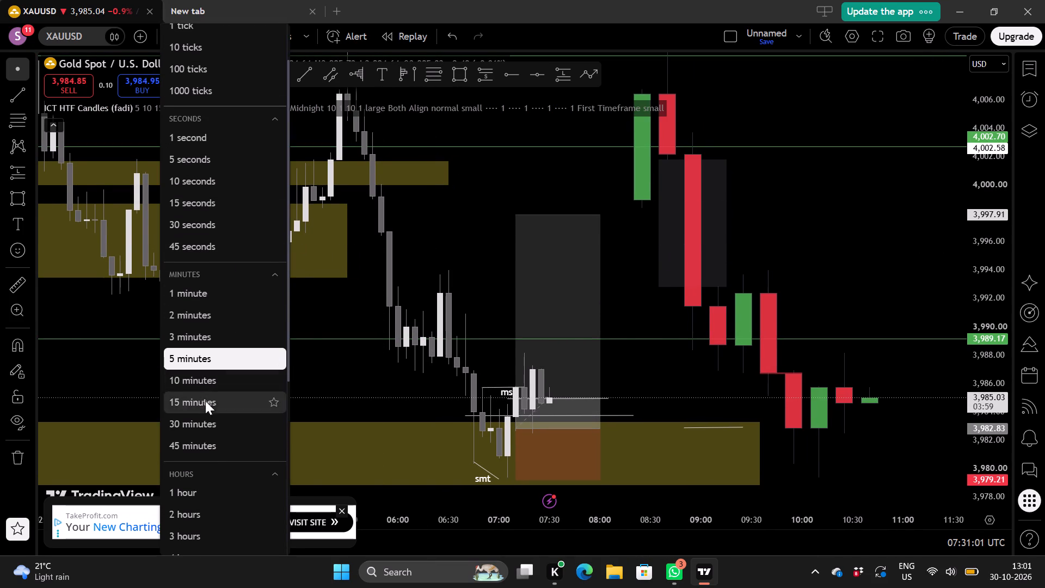
Draw a rectangle over the price gap above the entry, from 05:30 at 4,001.67 to about 10:30 at 3,994.11.
scroll(630, 273, "up", 1)
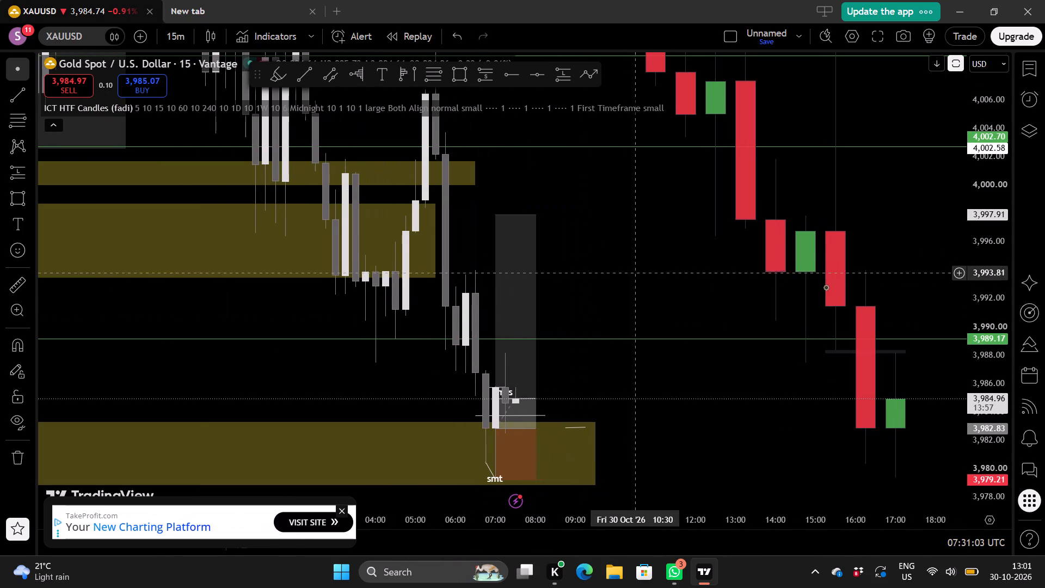
scroll(985, 286, "down", 2)
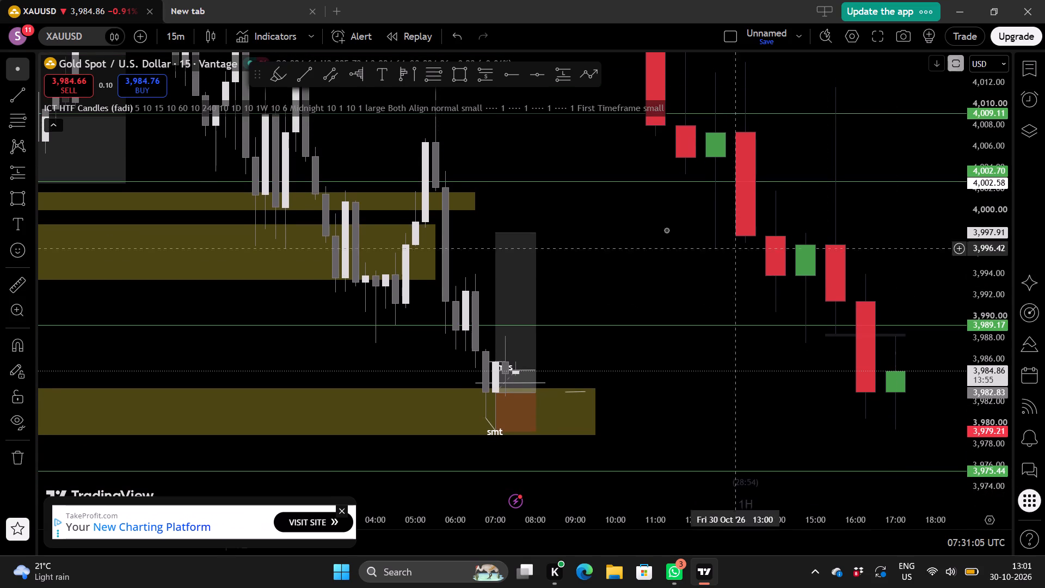
scroll(666, 230, "right", 1)
scroll(666, 230, "up", 1)
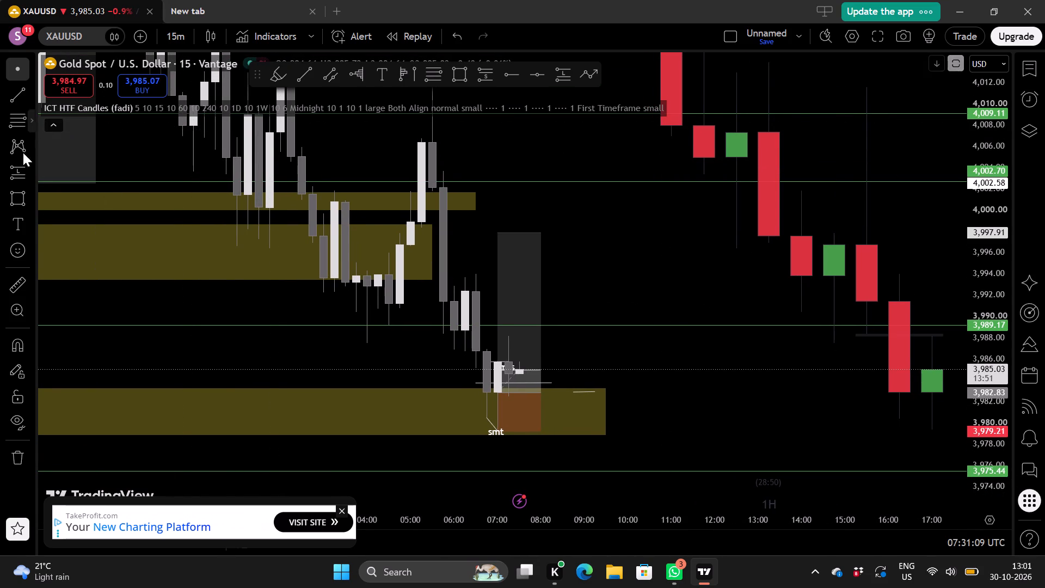
left_click(11, 202)
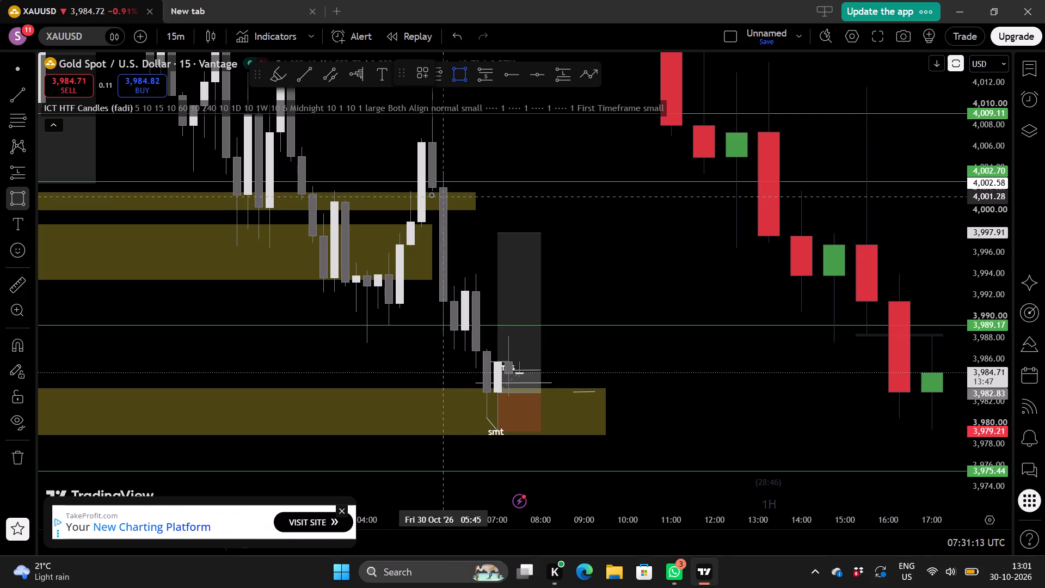
left_click_drag(427, 192, 600, 254)
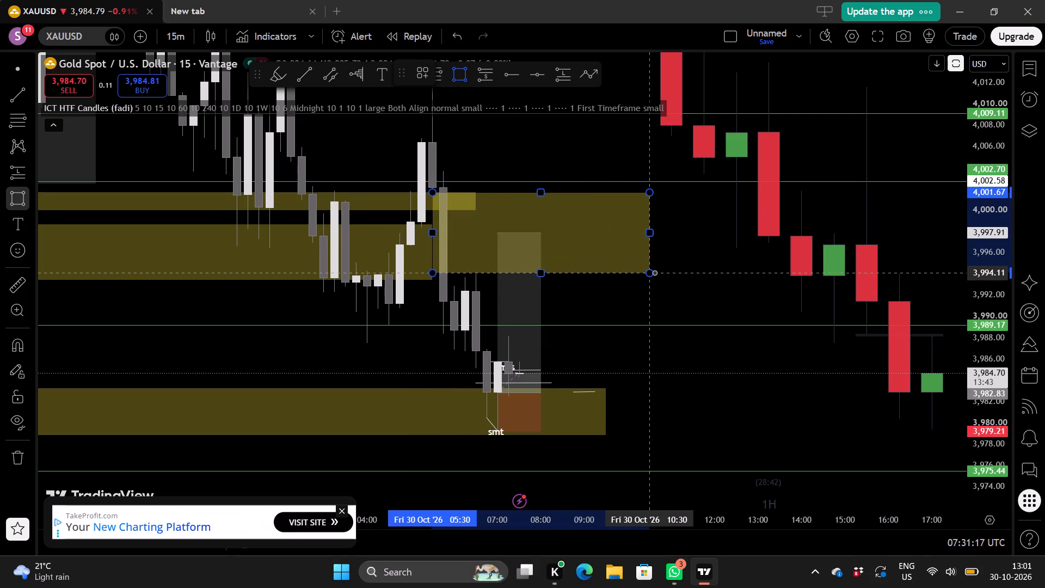
left_click(654, 272)
Add the text label "15min fvg" inside the new rectangle at about 07:15, near 3,995.01.
left_click_drag(672, 295, 684, 288)
scroll(684, 288, "up", 1)
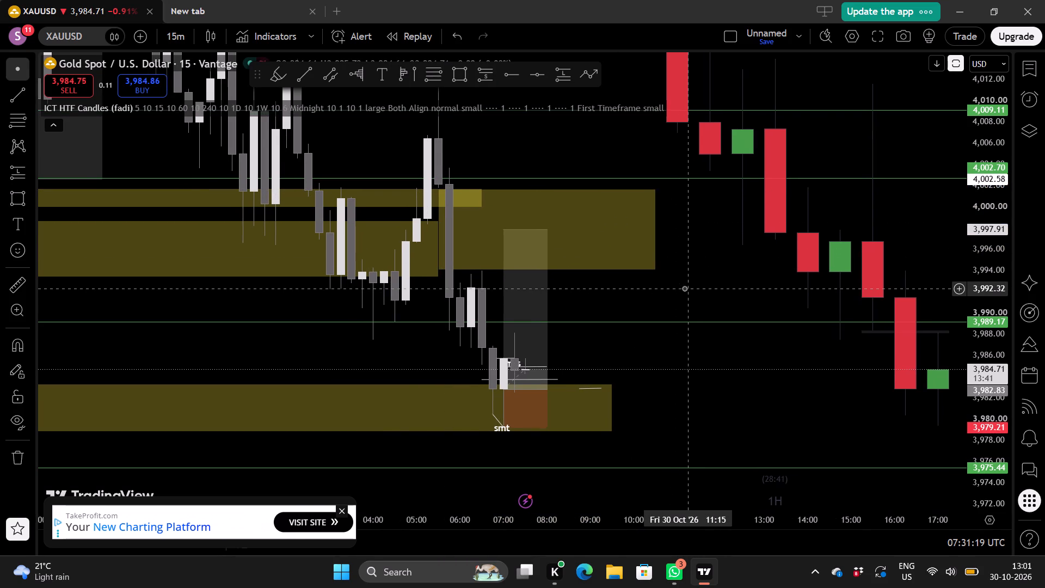
scroll(684, 288, "up", 2)
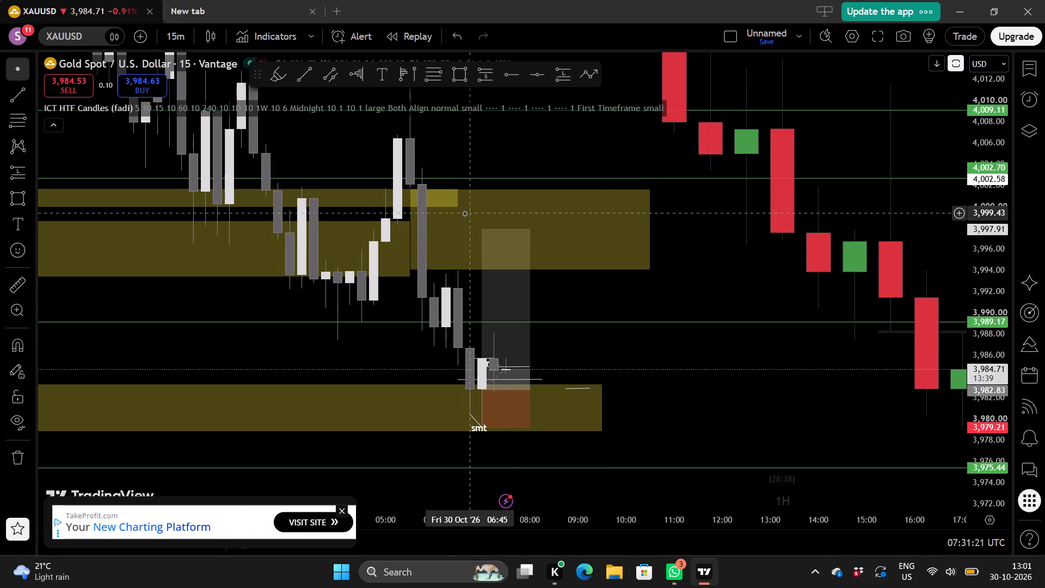
left_click(20, 225)
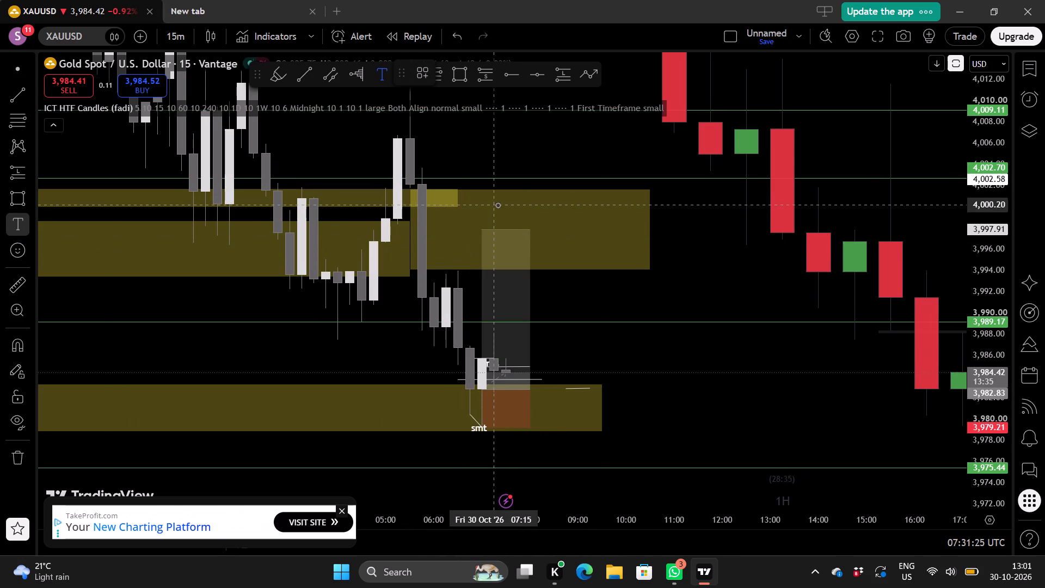
left_click(489, 260)
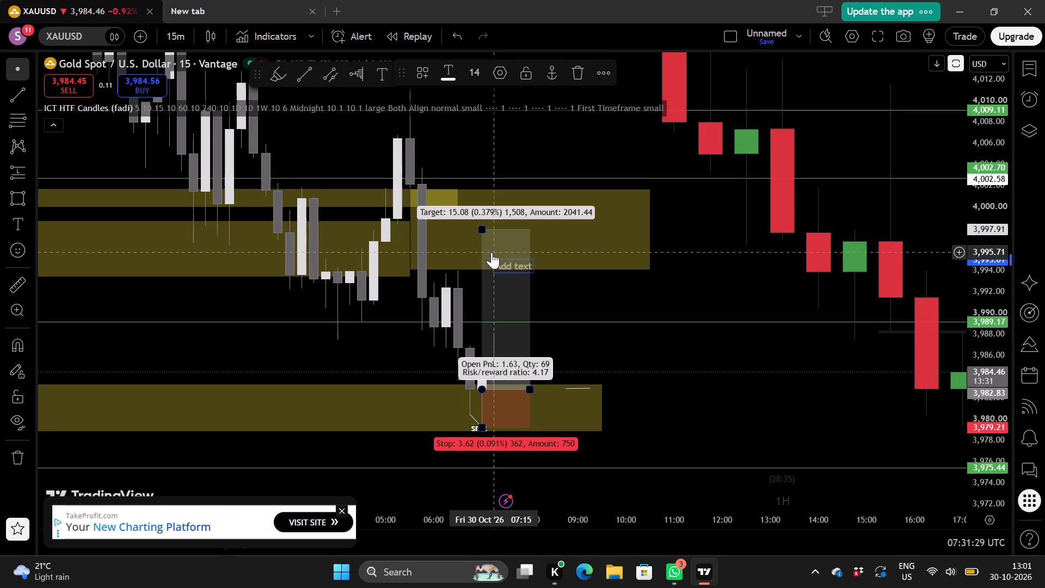
type("15")
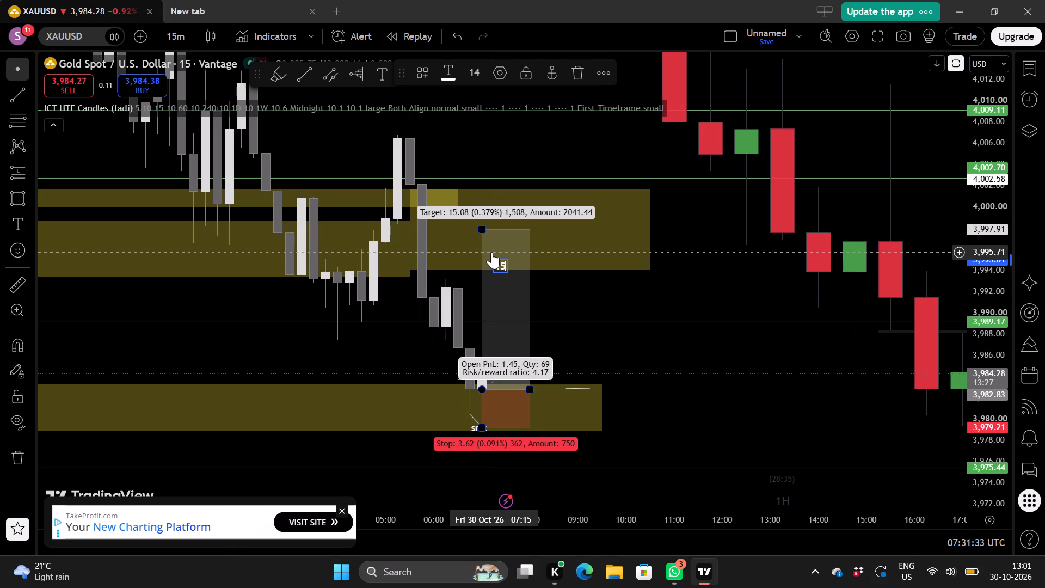
key("space")
type("fv")
key("h")
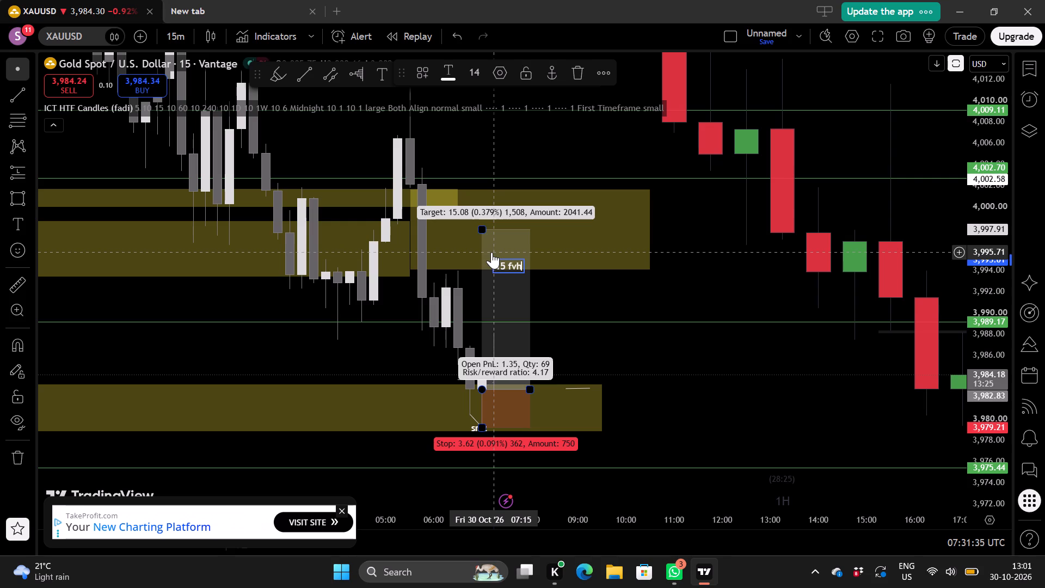
key("BackSpace")
key("g")
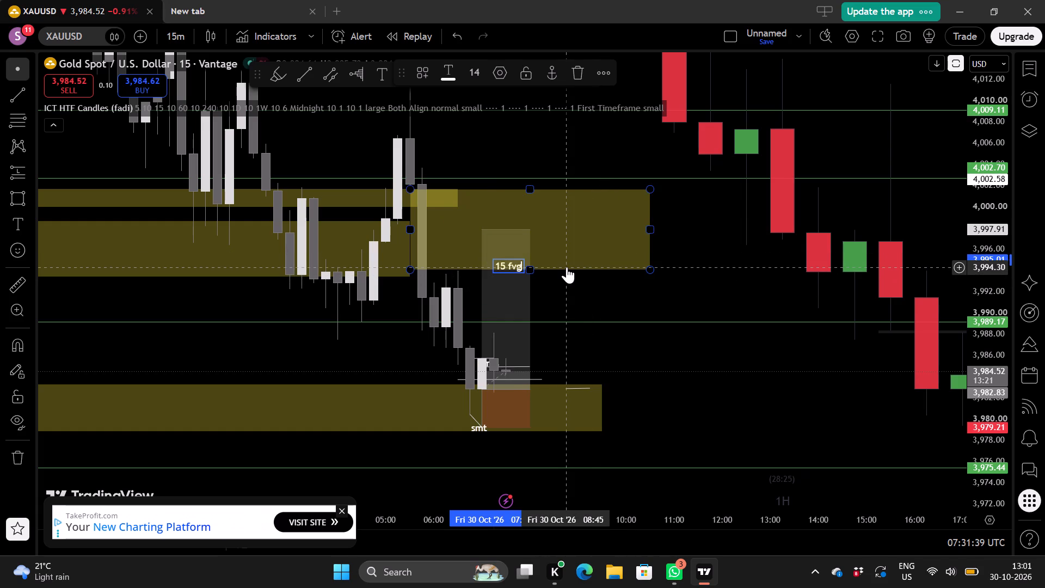
key("BackSpace")
key("BackSpace")
key("BackSpace")
key("BackSpace")
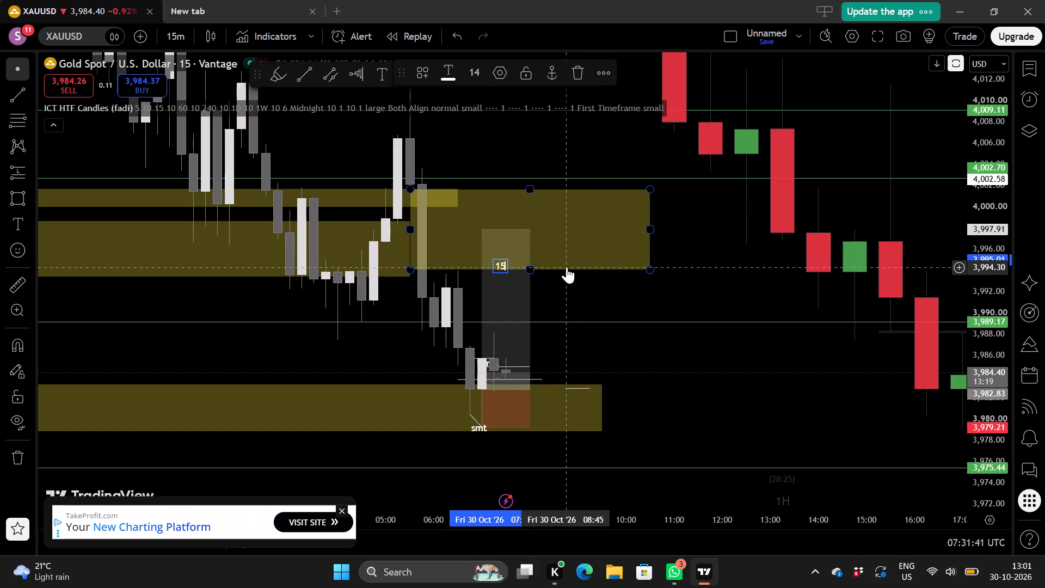
type("min")
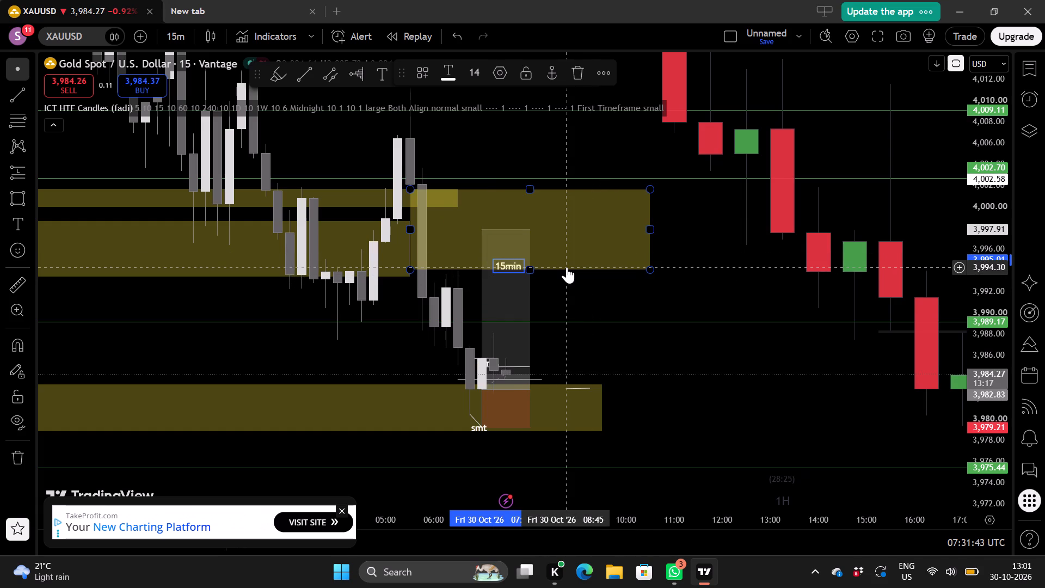
key("space")
type("fvg")
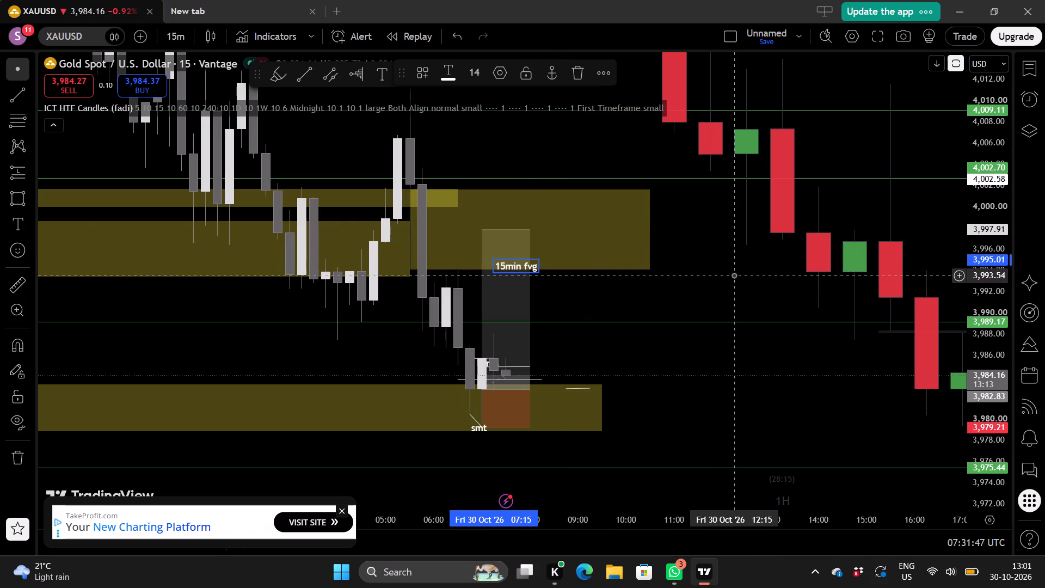
left_click(742, 287)
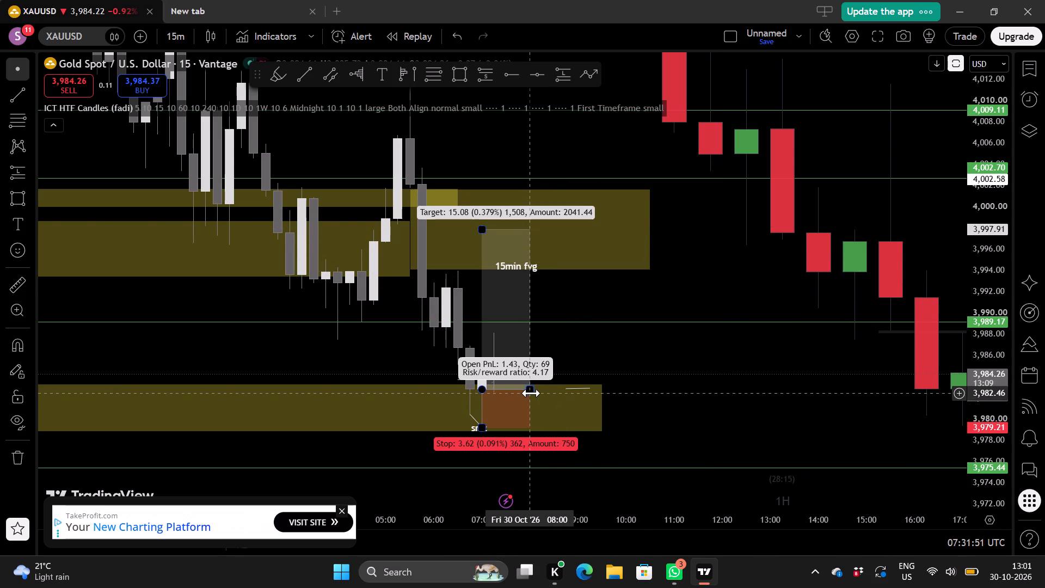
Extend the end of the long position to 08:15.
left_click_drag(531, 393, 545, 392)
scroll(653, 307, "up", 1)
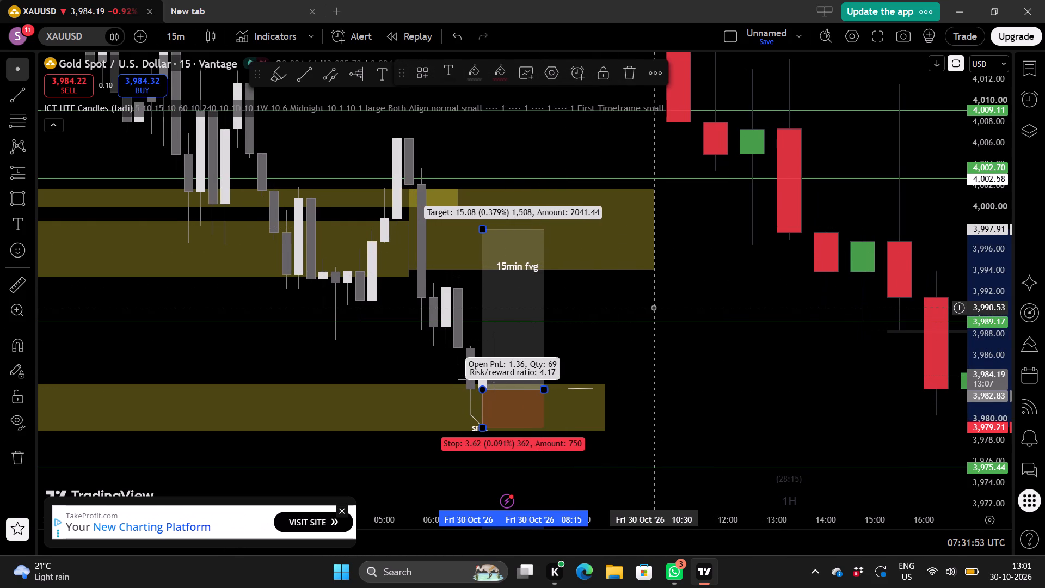
Switch the XAUUSD chart to the 3-minute timeframe.
left_click(186, 38)
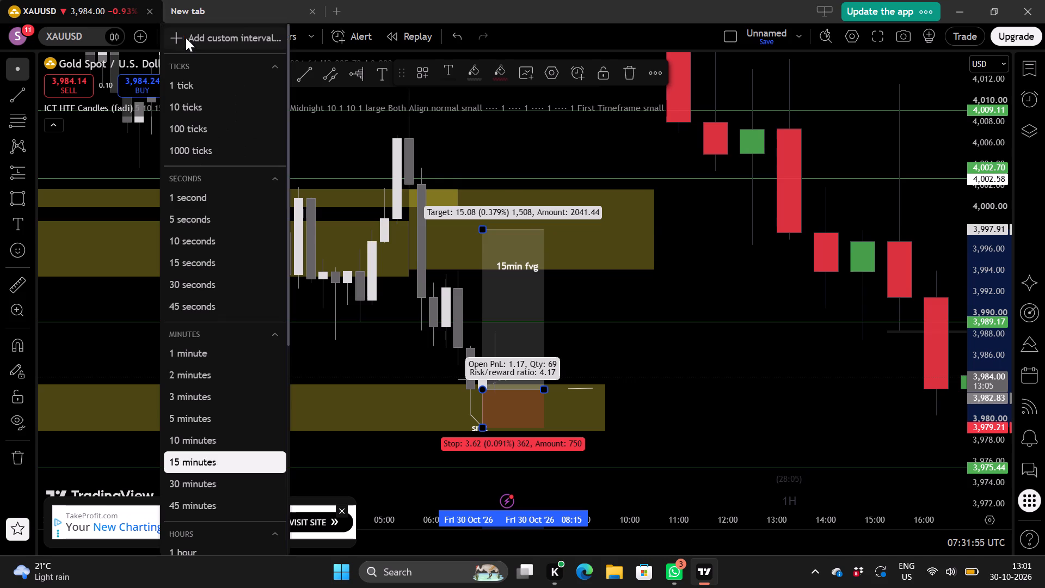
left_click(210, 395)
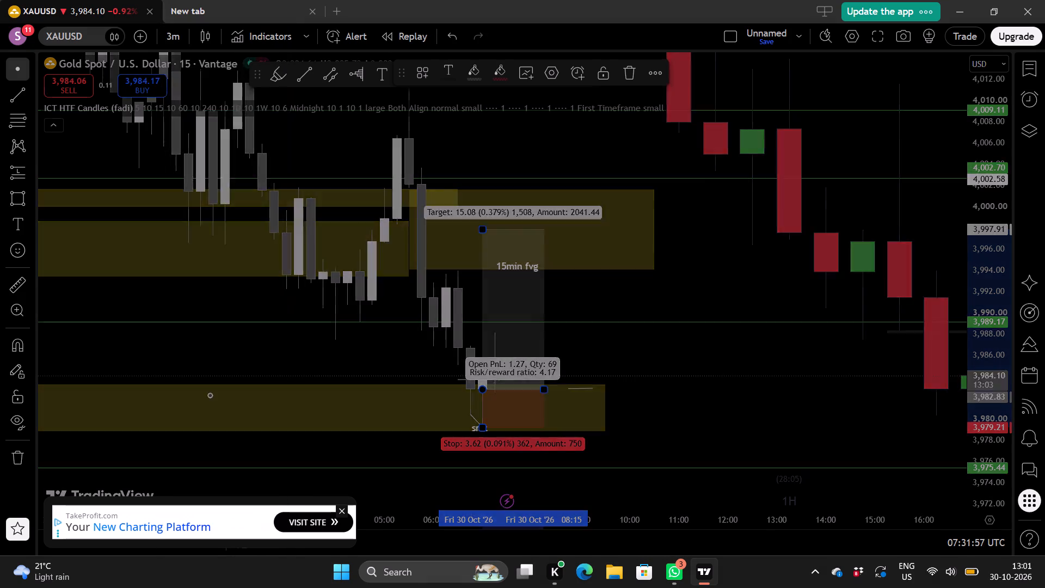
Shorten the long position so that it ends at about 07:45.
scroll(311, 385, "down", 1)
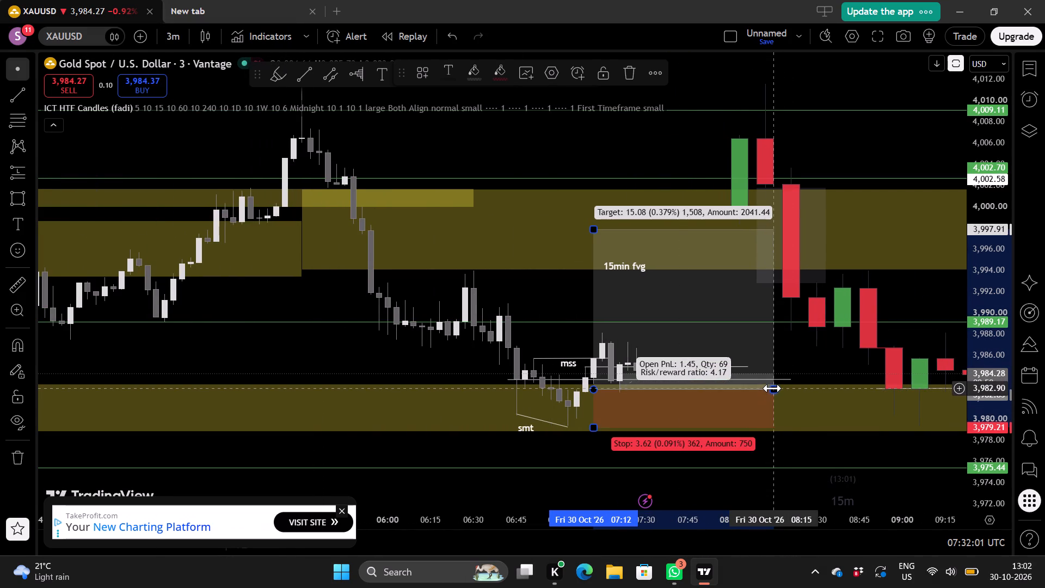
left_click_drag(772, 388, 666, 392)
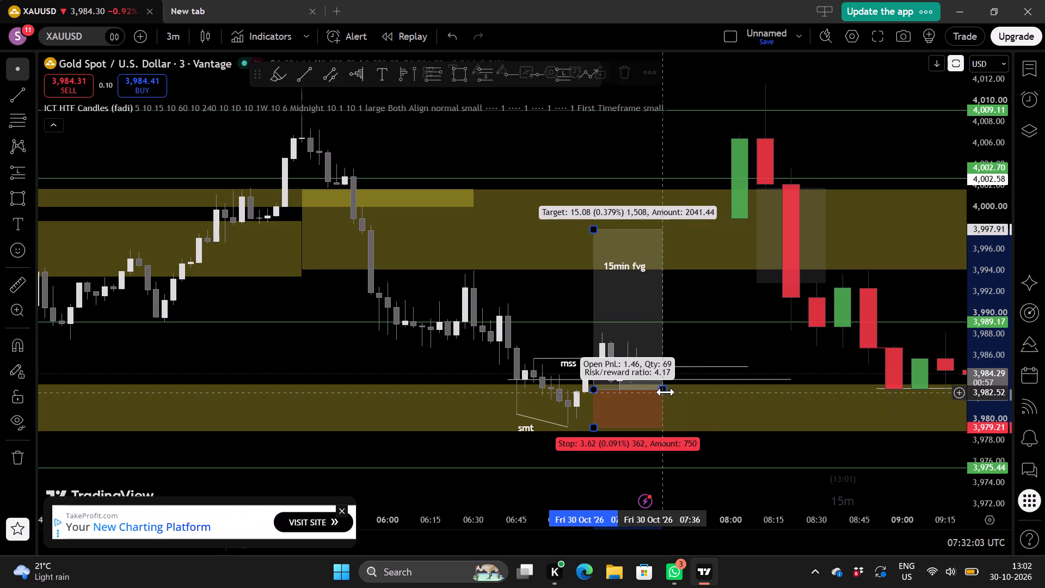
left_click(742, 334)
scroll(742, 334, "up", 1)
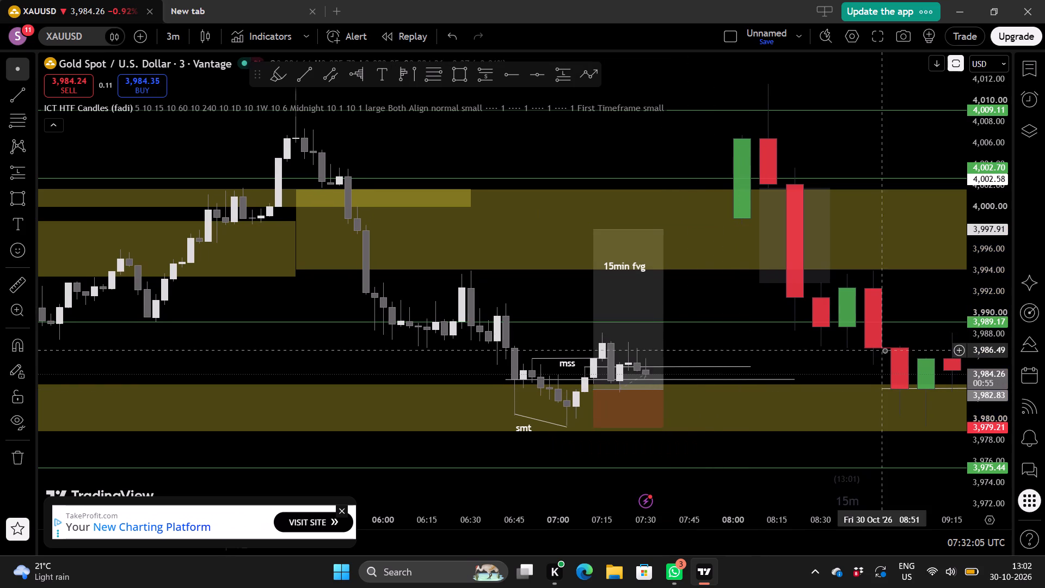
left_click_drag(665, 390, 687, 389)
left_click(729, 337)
Examine the 3-minute candles around the long position's entry, the smt and mss marks and the higher-timeframe candles.
left_click_drag(726, 335, 646, 297)
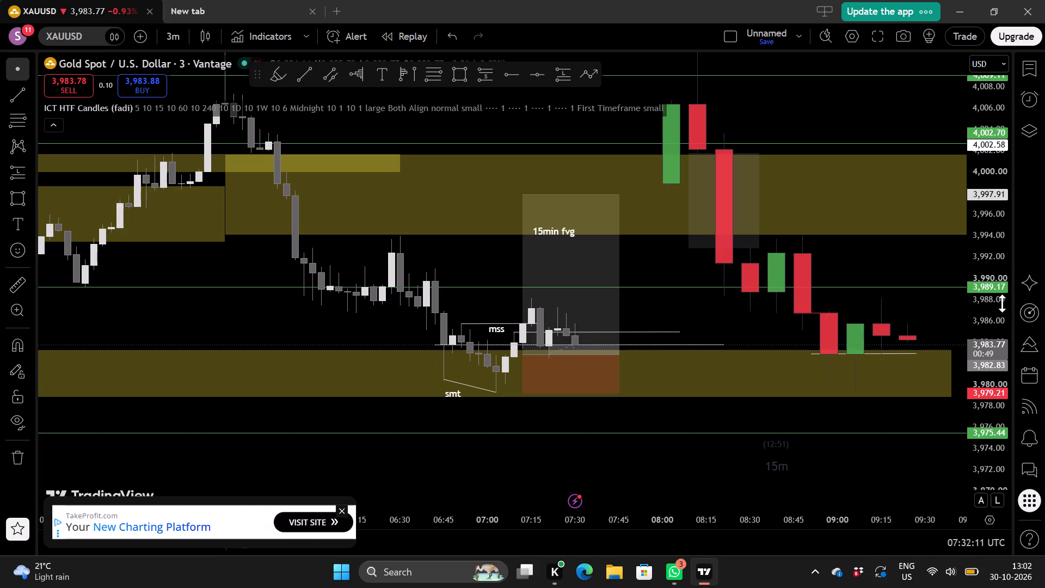
scroll(998, 303, "up", 9)
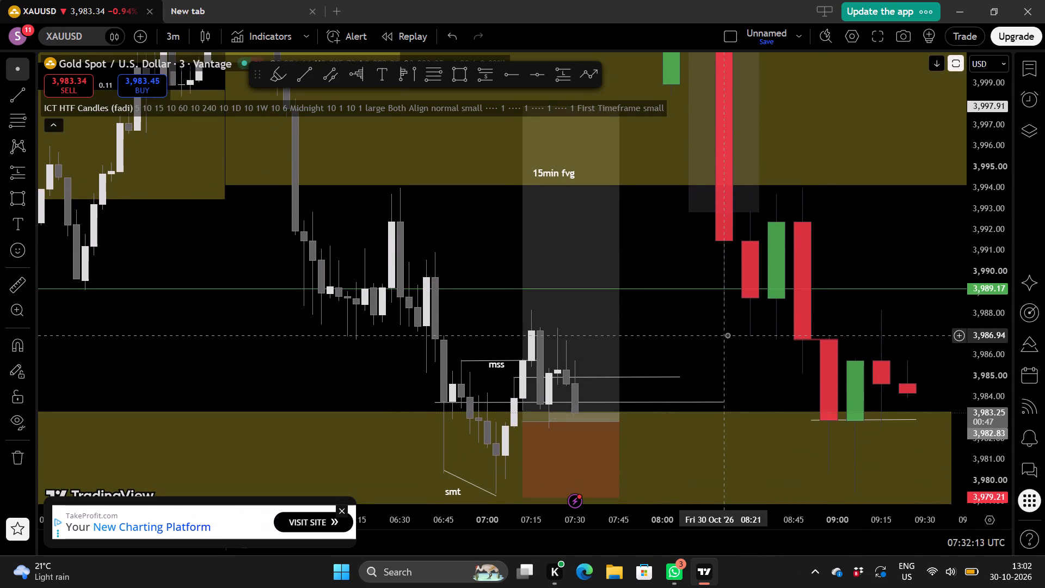
scroll(727, 335, "up", 1)
left_click_drag(697, 346, 665, 266)
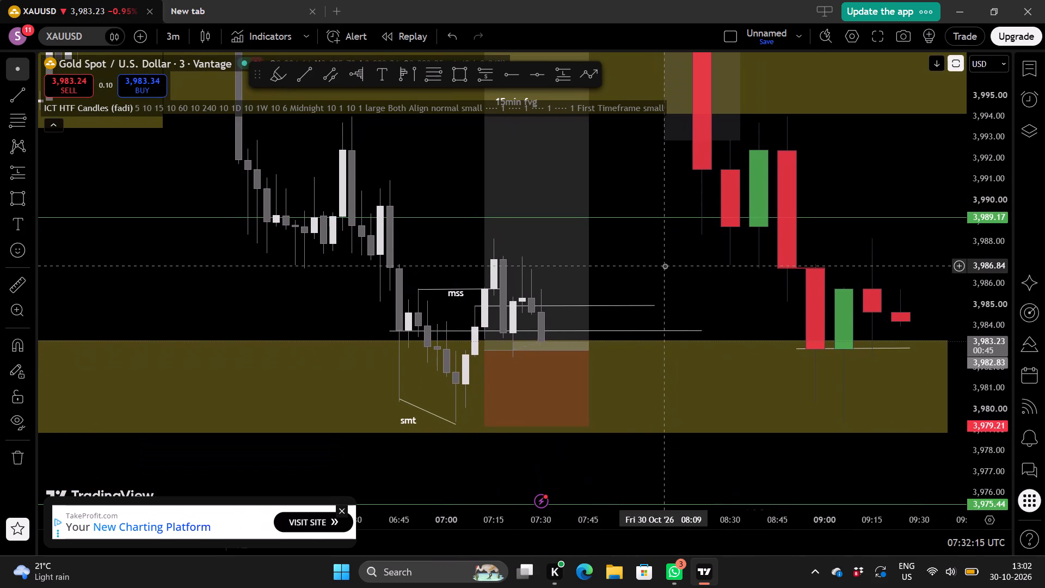
scroll(665, 266, "up", 1)
left_click_drag(671, 284, 662, 247)
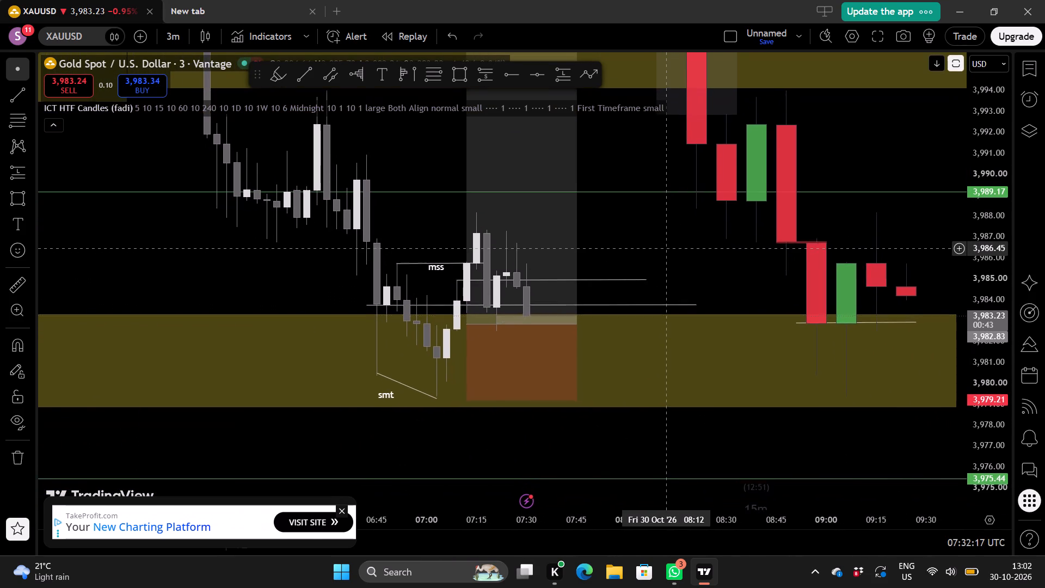
left_click_drag(662, 247, 662, 248)
scroll(662, 248, "right", 1)
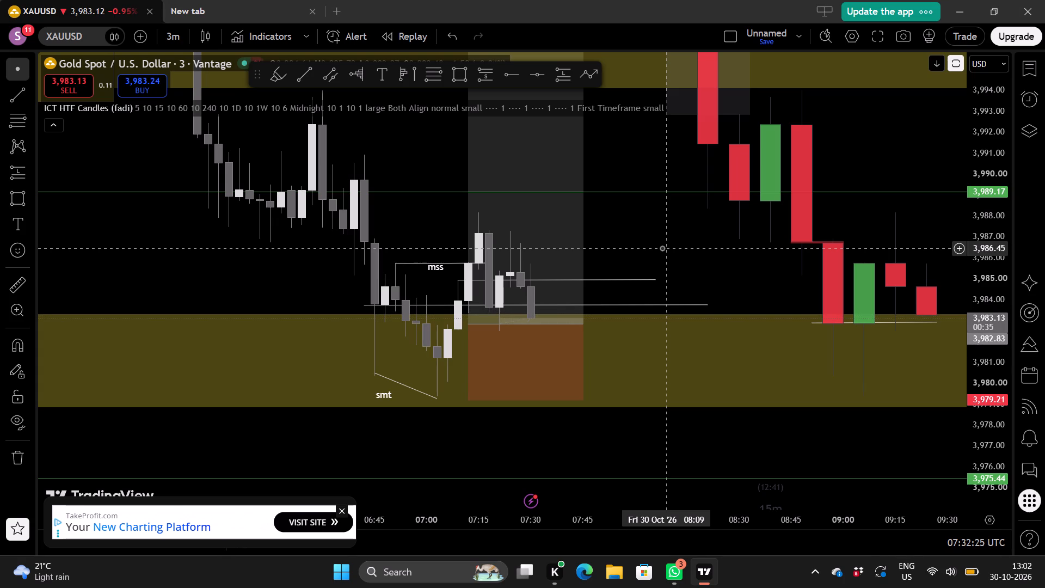
left_click_drag(617, 227, 613, 213)
Draw a nearly level trend line above the smt label, from the 06:45 low at about 3,980.34 to 07:03 near 3,980.30.
left_click(17, 92)
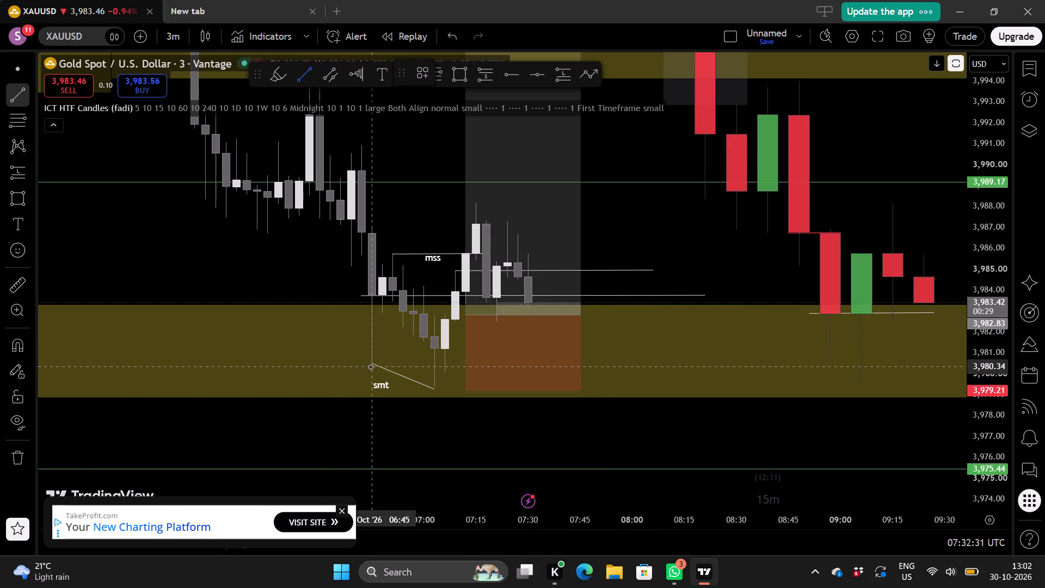
left_click_drag(370, 366, 436, 370)
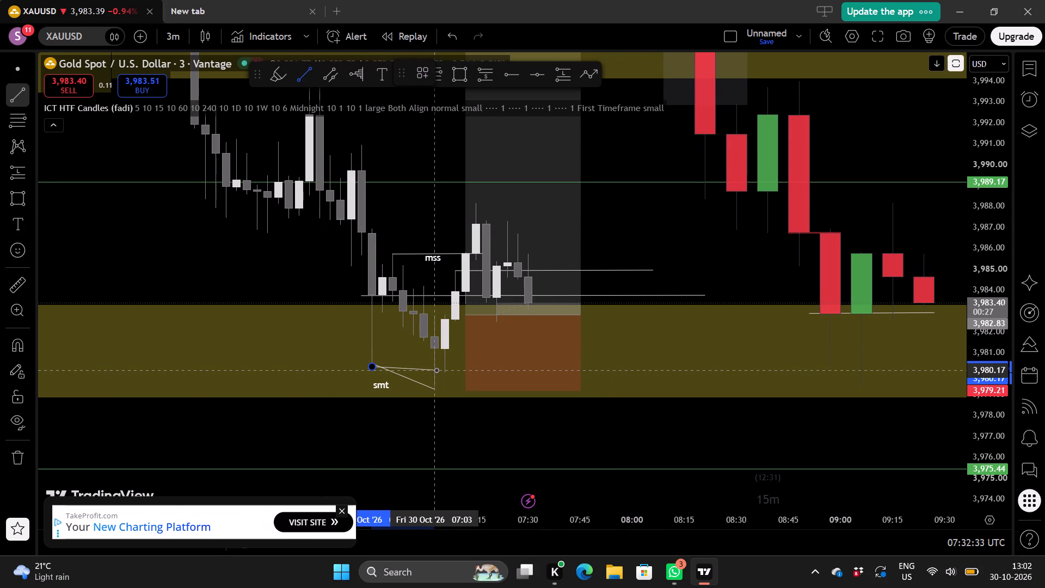
left_click_drag(436, 370, 437, 367)
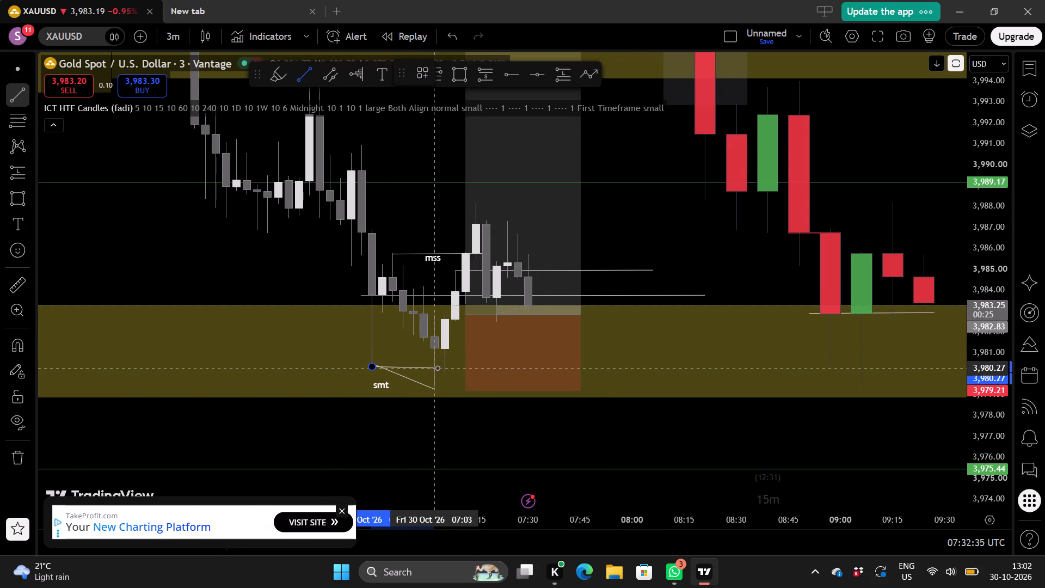
left_click_drag(437, 367, 438, 367)
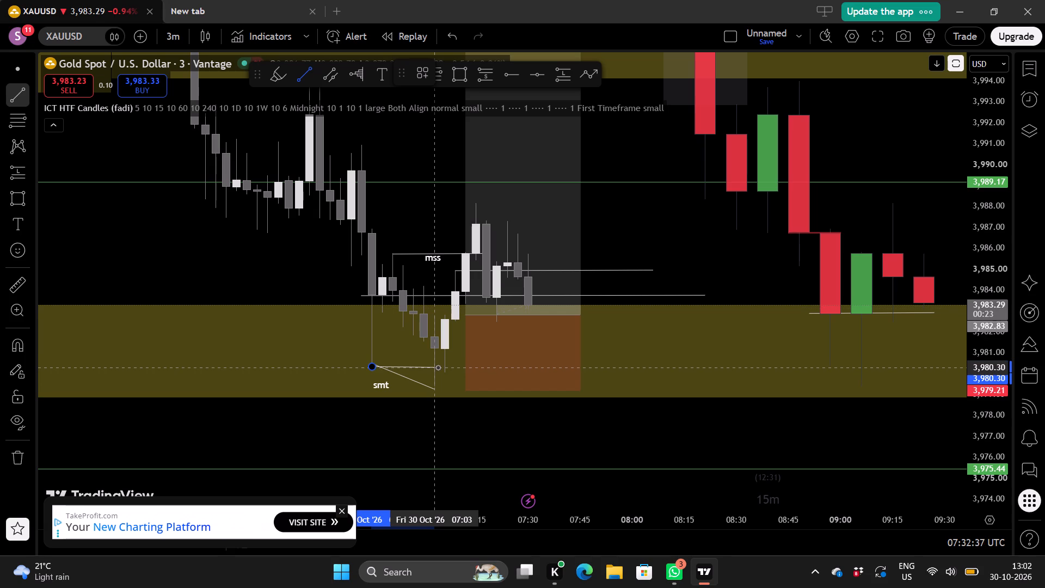
left_click_drag(438, 367, 438, 367)
left_click(438, 367)
double_click(710, 252)
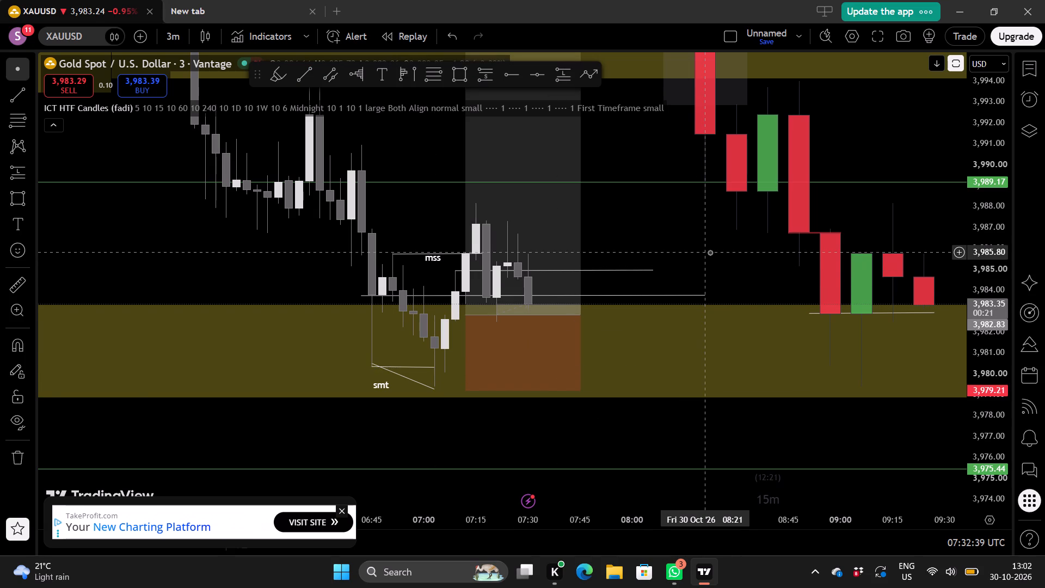
Extend the end of the long position to 07:48.
scroll(710, 252, "up", 1)
double_click(698, 170)
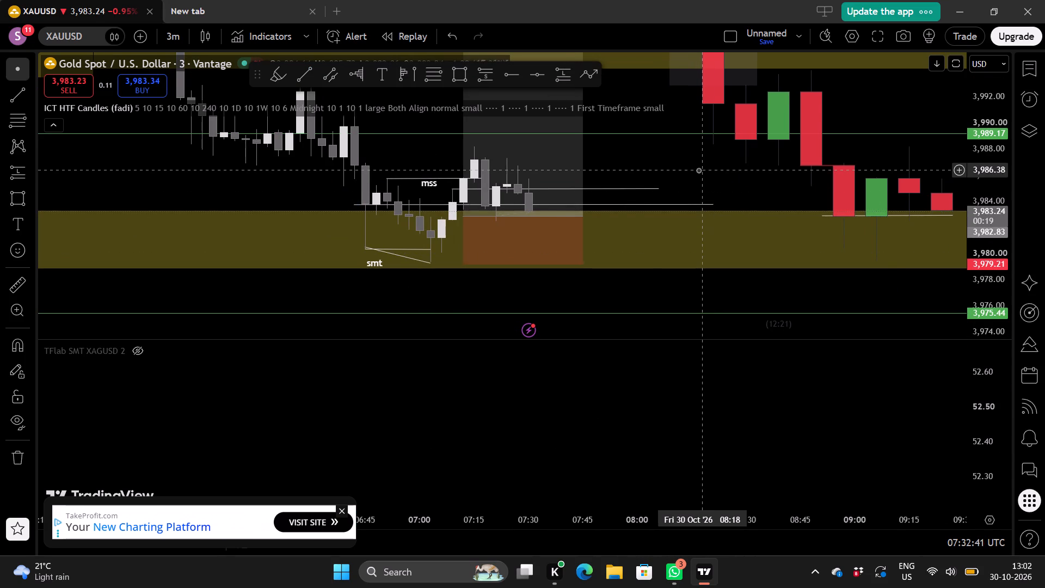
scroll(700, 211, "down", 1)
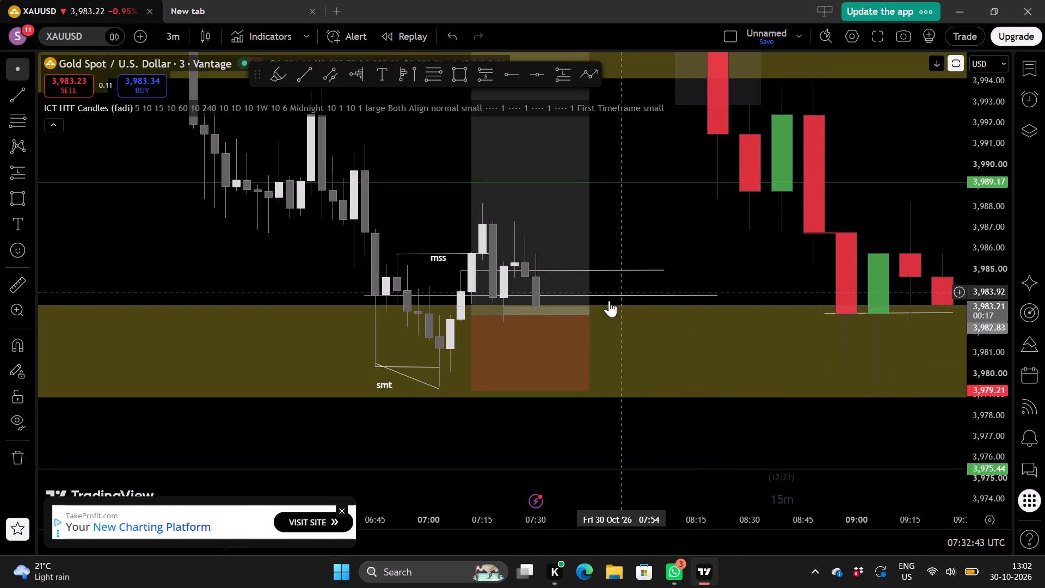
left_click_drag(590, 315, 605, 313)
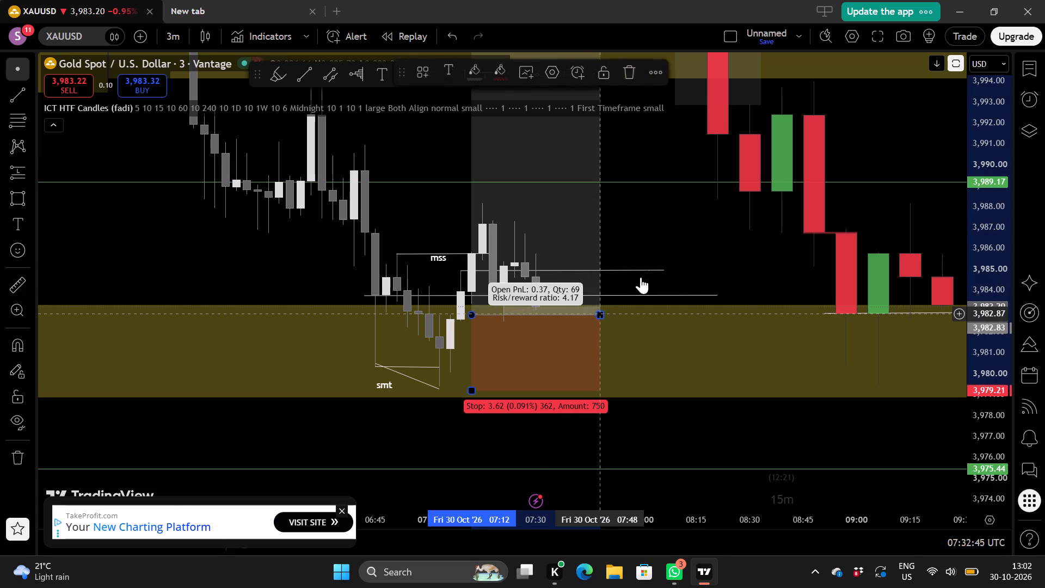
left_click(657, 253)
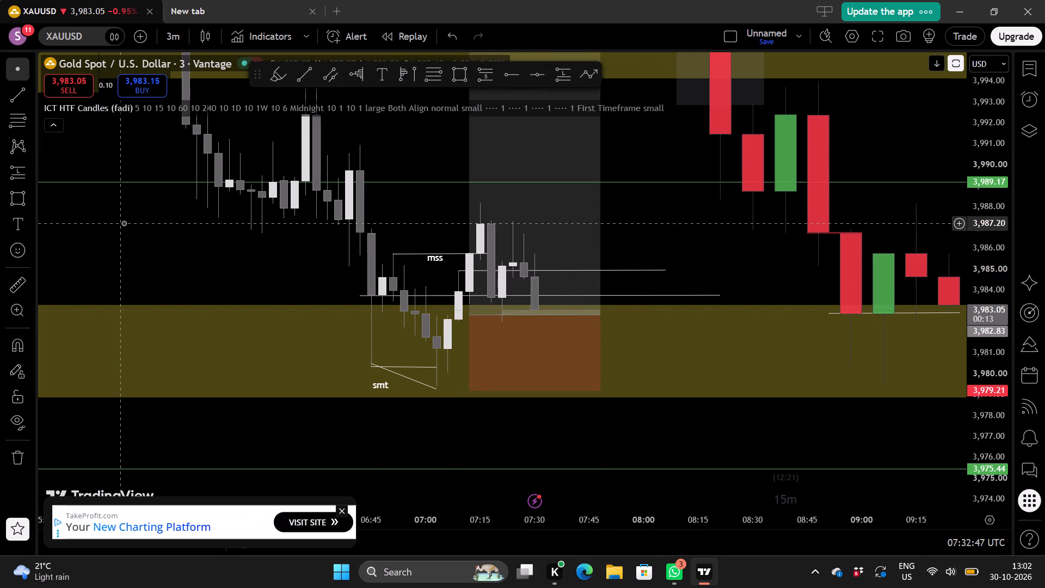
Start another trend line on the 3-minute chart.
left_click(13, 94)
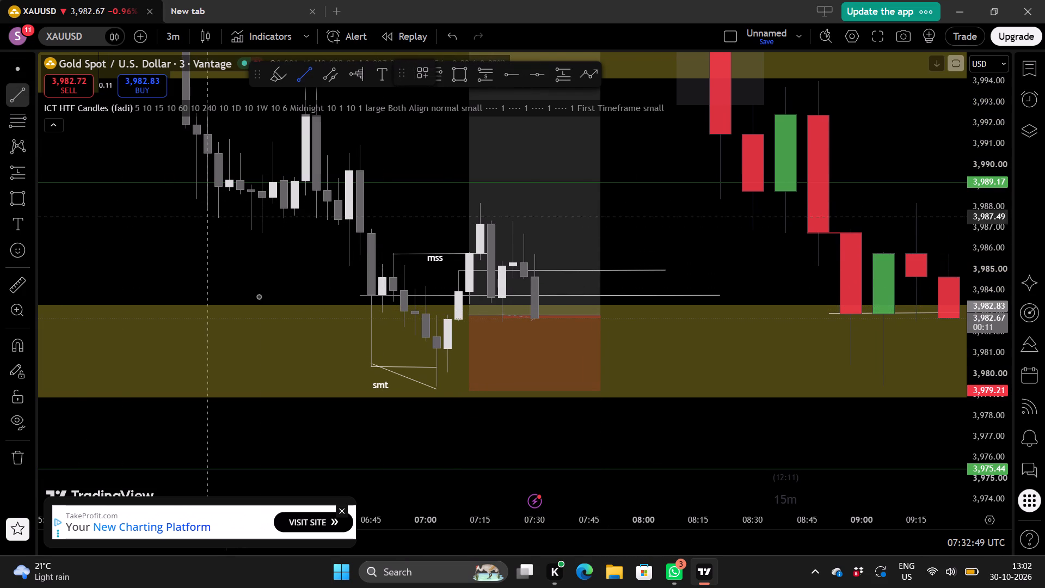
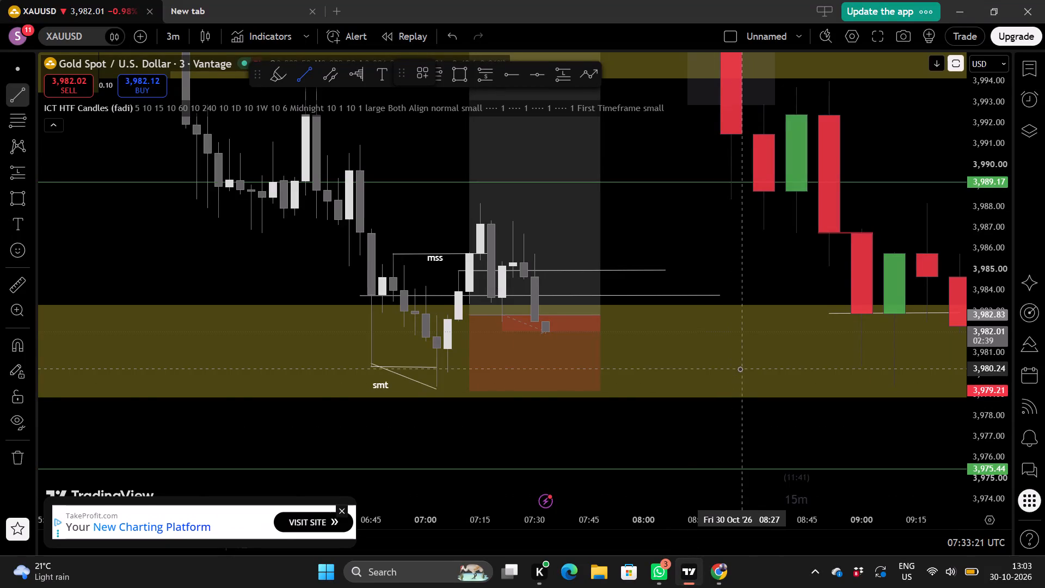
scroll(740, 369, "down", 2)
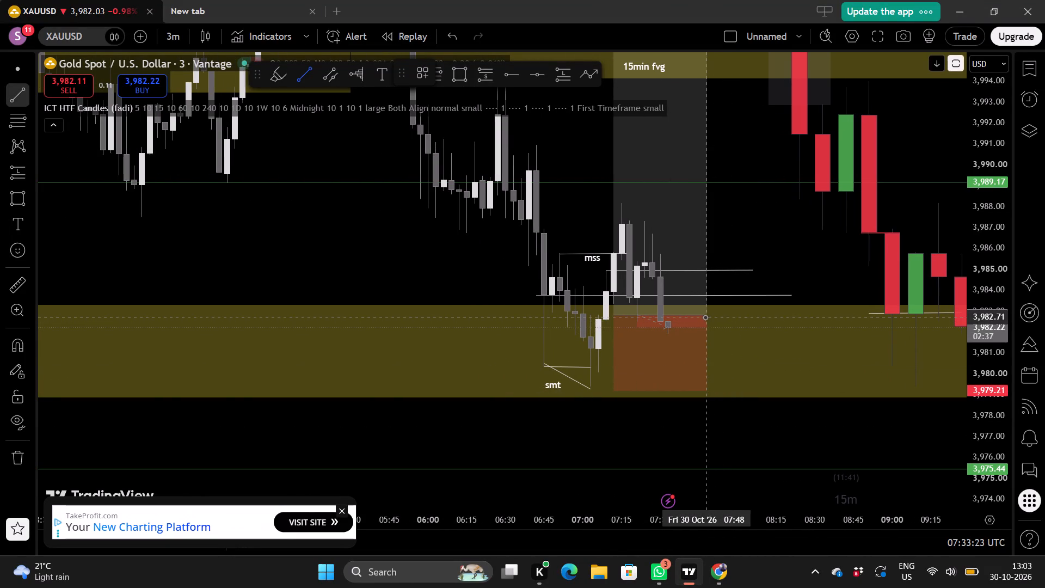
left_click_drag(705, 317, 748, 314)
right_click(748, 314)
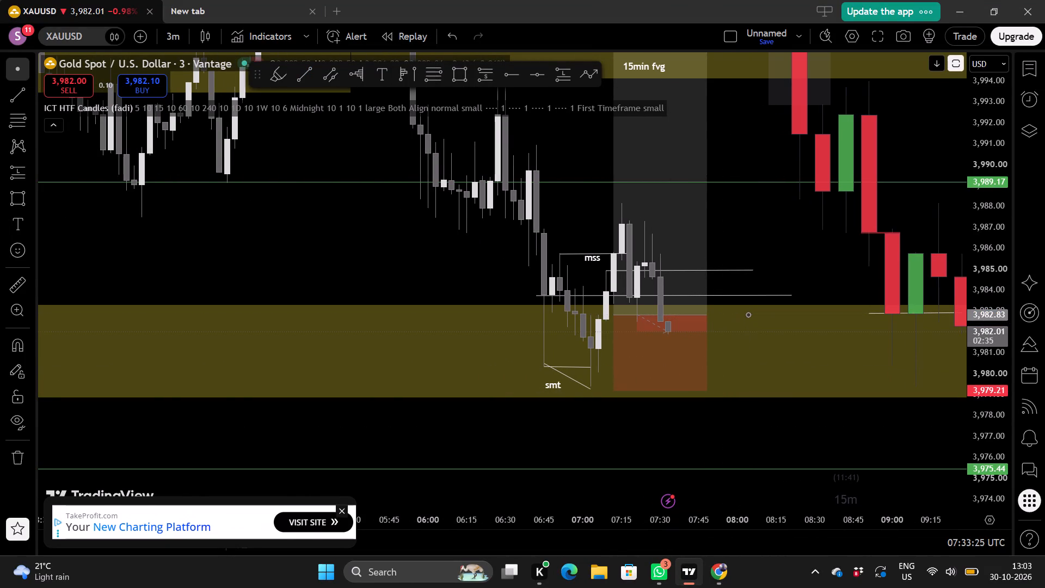
Extend the end of the long position to 08:15.
scroll(782, 259, "up", 1)
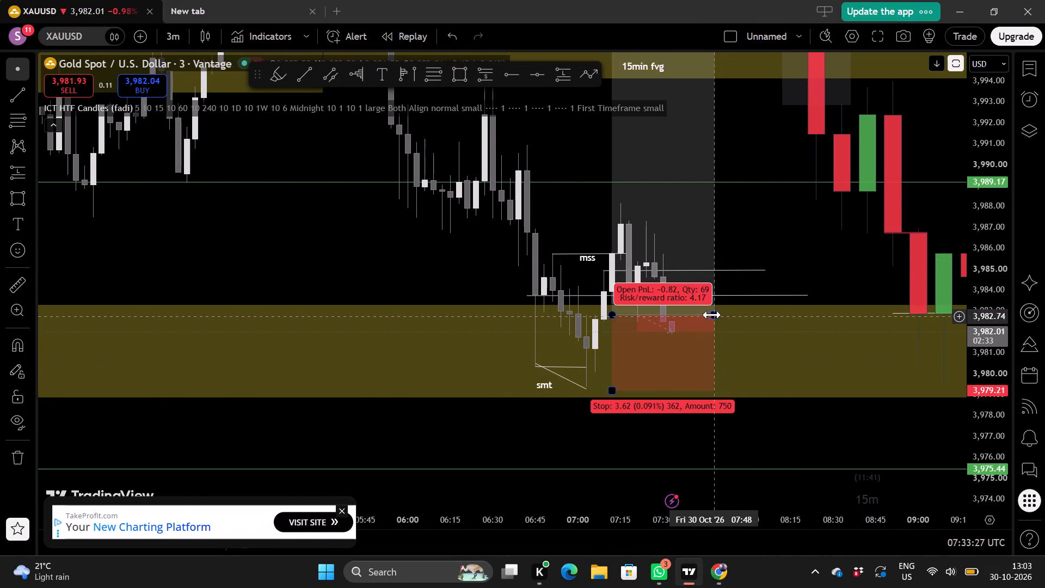
left_click_drag(715, 314, 769, 309)
left_click_drag(815, 241, 780, 324)
scroll(806, 325, "up", 1)
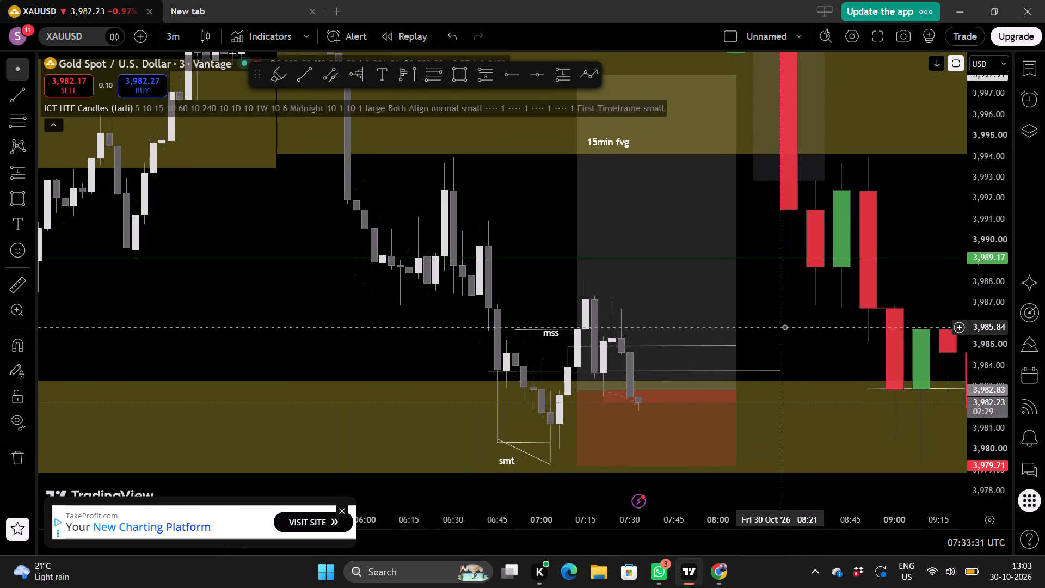
scroll(784, 327, "up", 3)
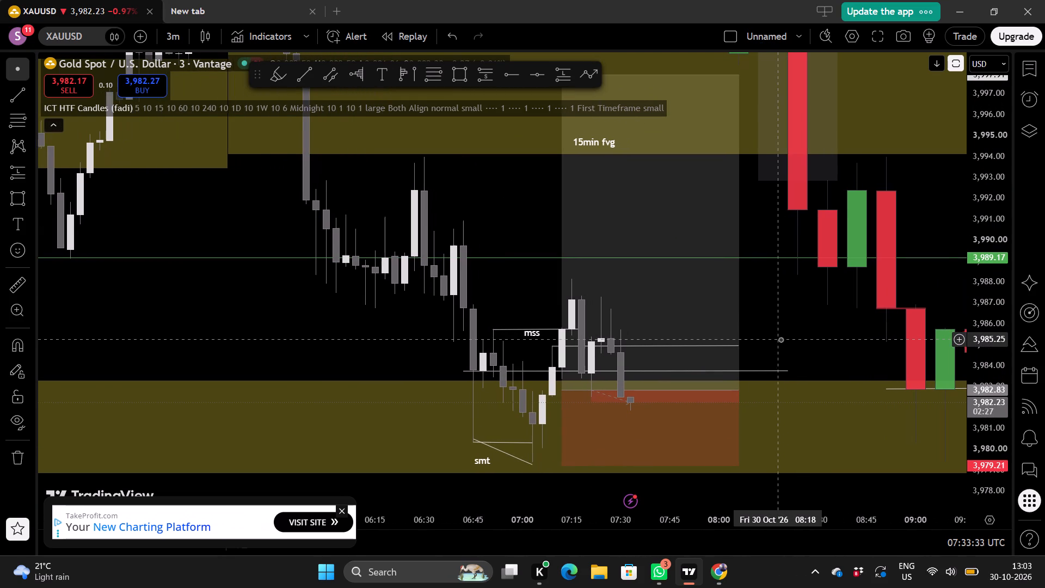
scroll(780, 339, "up", 1)
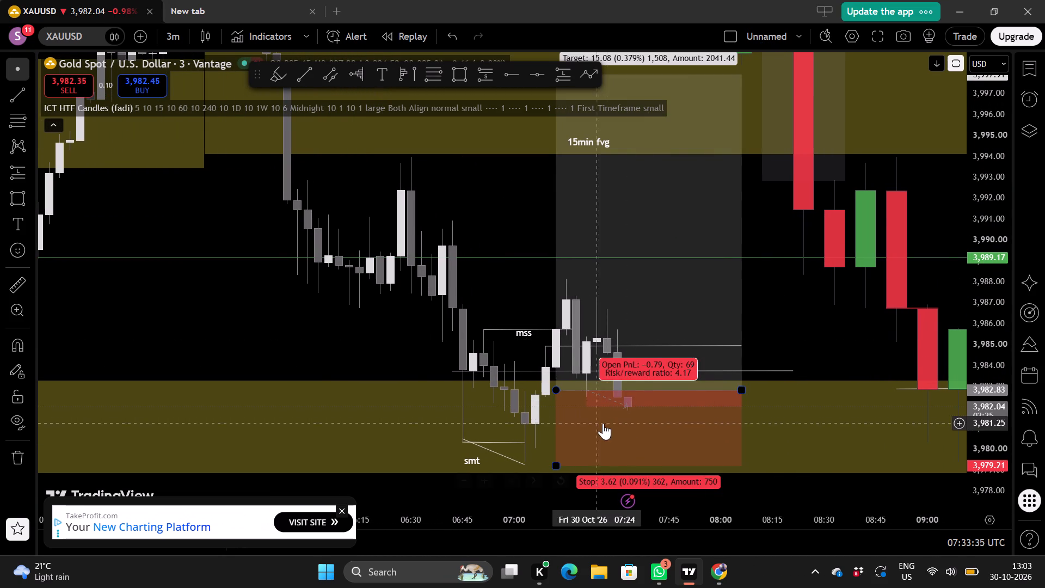
left_click_drag(743, 390, 773, 389)
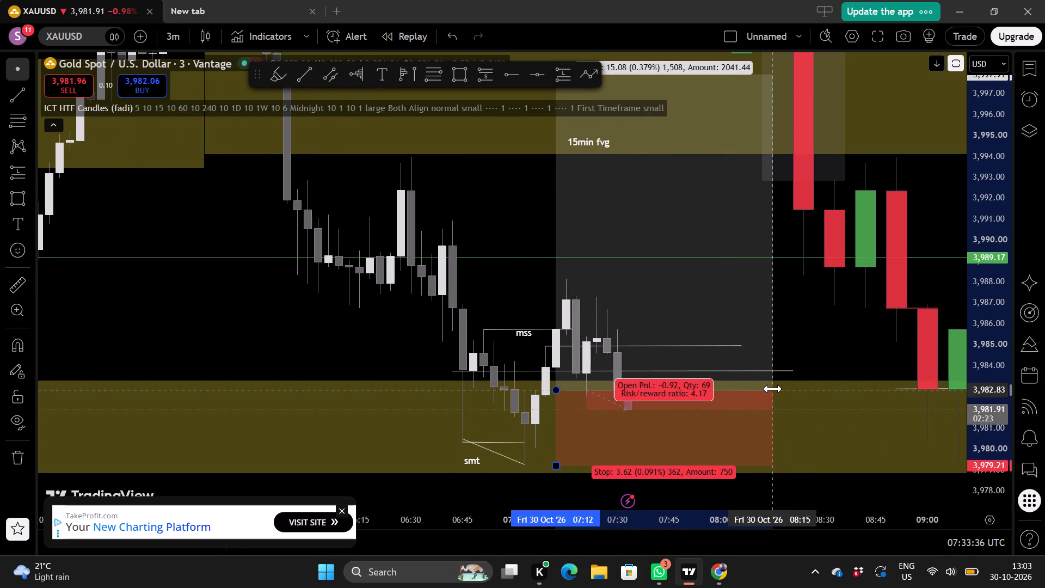
left_click_drag(773, 389, 773, 389)
Switch the XAUUSD chart to the 1-minute timeframe.
left_click_drag(813, 339, 816, 333)
scroll(816, 333, "up", 1)
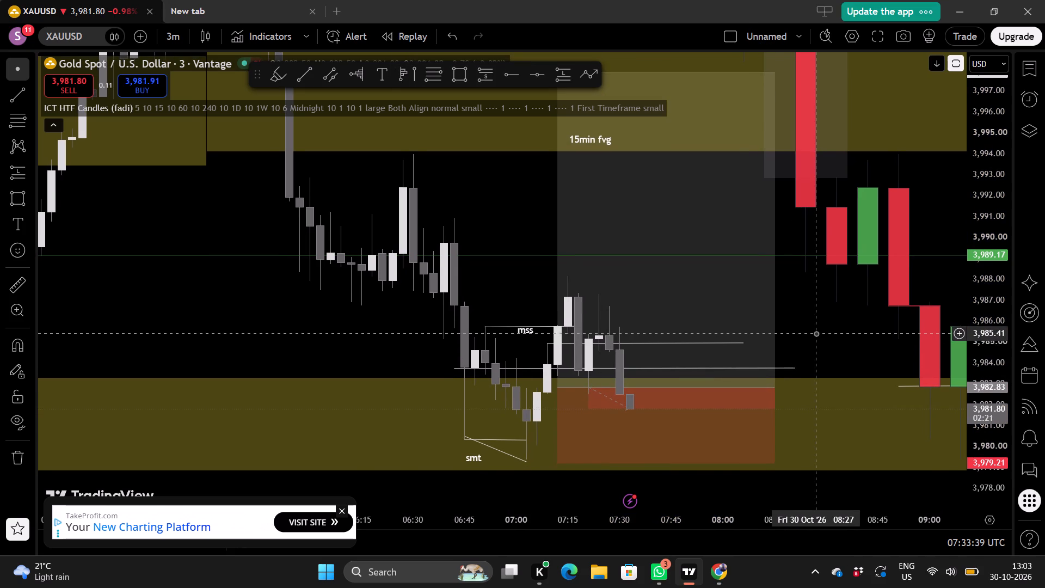
scroll(816, 333, "up", 1)
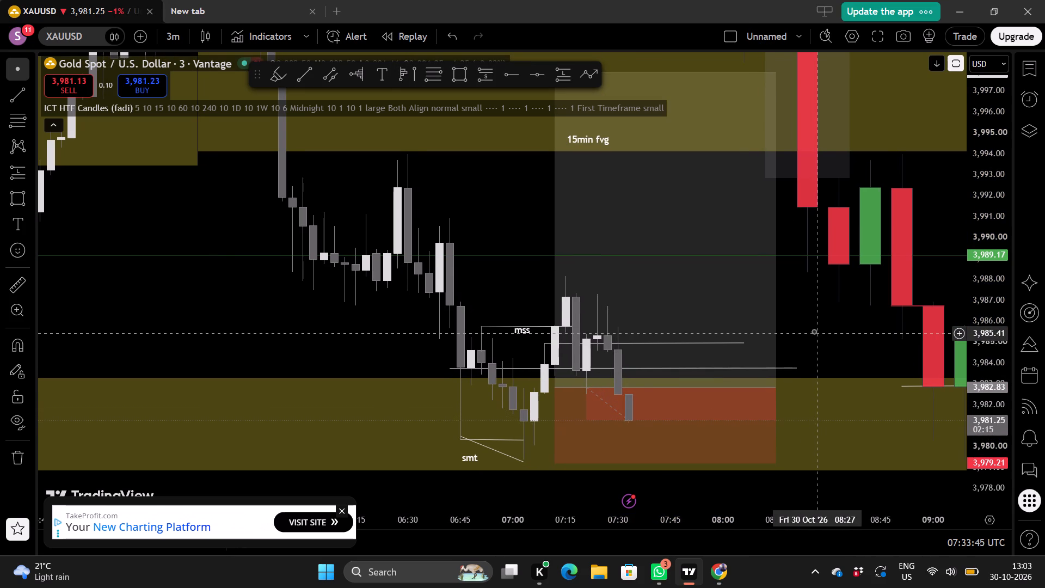
left_click(169, 32)
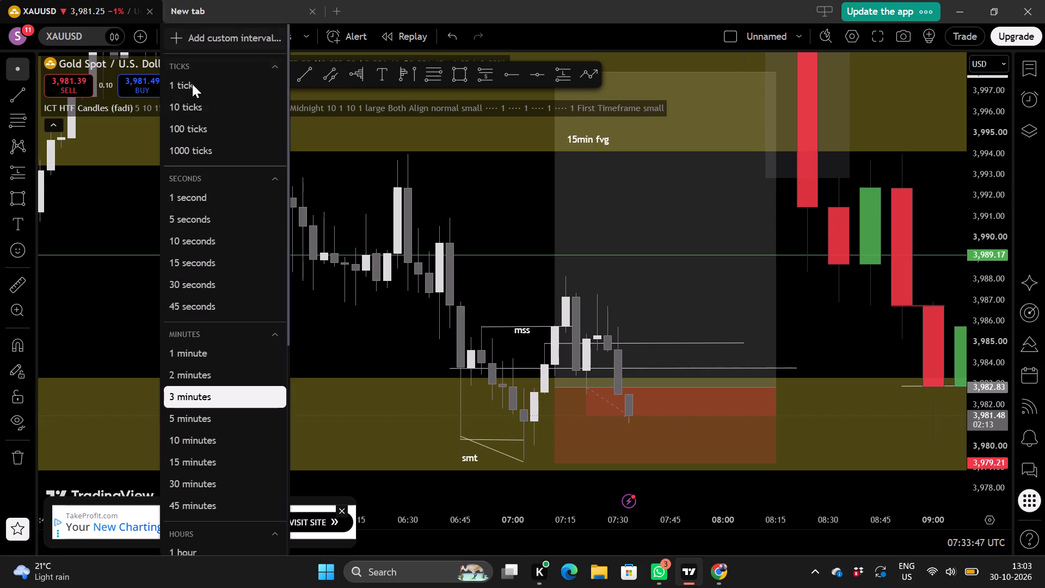
scroll(223, 222, "down", 1)
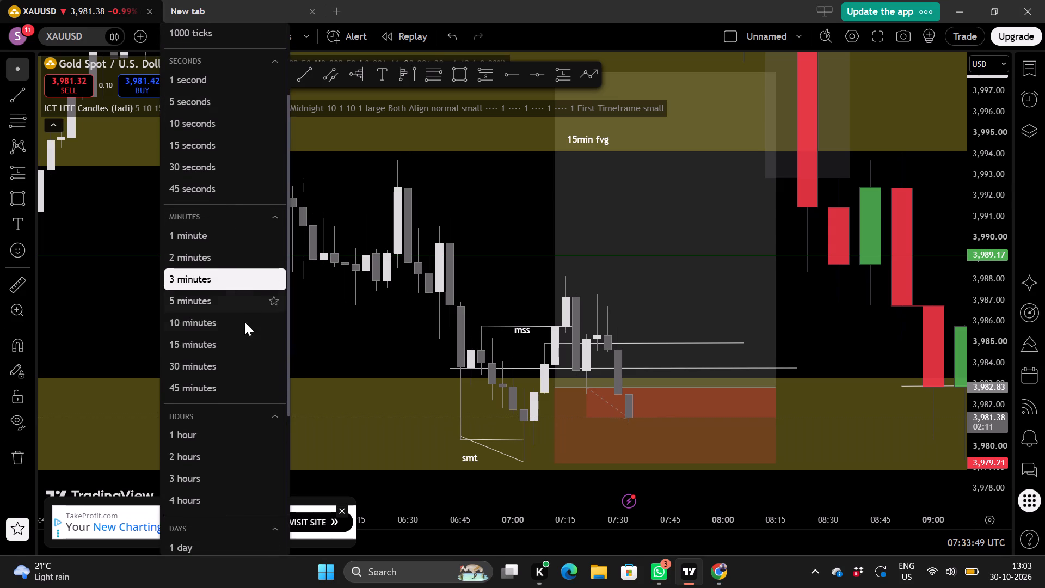
left_click(199, 238)
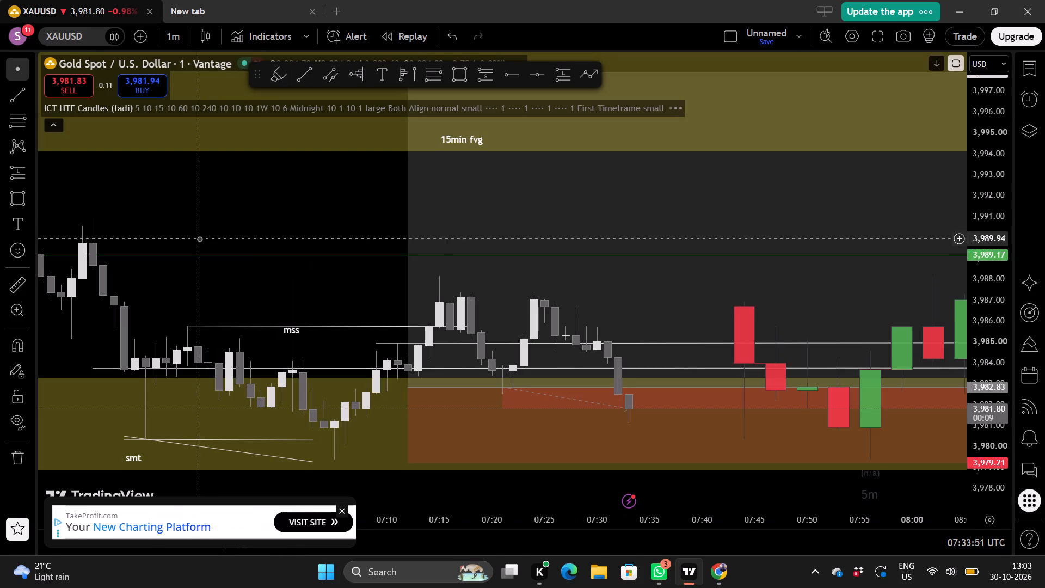
Examine the 1-minute candles around the long position's entry and stop zone, the smt and mss marks, and the 5-minute and 15-minute candles.
scroll(444, 372, "down", 3)
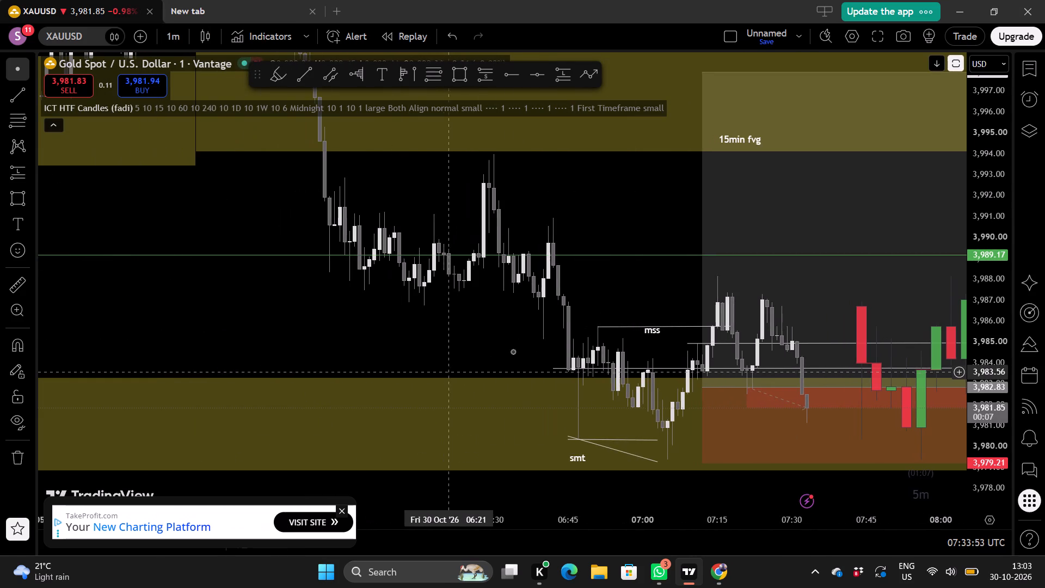
left_click_drag(613, 291, 433, 246)
scroll(447, 247, "up", 1)
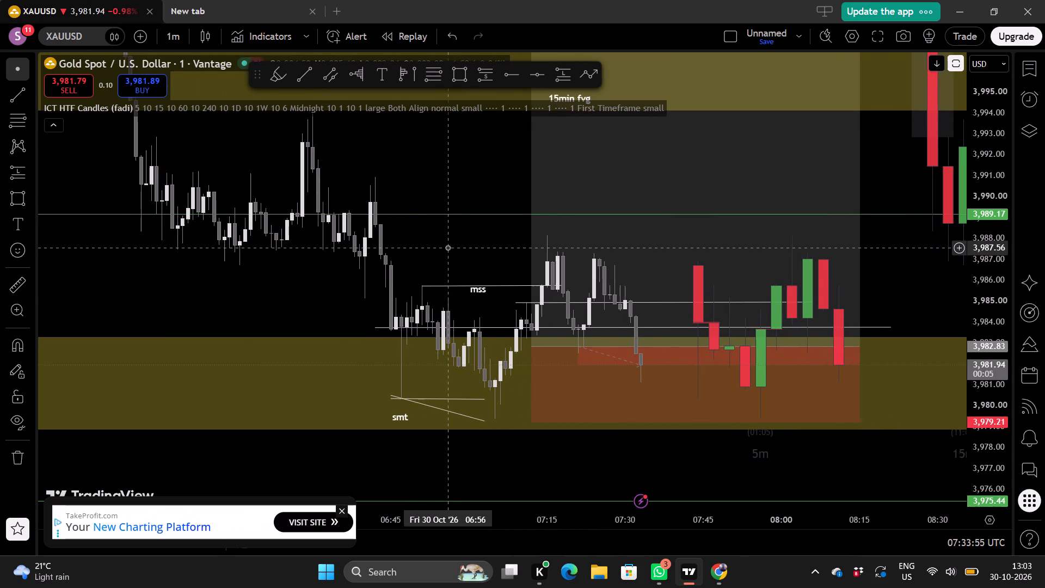
scroll(447, 247, "up", 2)
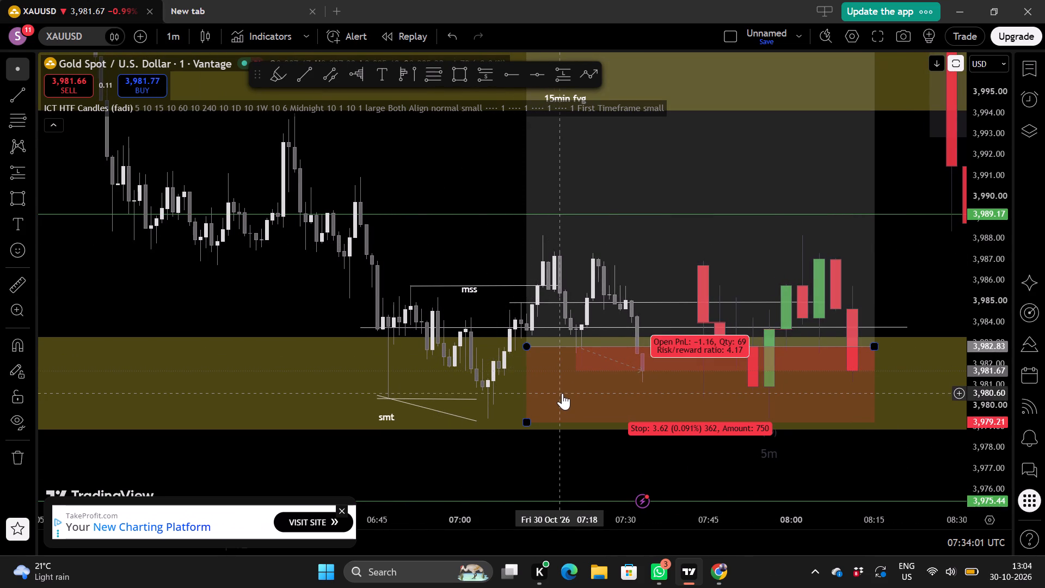
left_click(911, 301)
left_click_drag(911, 301, 842, 282)
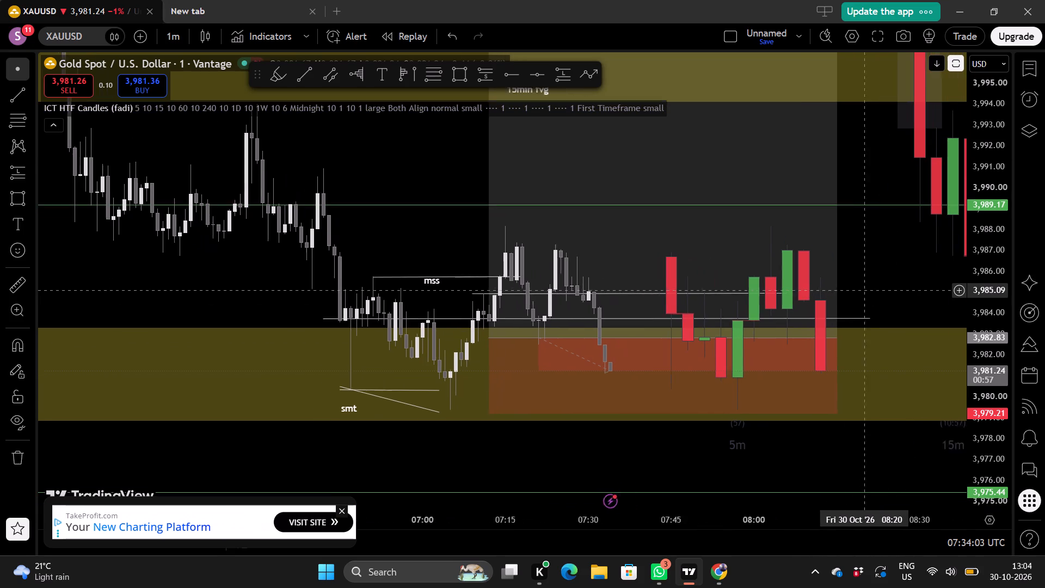
left_click_drag(842, 282, 833, 280)
scroll(854, 283, "up", 1)
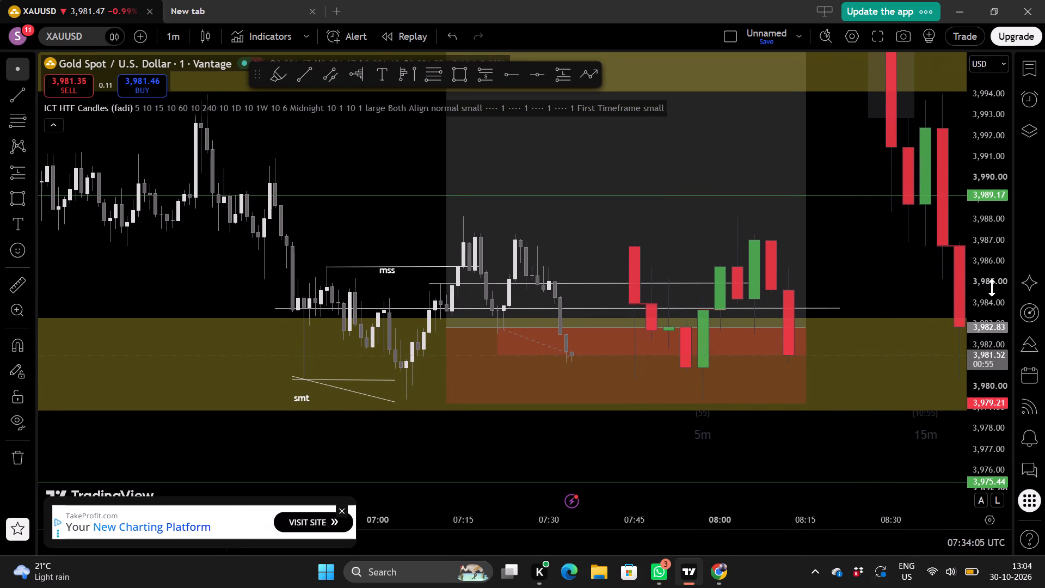
scroll(992, 287, "up", 3)
left_click_drag(868, 265, 810, 323)
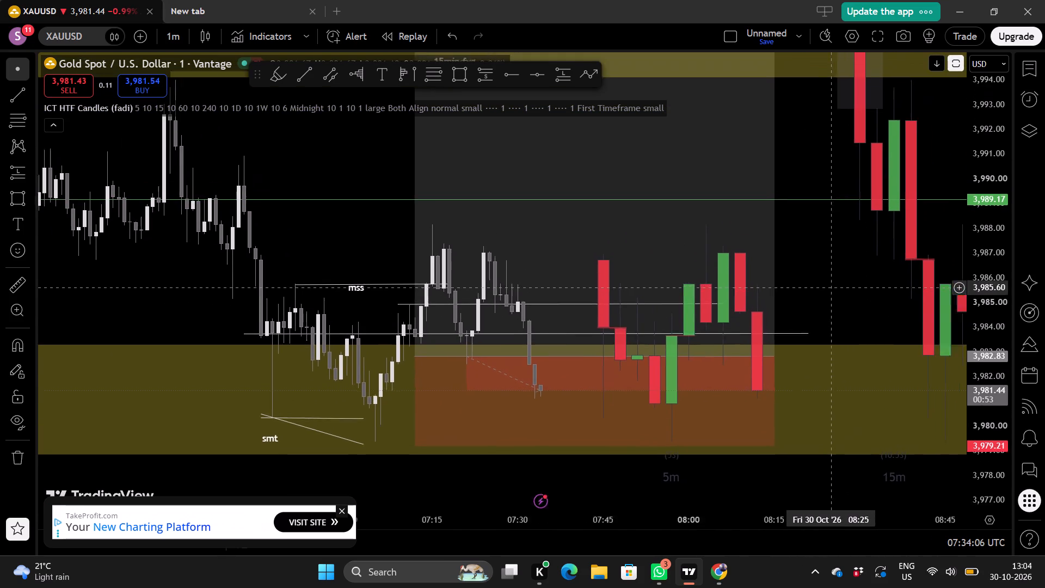
left_click_drag(810, 323, 784, 434)
left_click_drag(820, 409, 820, 290)
scroll(795, 289, "down", 1)
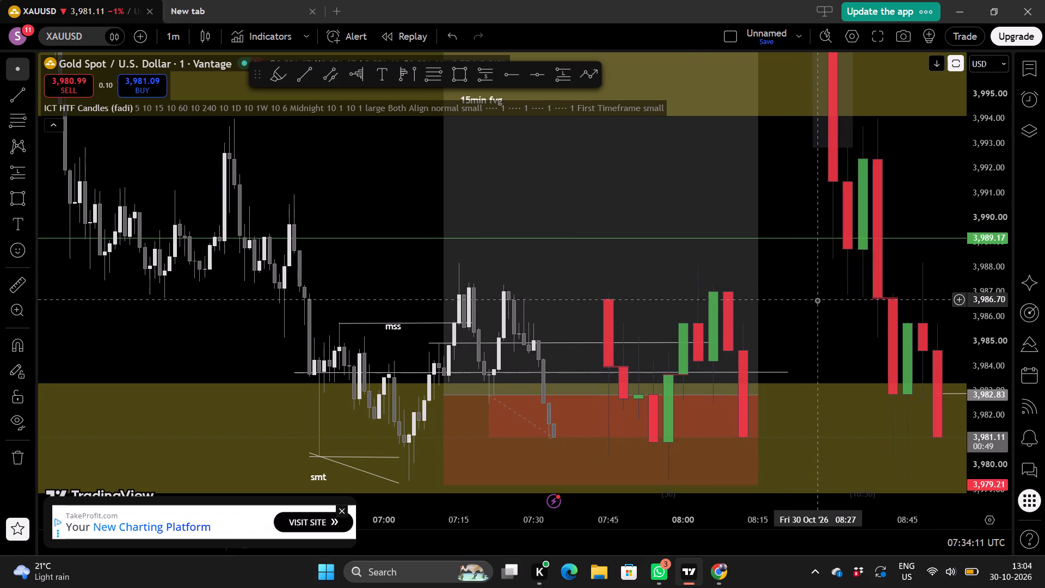
left_click_drag(817, 300, 807, 262)
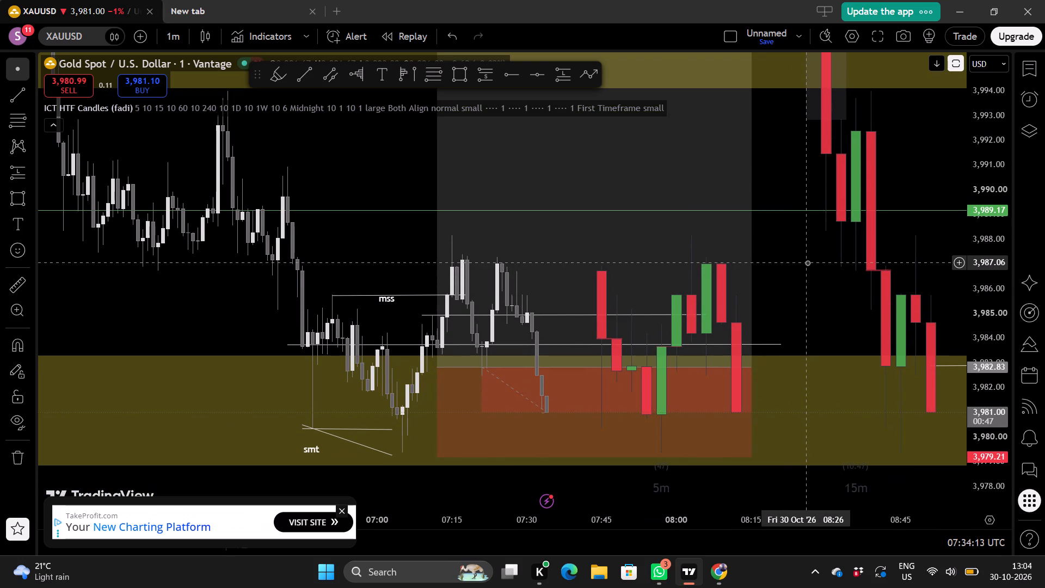
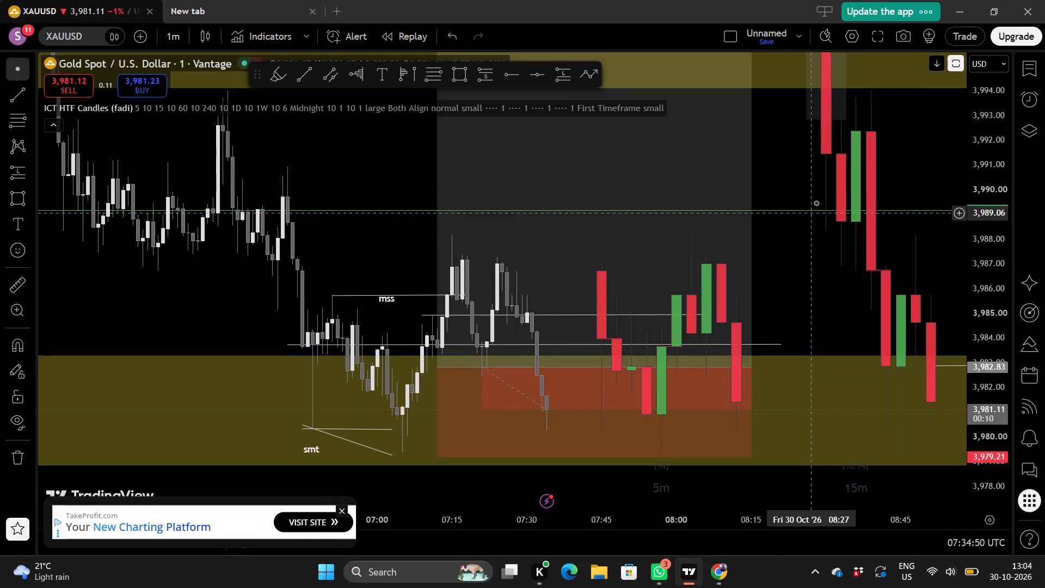
Draw a nearly horizontal trend line at about 3,980.8 from 06:57 to 07:54, above the smt lines.
scroll(819, 302, "right", 1)
scroll(819, 302, "up", 1)
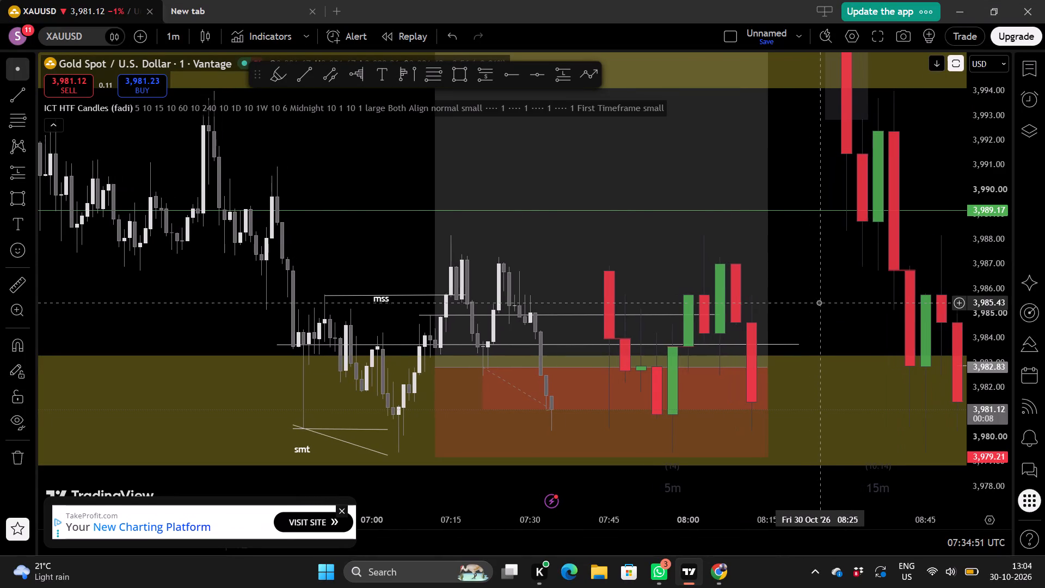
scroll(825, 302, "up", 1)
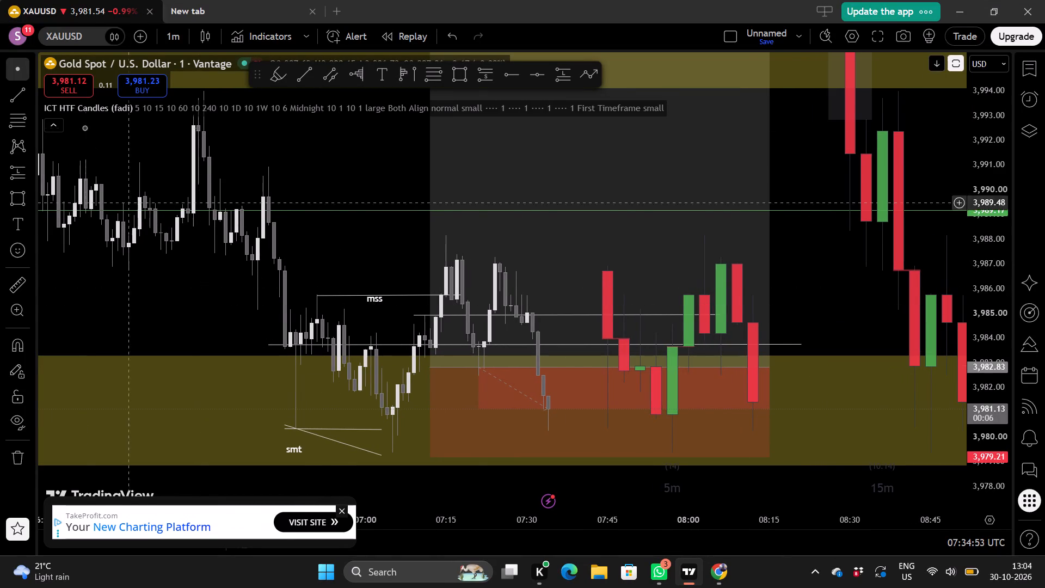
left_click(14, 97)
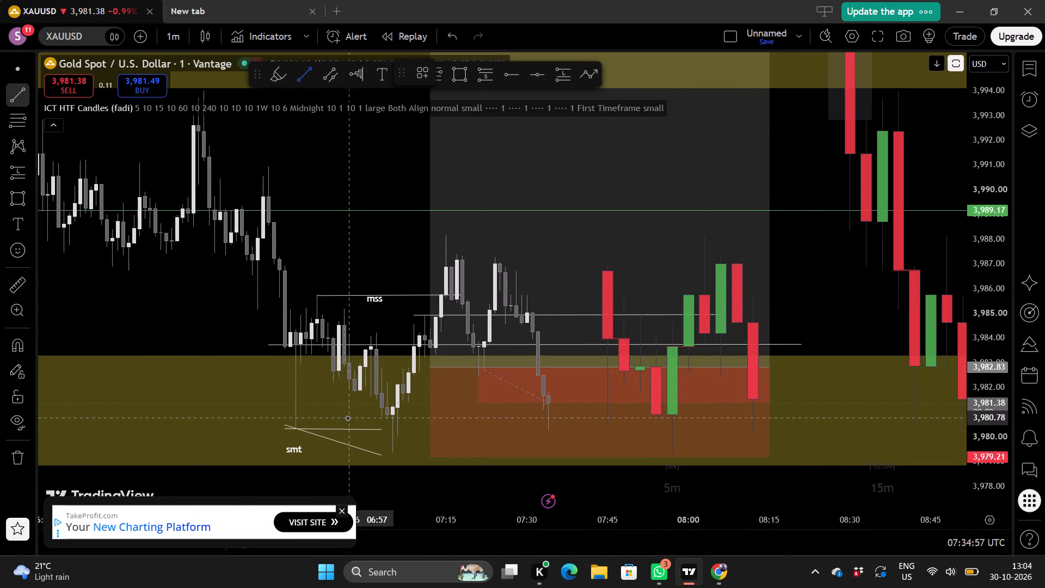
left_click_drag(347, 416, 582, 428)
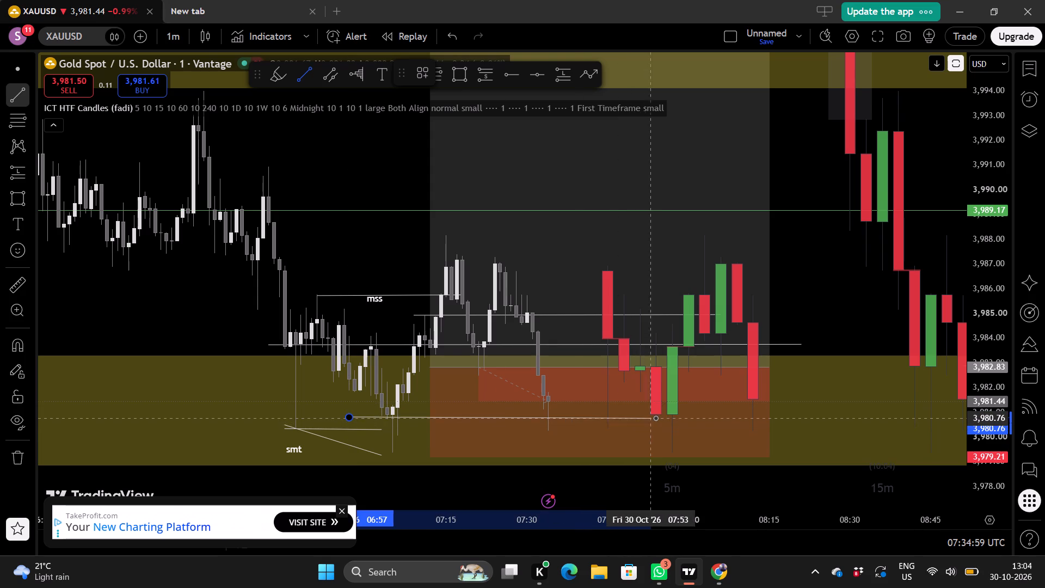
left_click(656, 418)
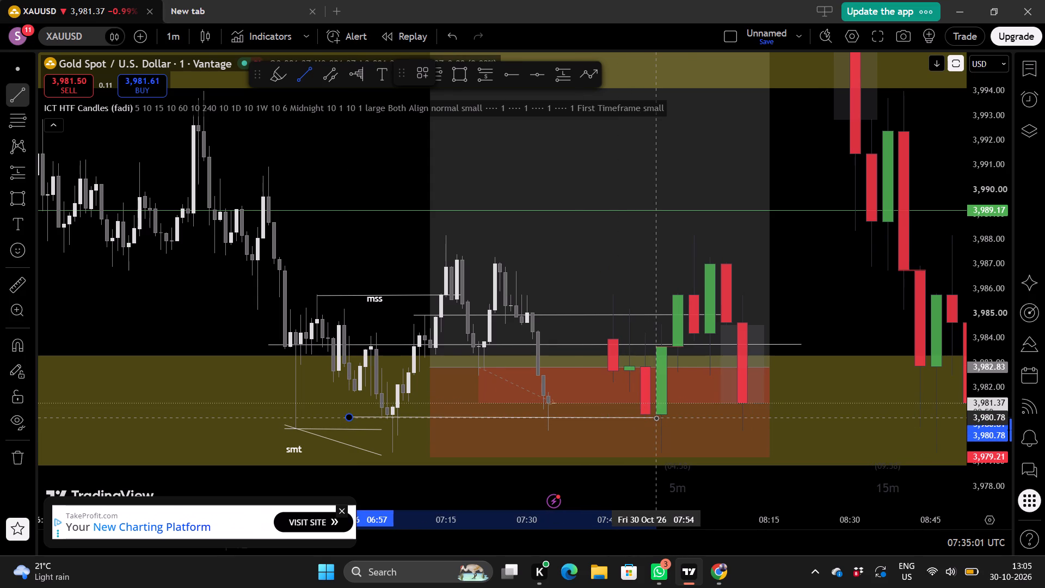
Extend the end of the upper, horizontal smt line to 07:56, keeping it level at about 3,980.3.
scroll(812, 333, "up", 1)
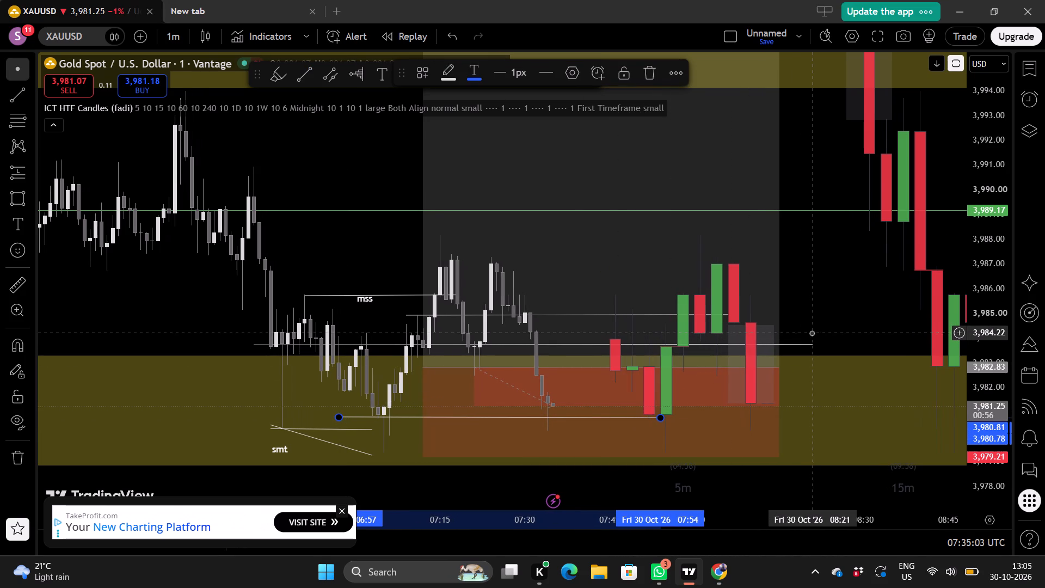
scroll(812, 333, "down", 2)
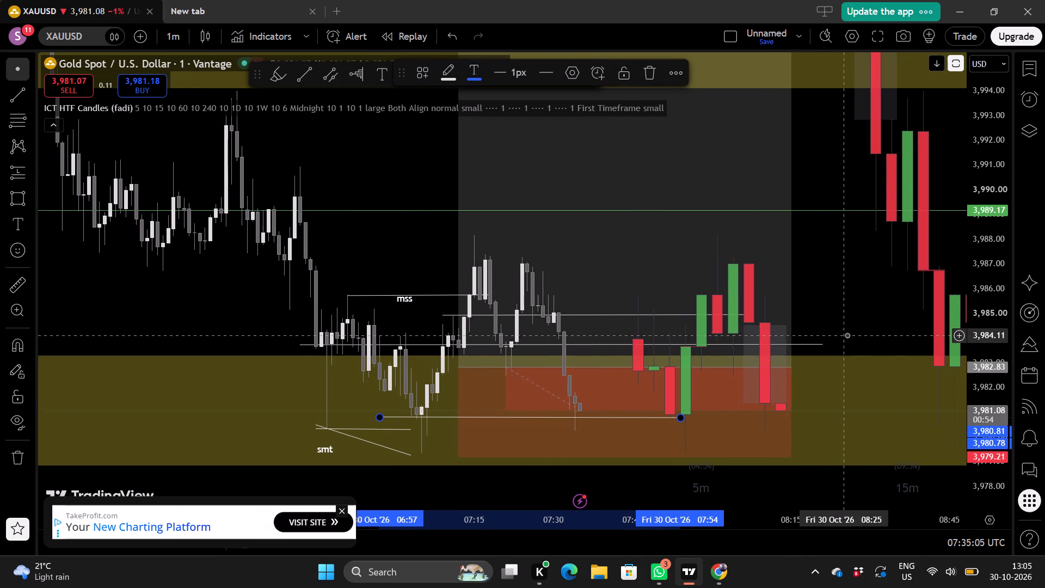
scroll(994, 353, "up", 3)
left_click_drag(863, 327, 687, 254)
scroll(729, 267, "down", 1)
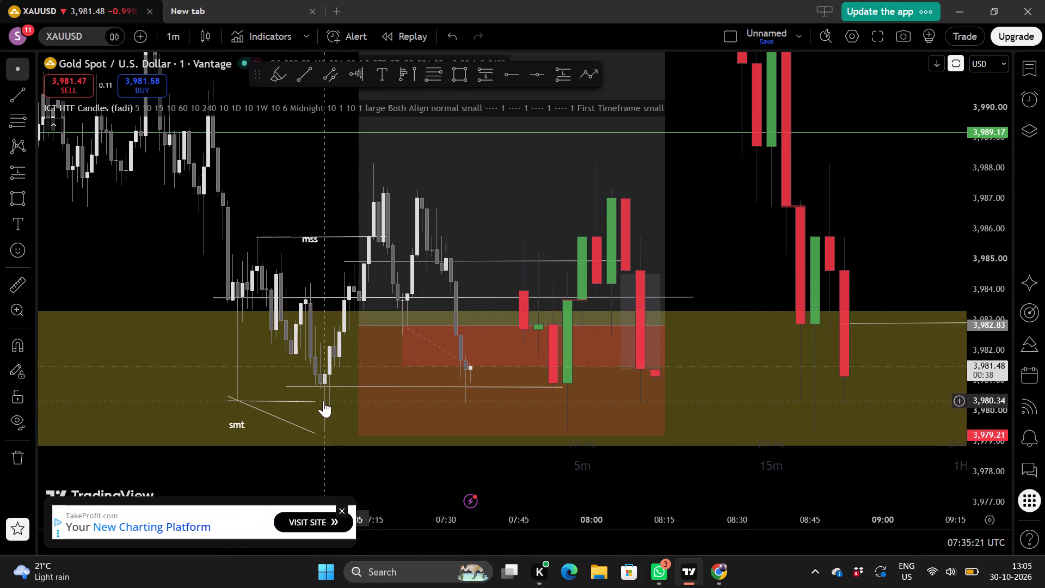
left_click_drag(315, 402, 475, 402)
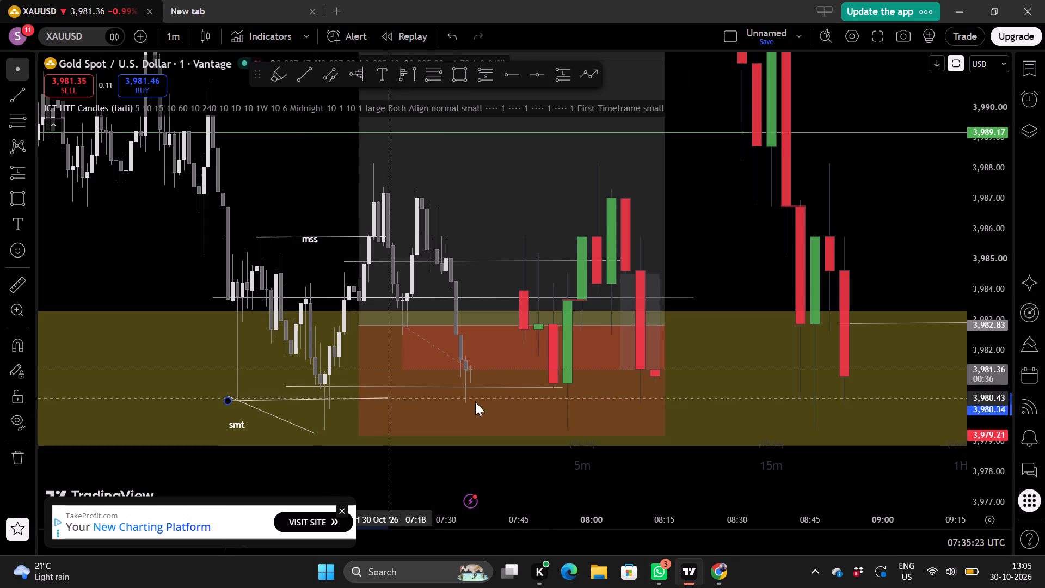
left_click_drag(475, 402, 556, 402)
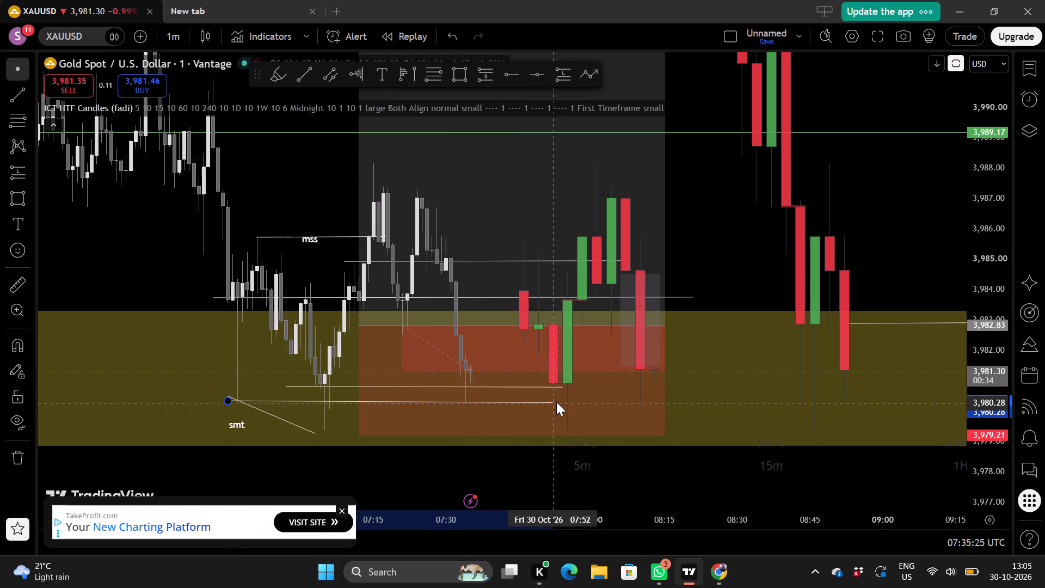
left_click_drag(556, 402, 559, 402)
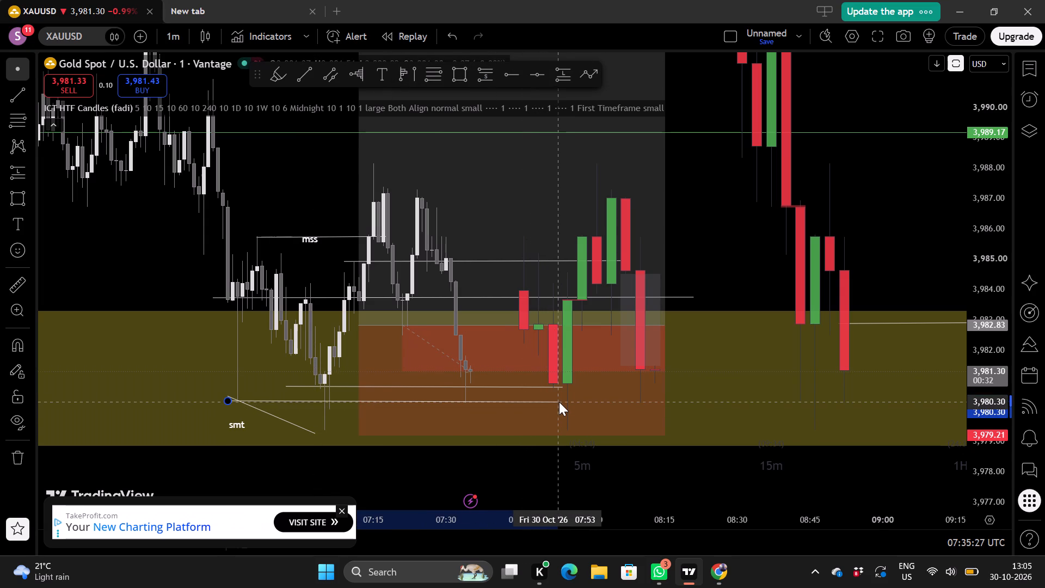
left_click_drag(559, 402, 563, 401)
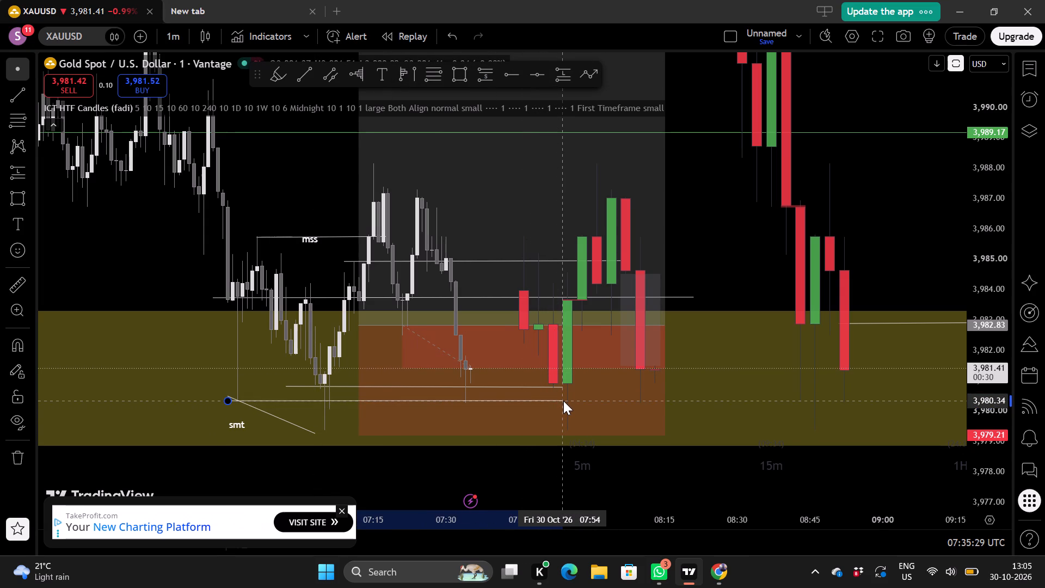
left_click_drag(563, 401, 570, 400)
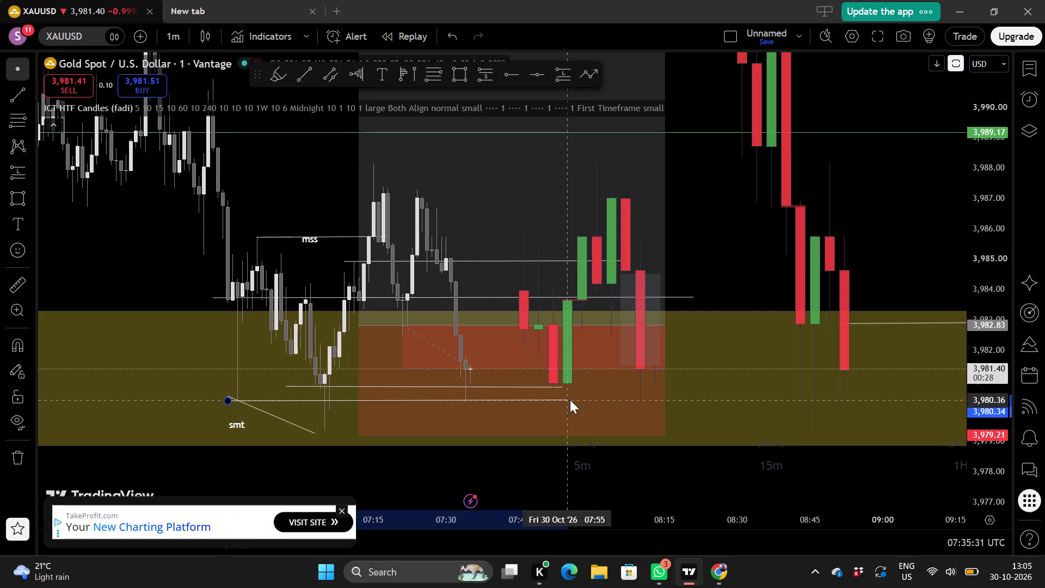
left_click_drag(570, 400, 570, 400)
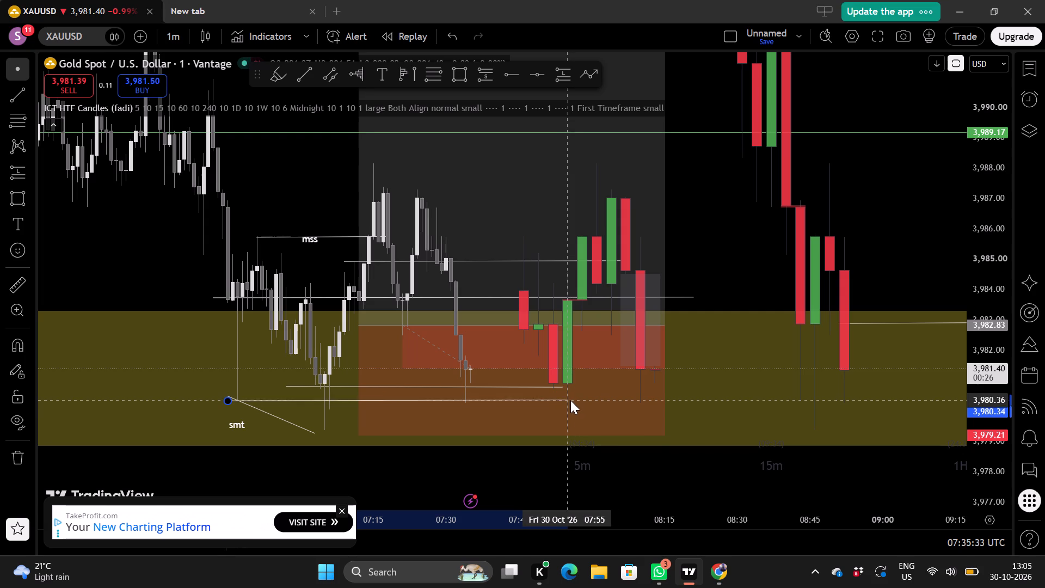
left_click_drag(570, 400, 573, 401)
left_click(573, 401)
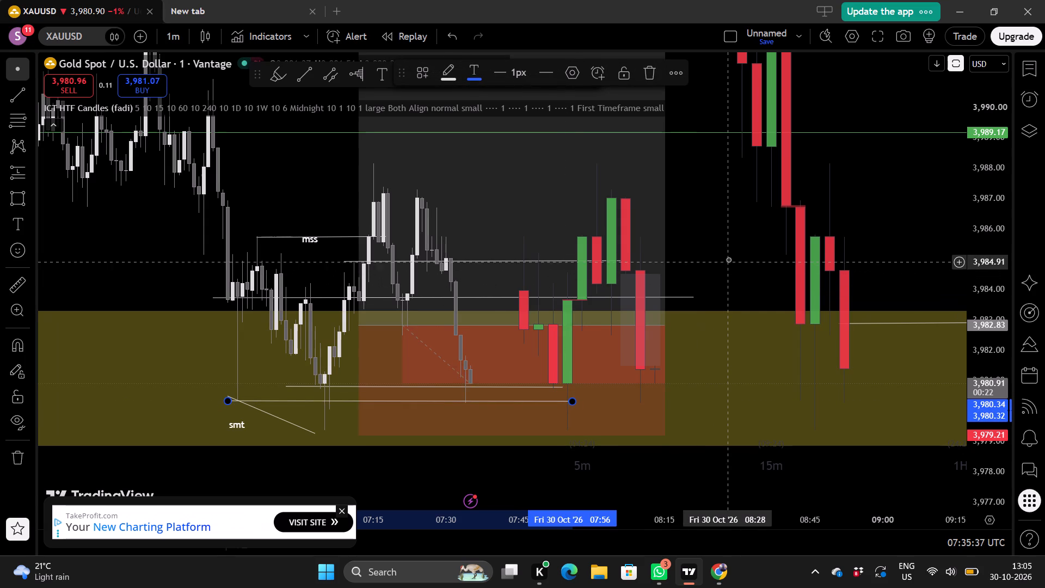
scroll(729, 259, "up", 1)
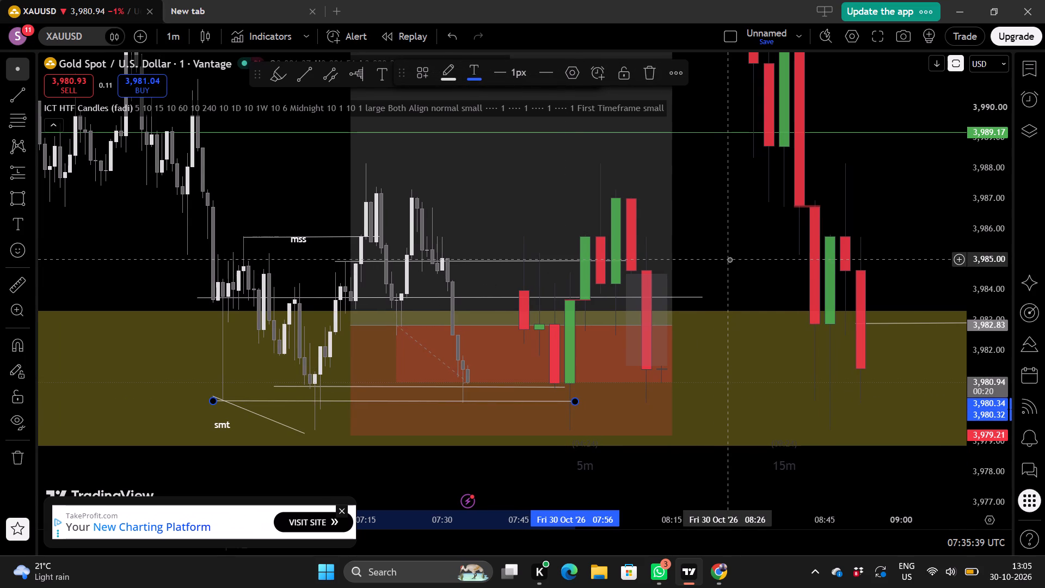
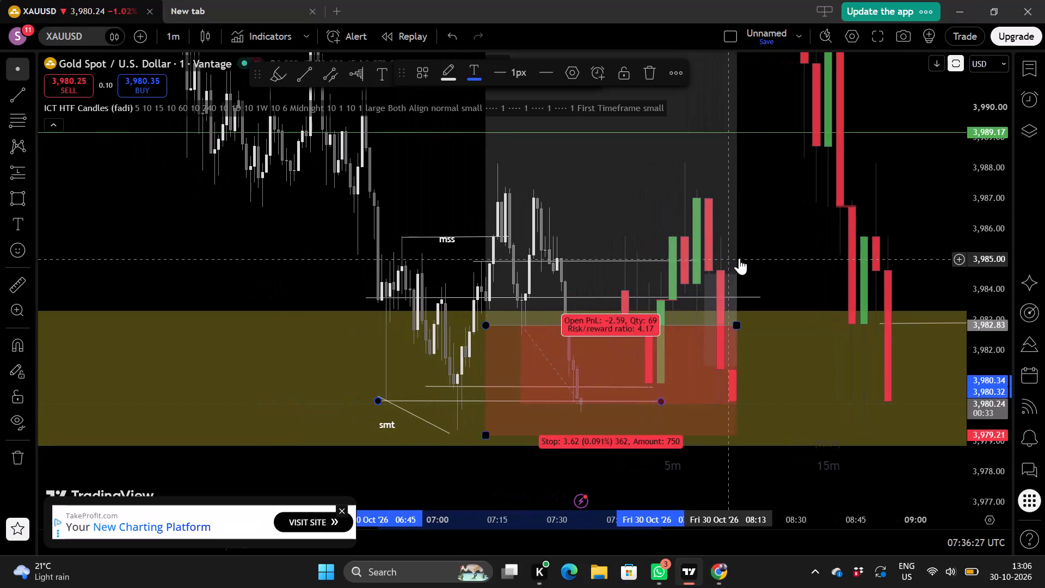
Monitor the live 1-minute XAUUSD candles around the smt lows and the long position's 3,979.21 stop, alongside the 5m and 15m candles.
scroll(763, 250, "up", 1)
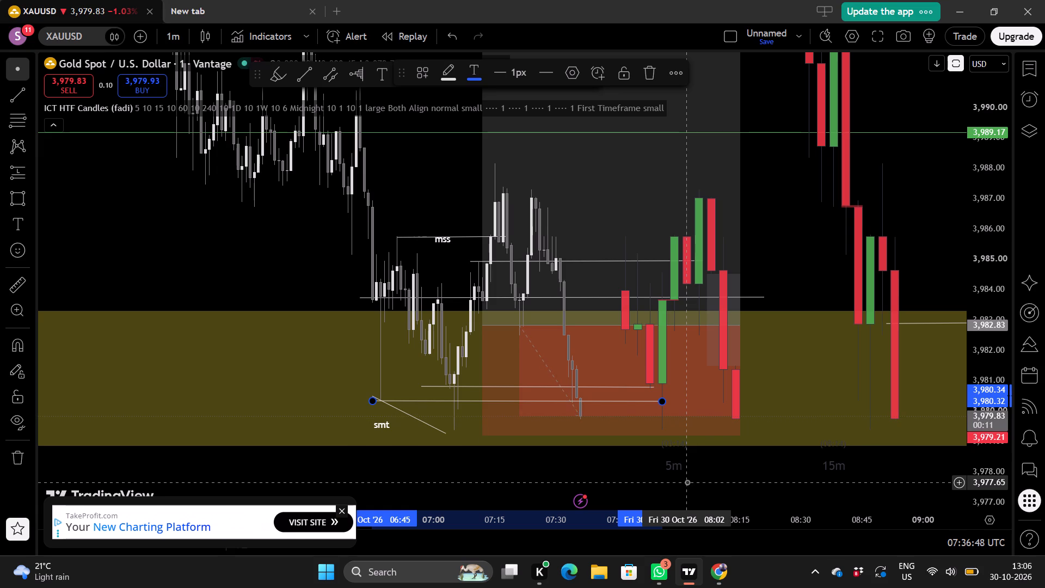
scroll(824, 260, "up", 1)
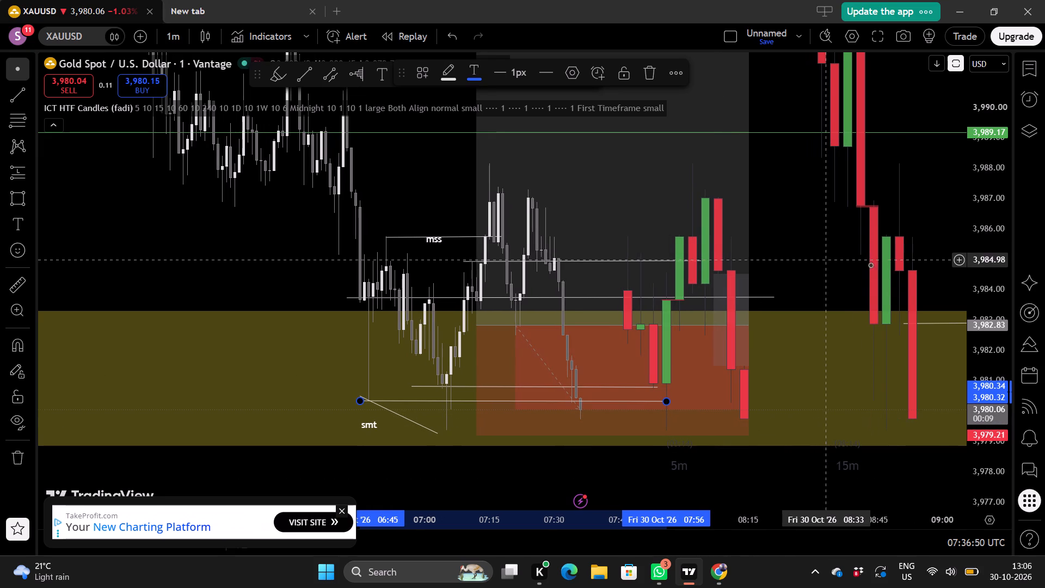
scroll(990, 293, "up", 4)
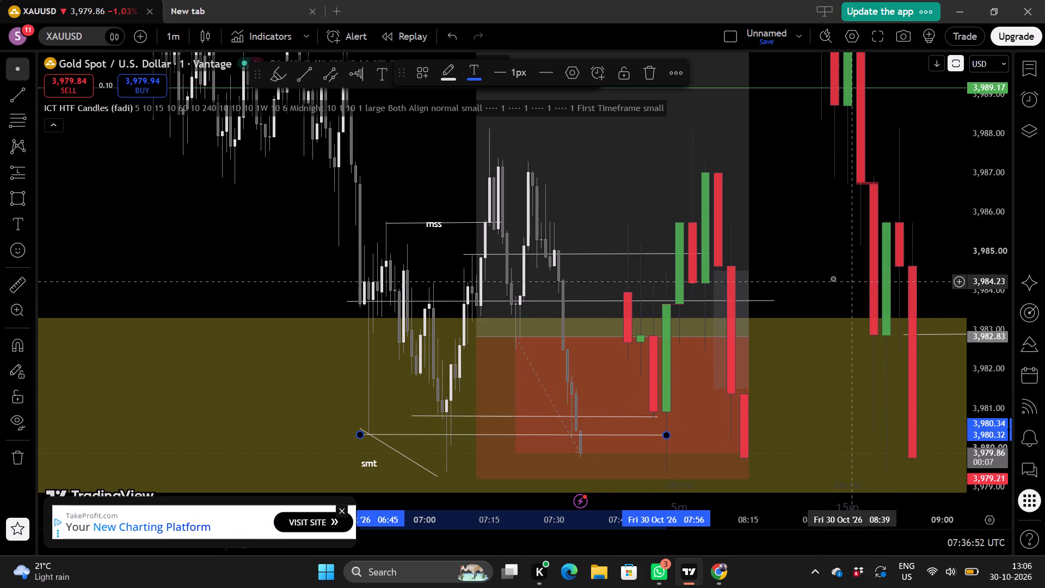
scroll(831, 278, "up", 1)
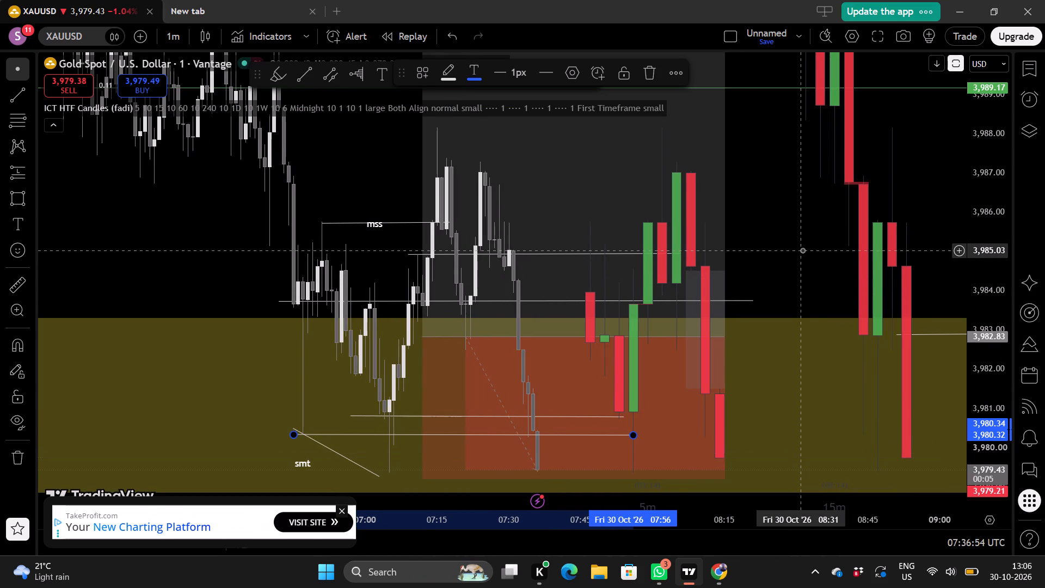
scroll(802, 250, "down", 1)
scroll(998, 297, "down", 3)
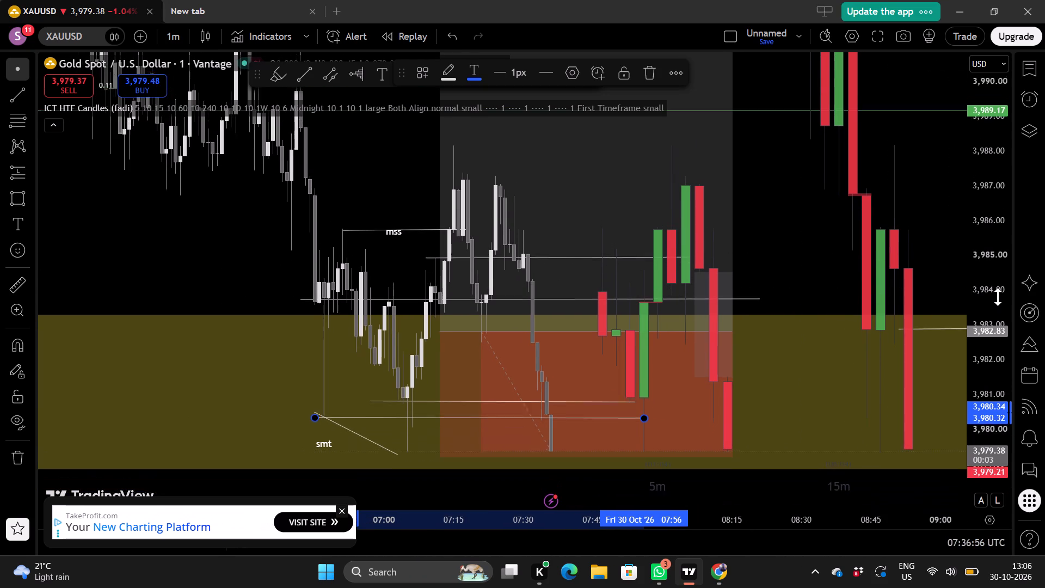
left_click_drag(774, 256, 767, 232)
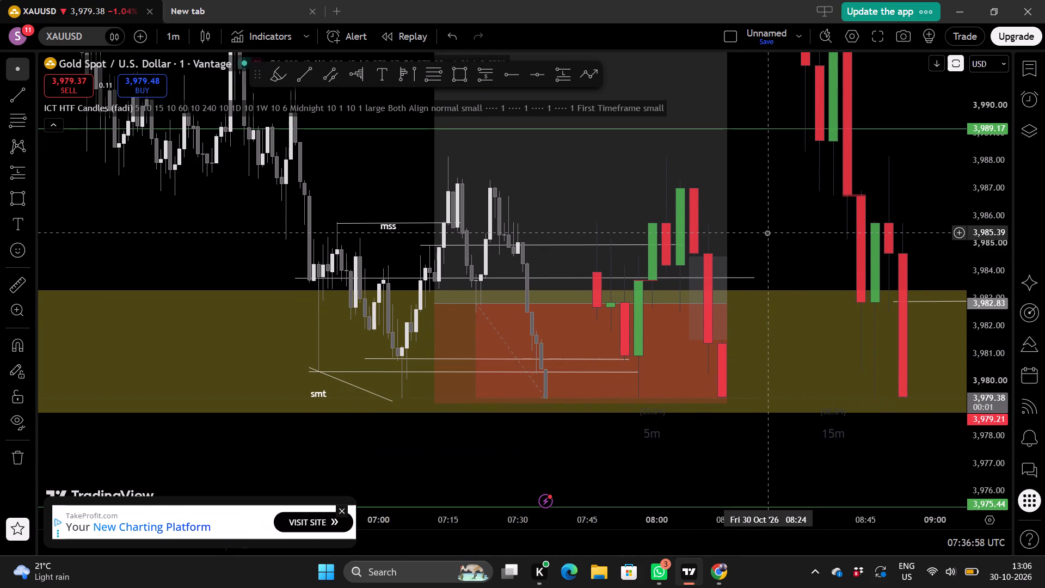
scroll(767, 232, "down", 2)
left_click(809, 251)
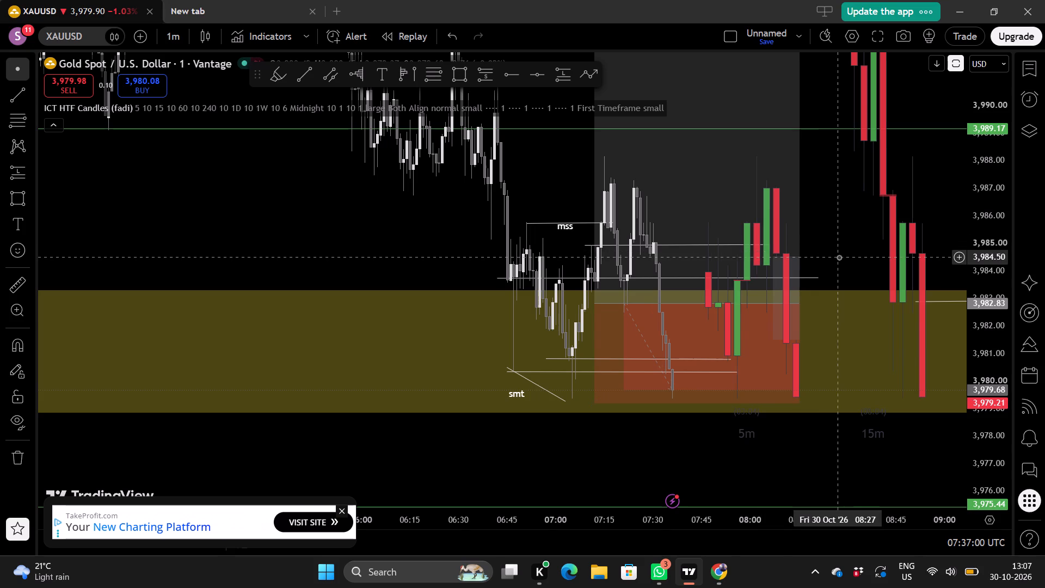
left_click_drag(839, 257, 787, 236)
left_click(813, 242)
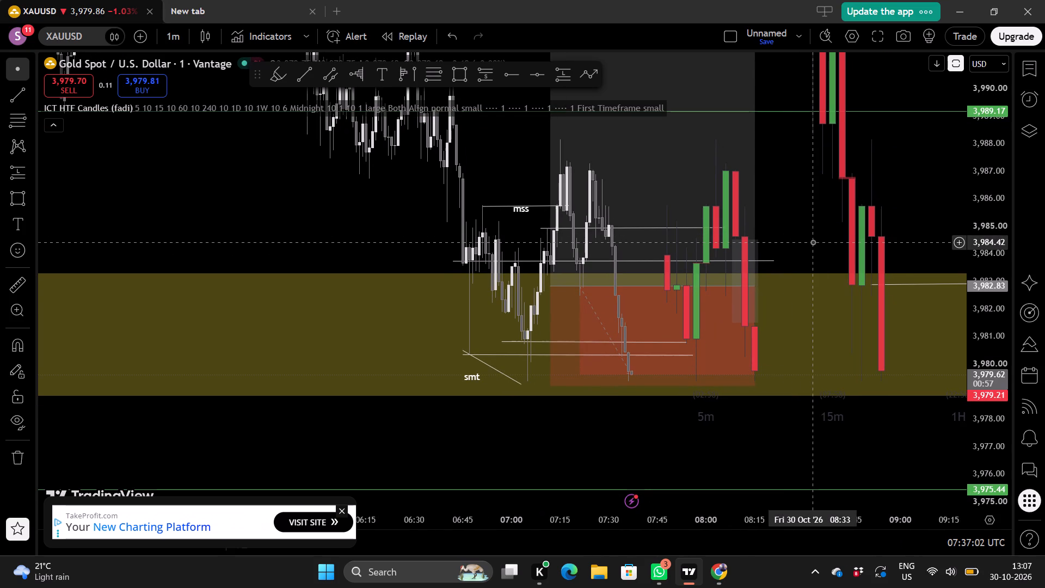
scroll(813, 242, "down", 1)
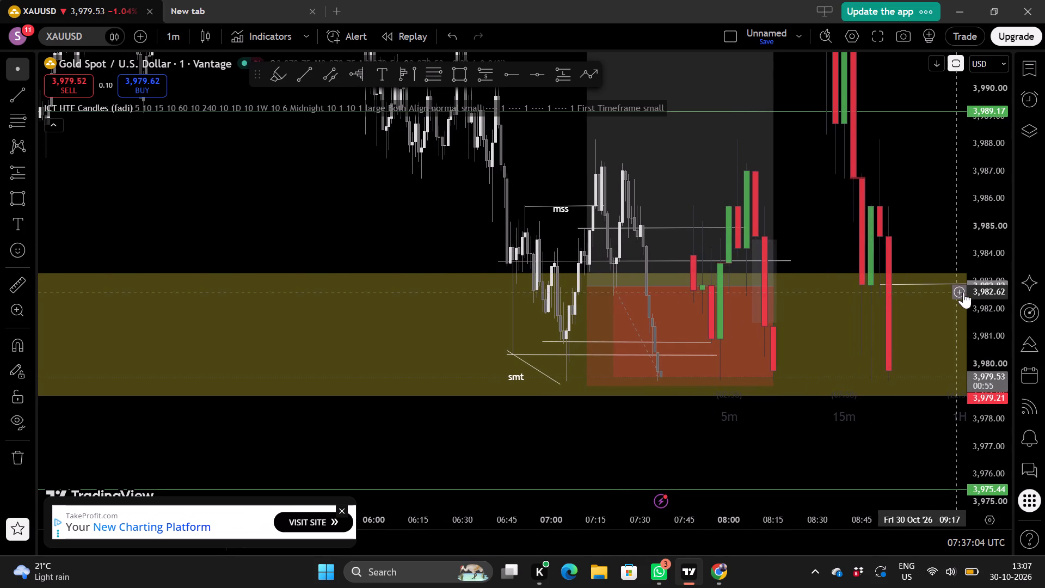
scroll(986, 287, "down", 1)
scroll(818, 236, "up", 1)
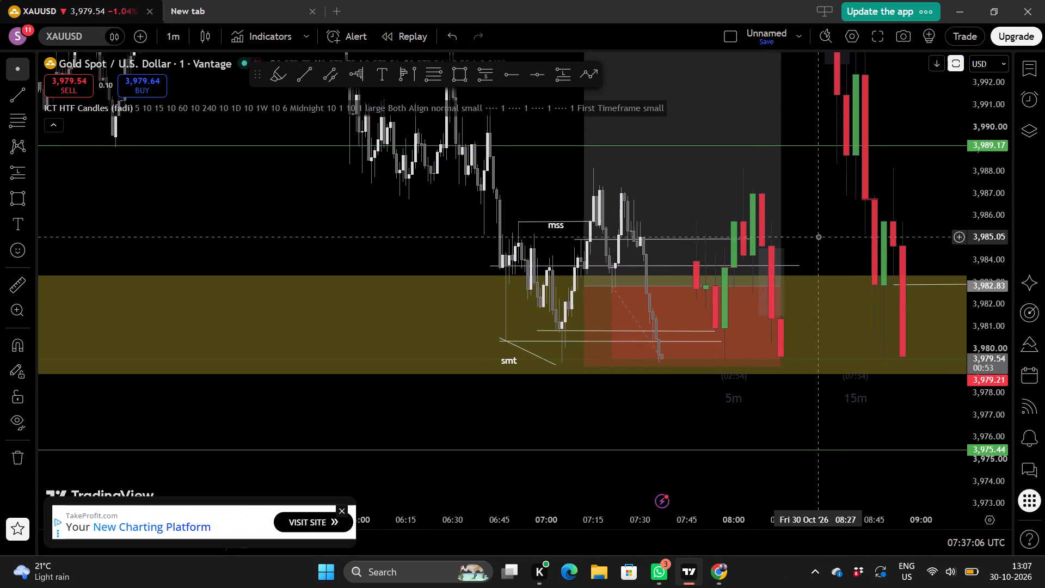
scroll(973, 267, "up", 2)
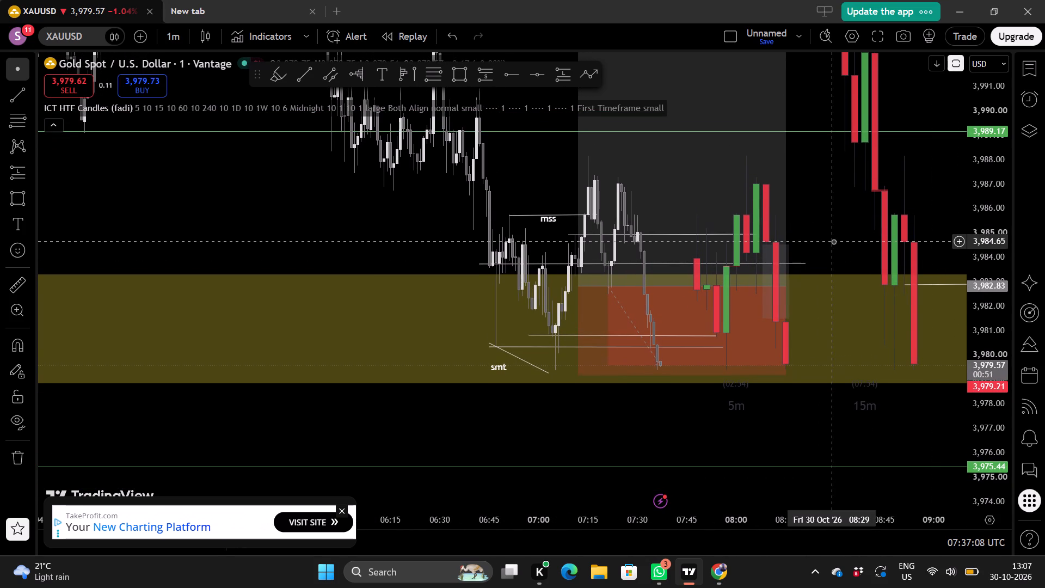
left_click(833, 241)
scroll(833, 241, "up", 1)
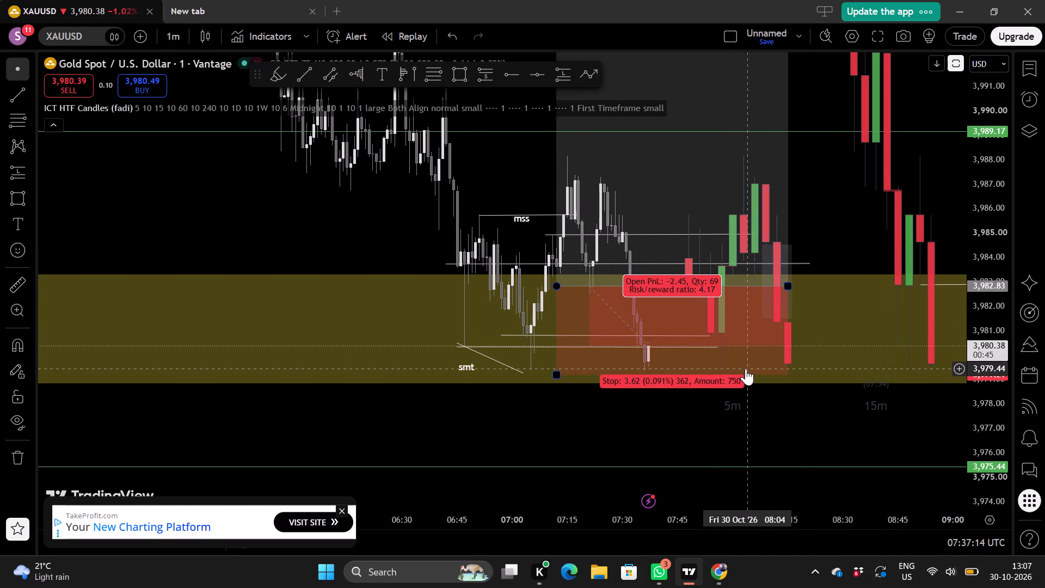
scroll(805, 238, "up", 1)
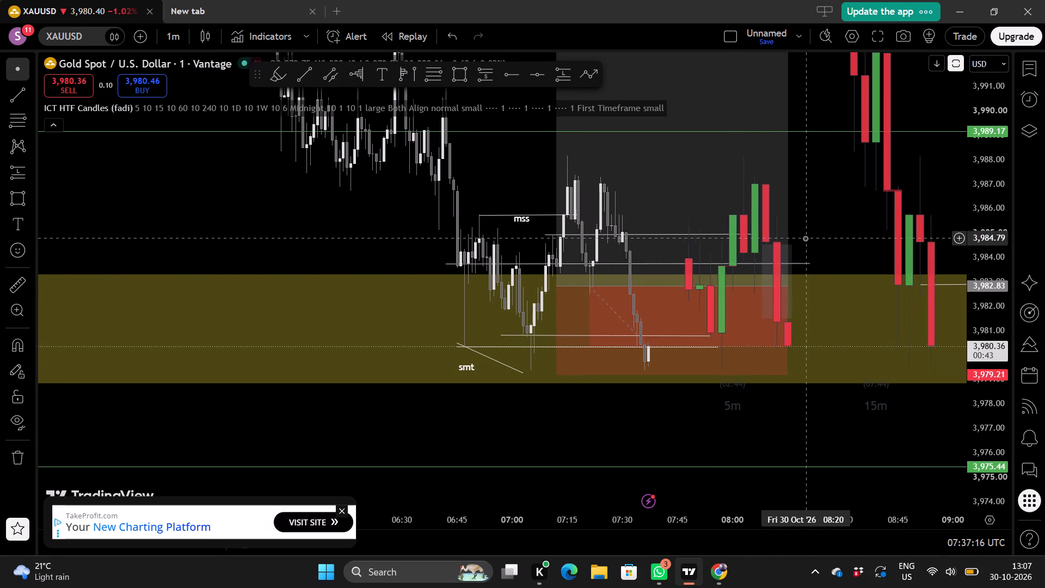
scroll(805, 238, "up", 2)
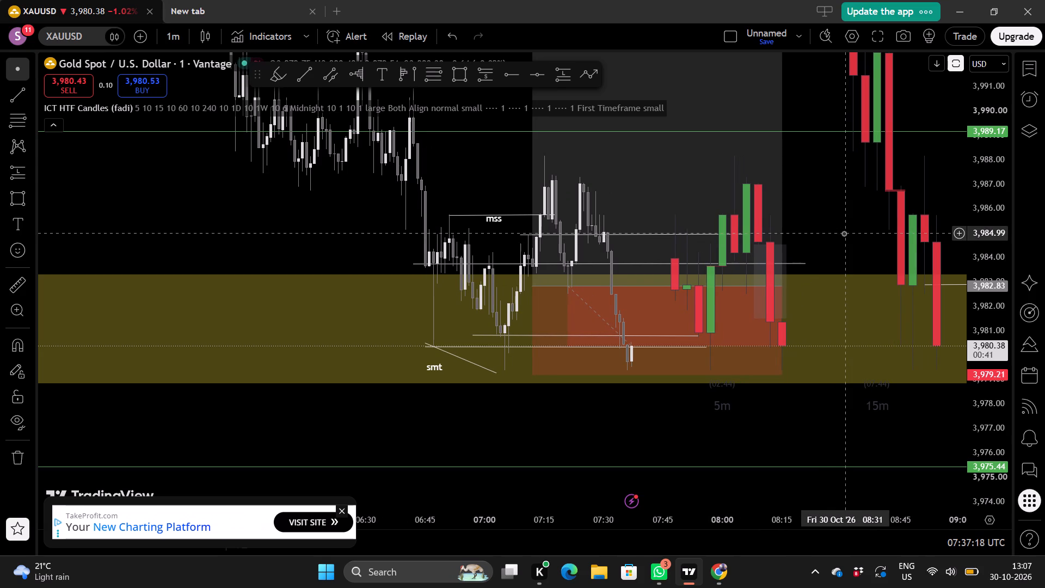
scroll(844, 233, "up", 1)
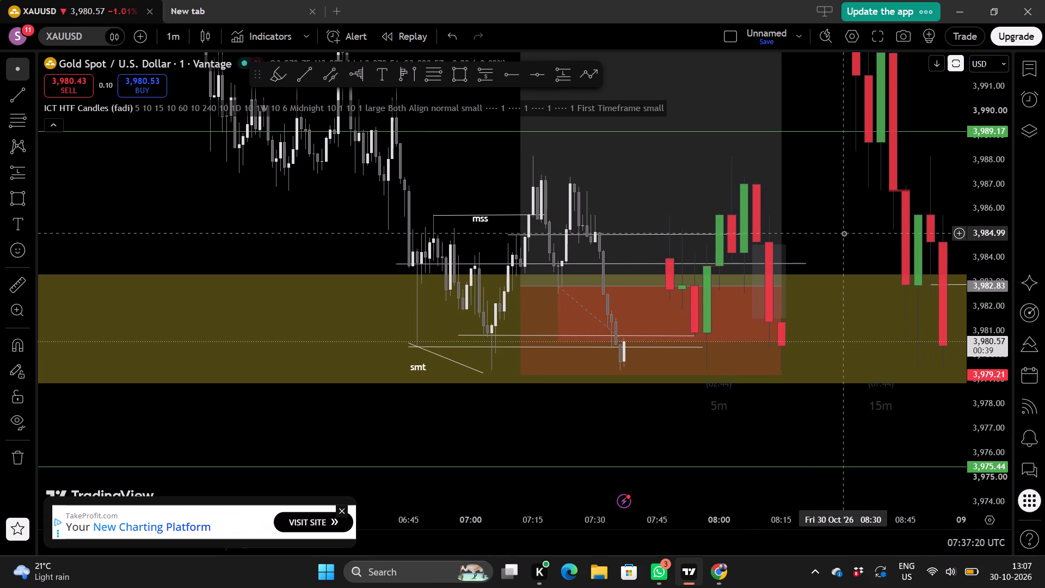
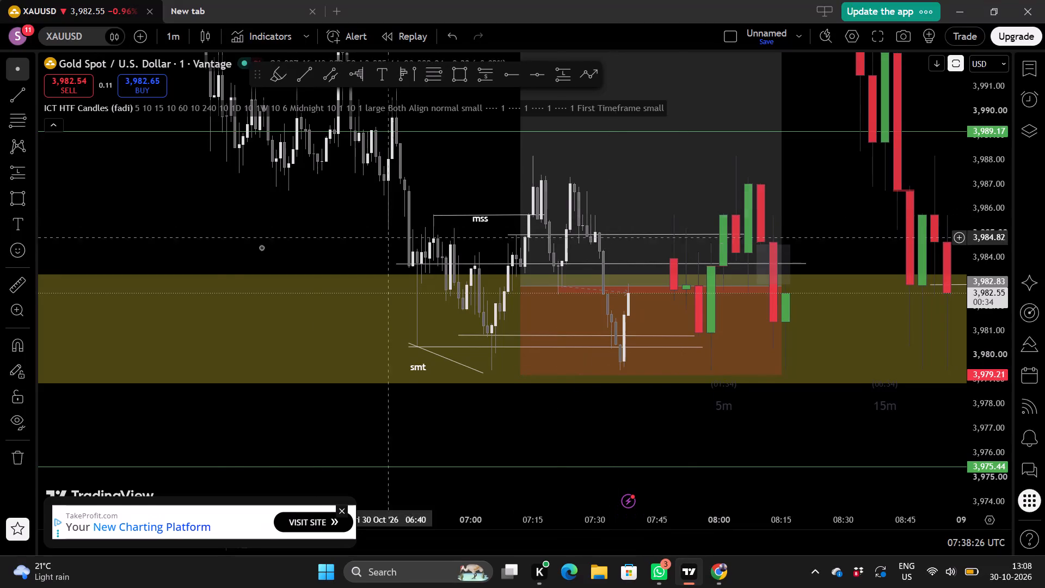
Restore the split chart layout and show the hidden TFlab SMT XAGUSD indicator in its pane.
double_click(231, 248)
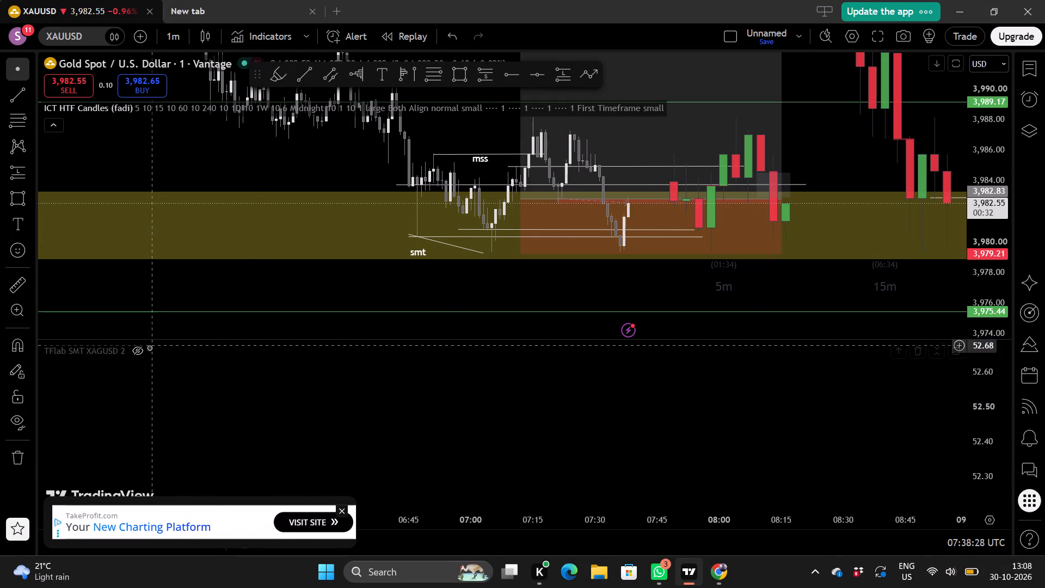
left_click(135, 359)
left_click(135, 354)
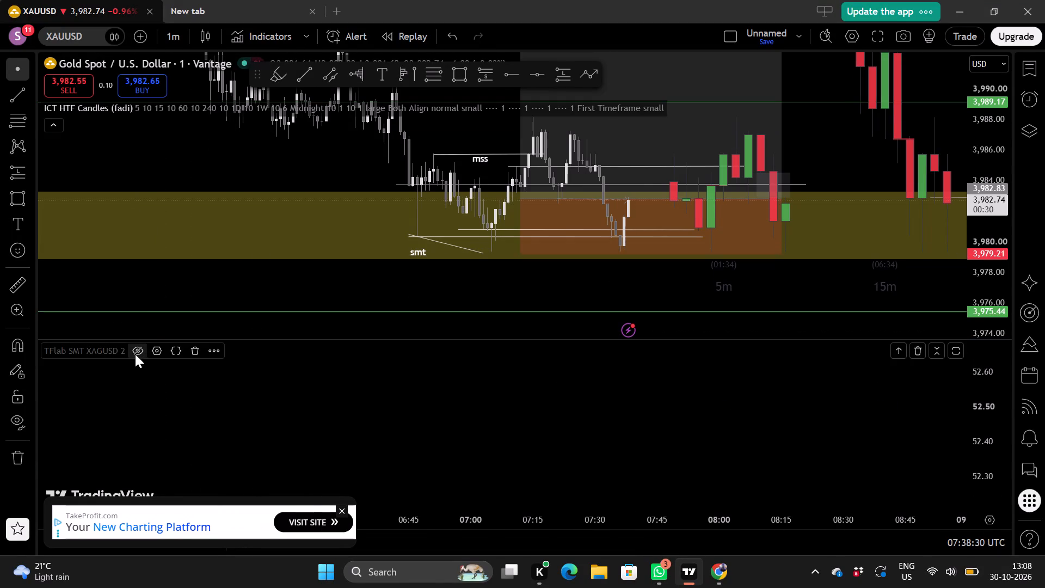
Examine the recent XAGUSD swing lows in the TFlab SMT pane against gold's lows around the smt marking and long position.
scroll(585, 422, "down", 4)
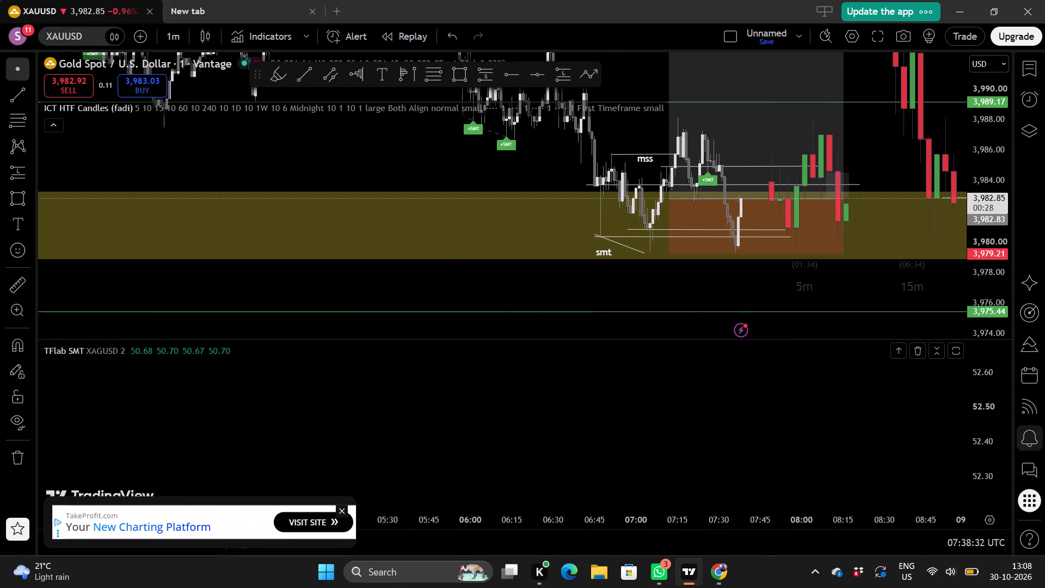
scroll(991, 434, "down", 8)
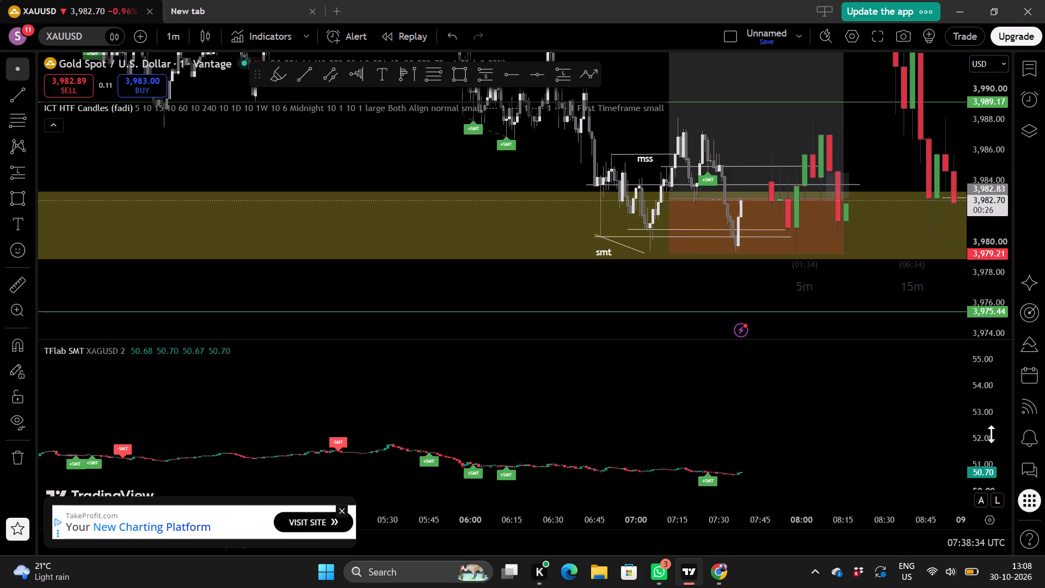
left_click_drag(833, 425, 721, 434)
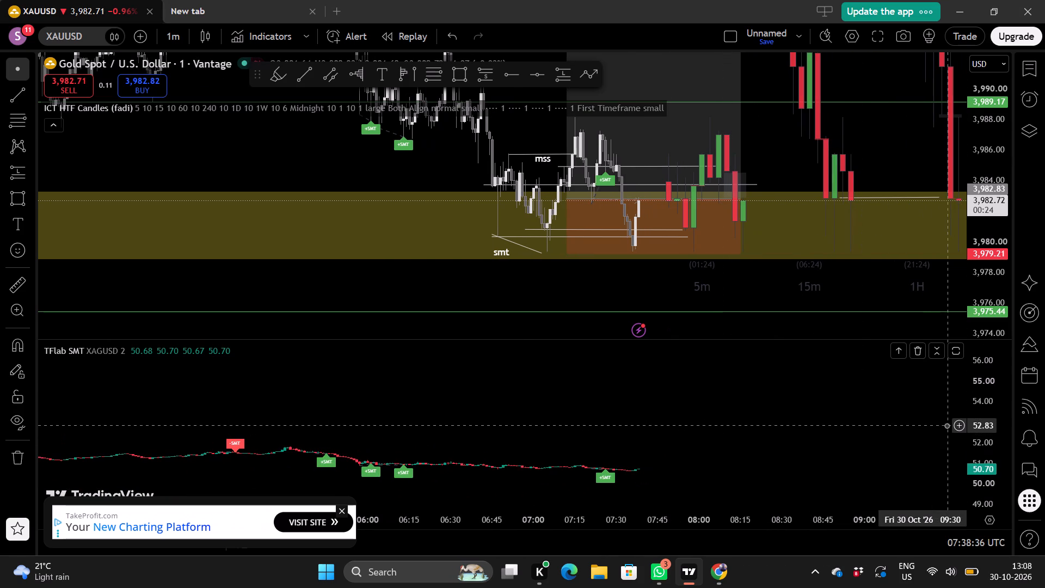
scroll(976, 403, "up", 9)
left_click_drag(797, 442, 765, 321)
scroll(778, 402, "down", 1)
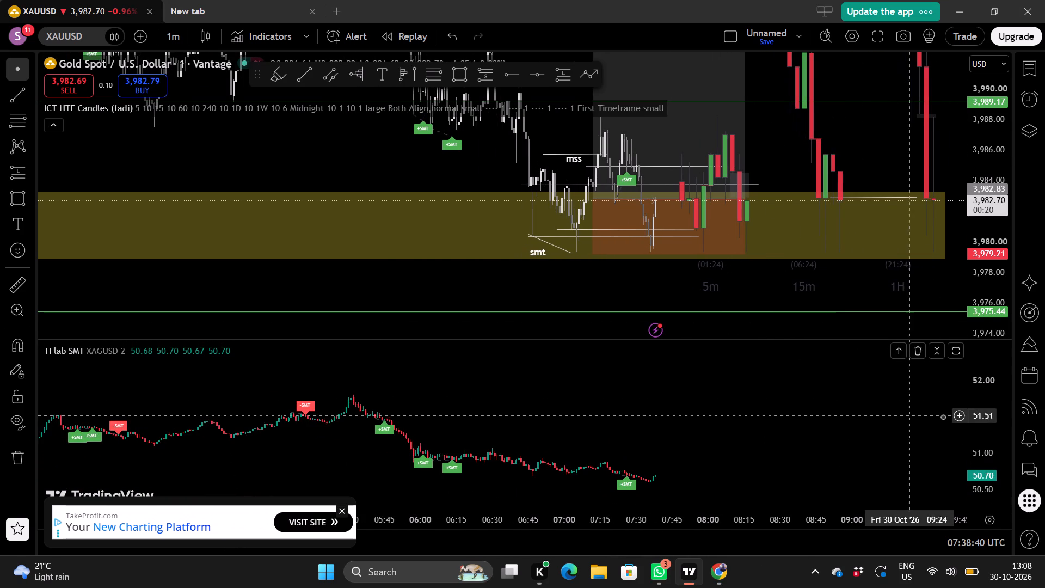
scroll(976, 427, "up", 4)
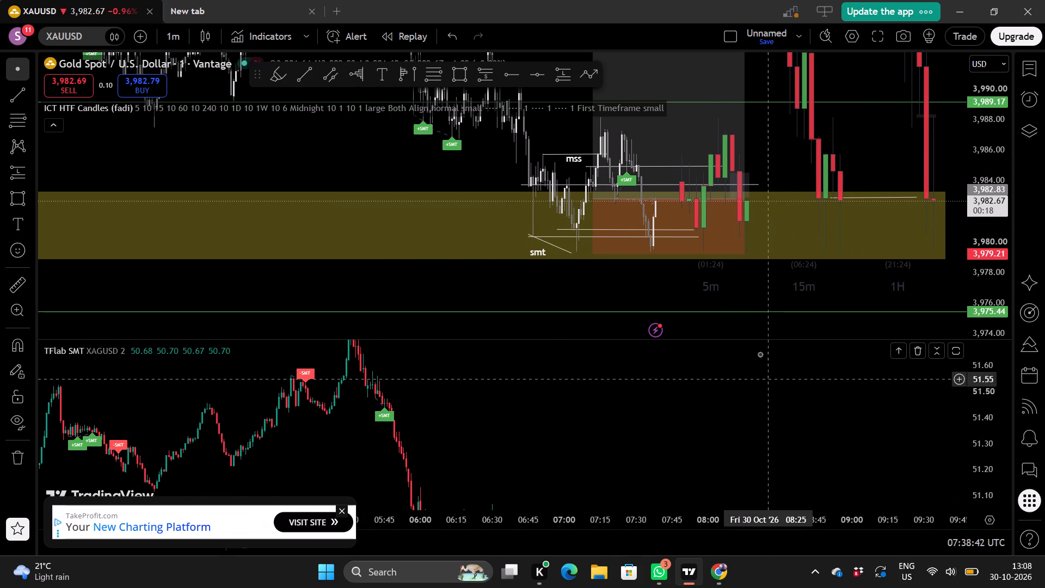
left_click_drag(746, 396, 730, 276)
left_click_drag(734, 434, 724, 332)
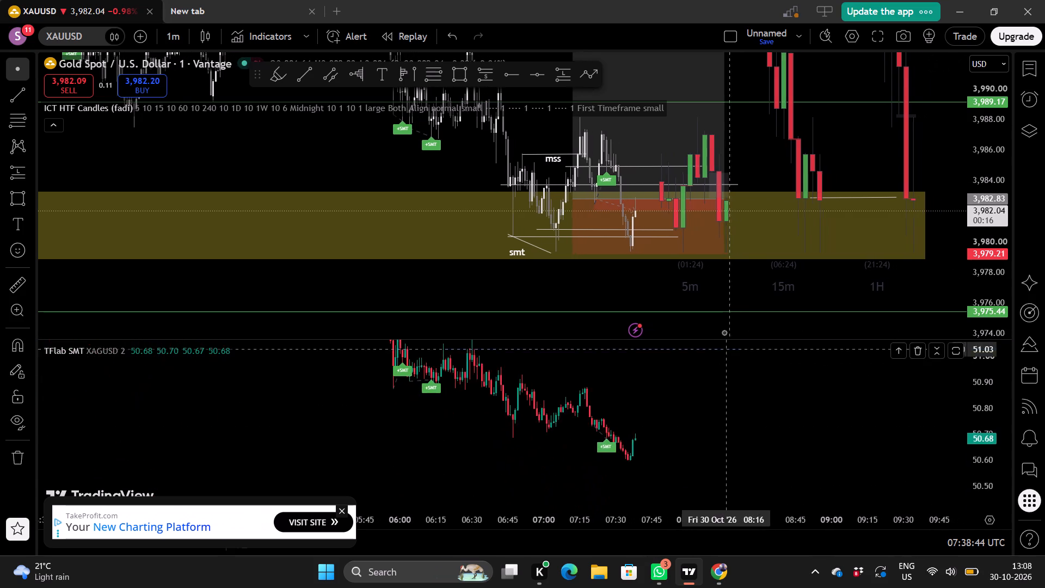
left_click_drag(724, 332, 722, 322)
scroll(753, 419, "up", 1)
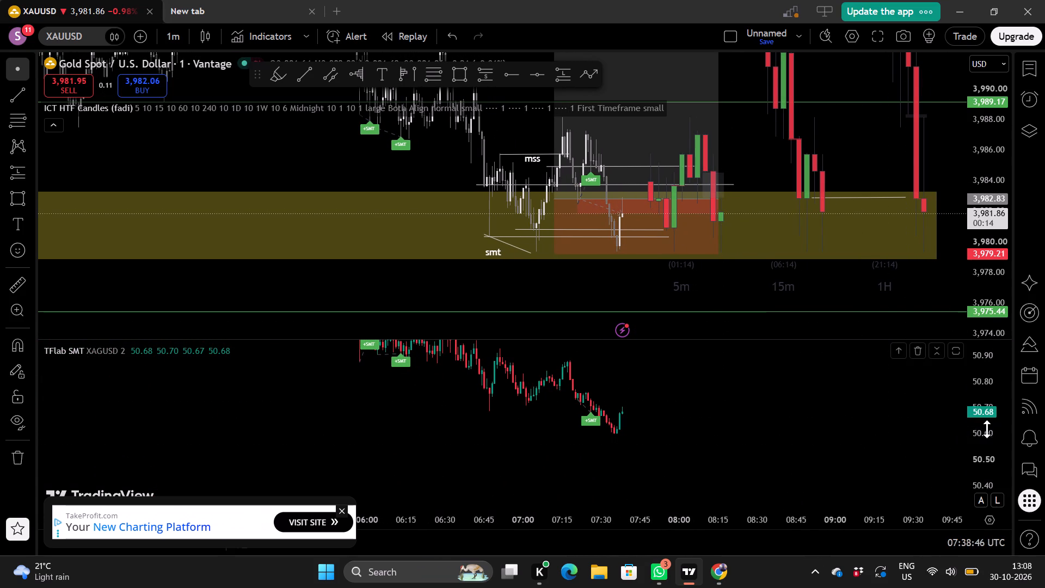
scroll(988, 428, "up", 4)
left_click_drag(731, 395, 751, 467)
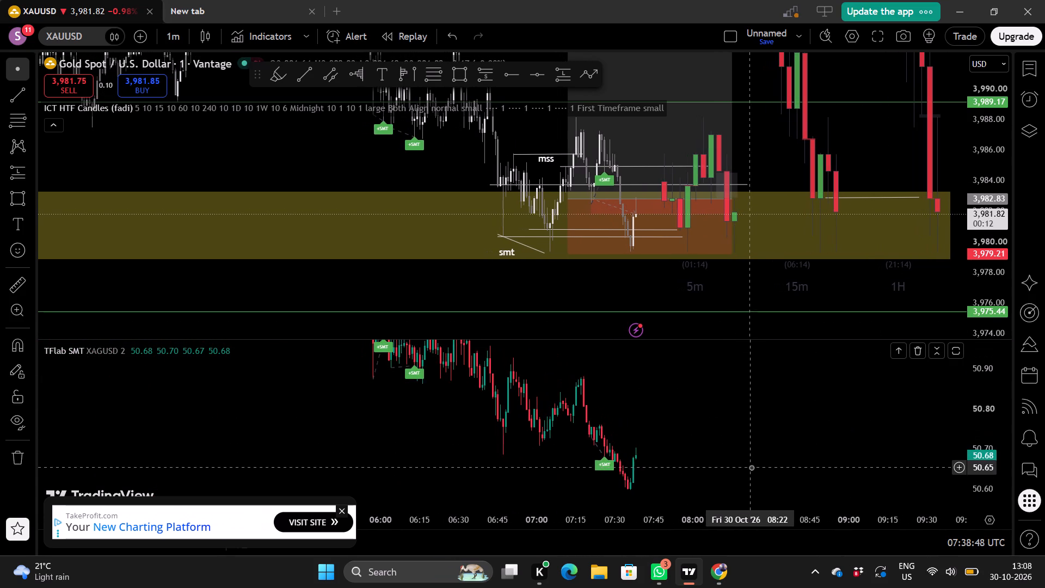
scroll(780, 453, "up", 2)
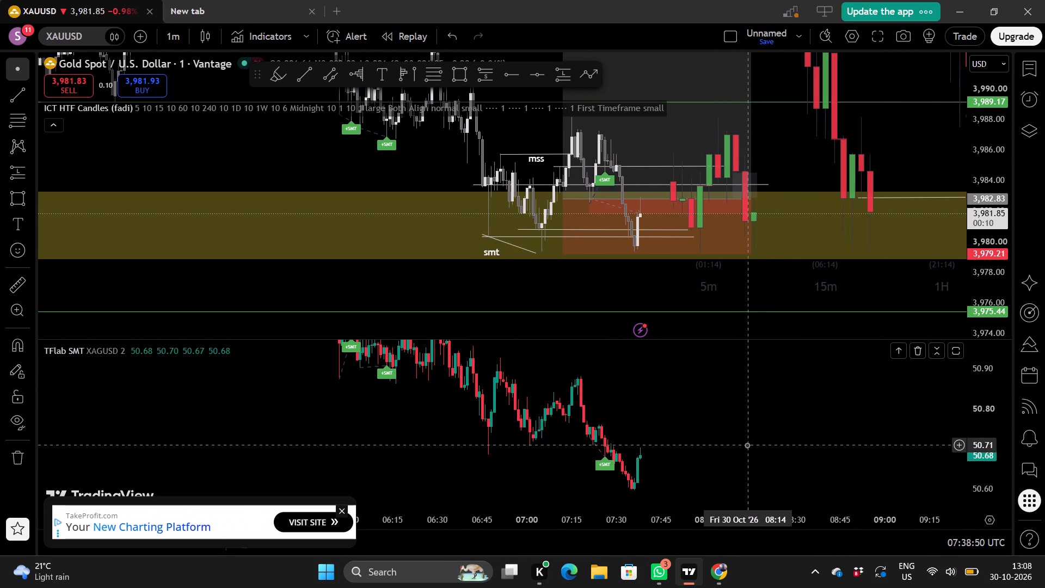
scroll(698, 433, "up", 1)
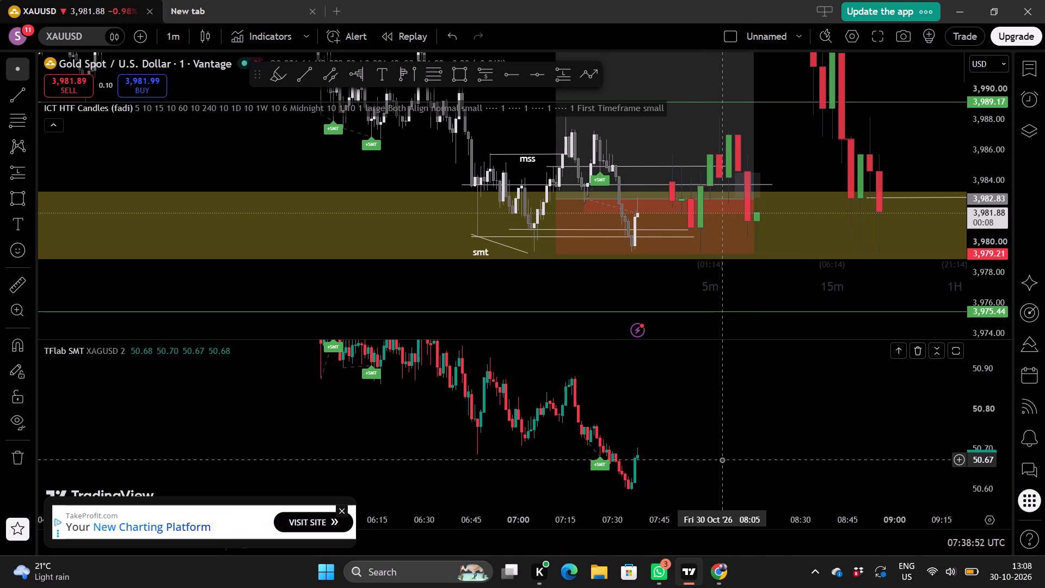
scroll(722, 460, "down", 1)
scroll(757, 439, "up", 1)
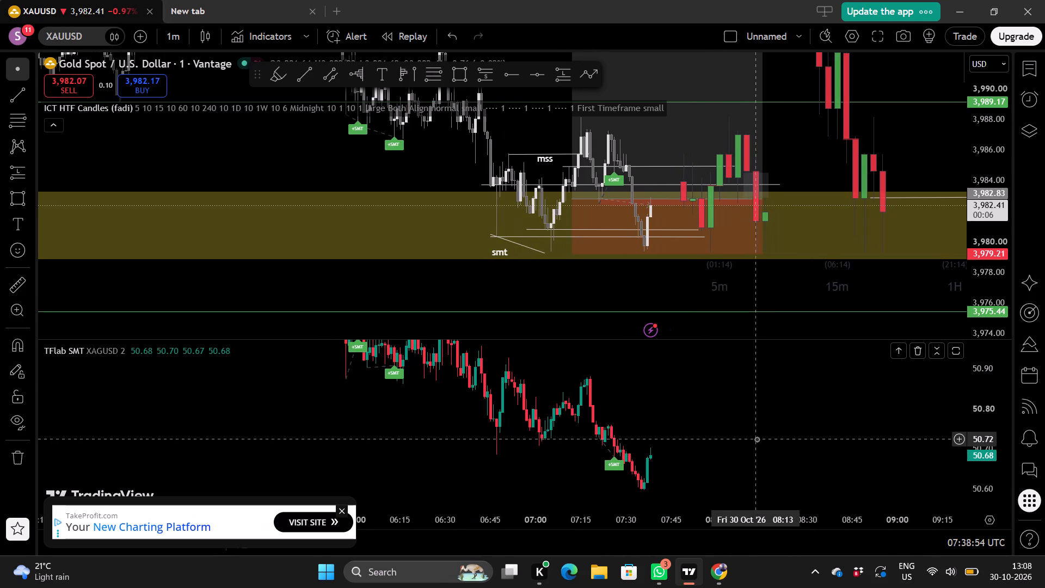
left_click(727, 428)
left_click_drag(726, 451, 733, 482)
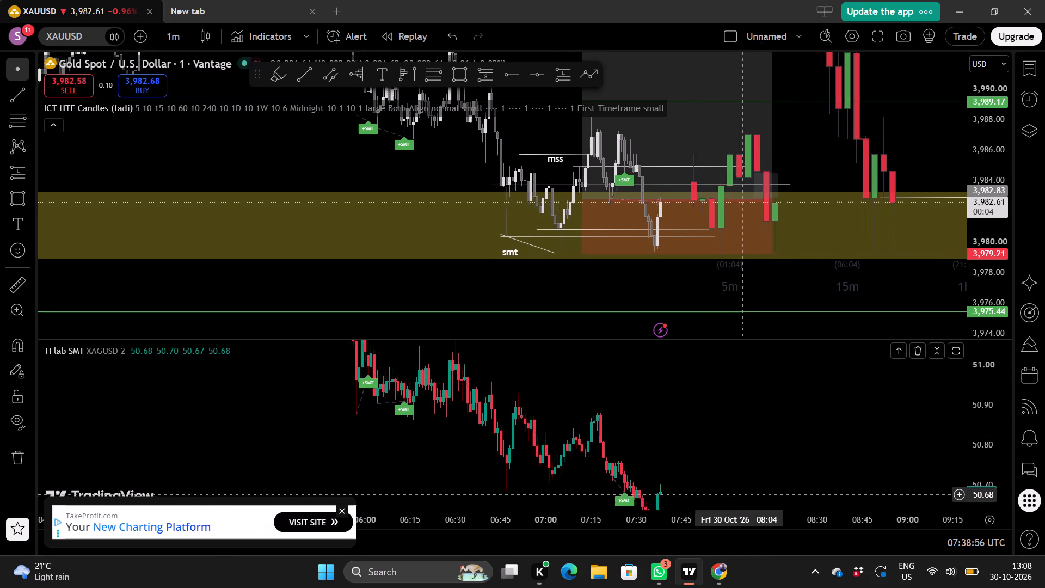
left_click_drag(733, 482, 734, 465)
scroll(758, 463, "down", 1)
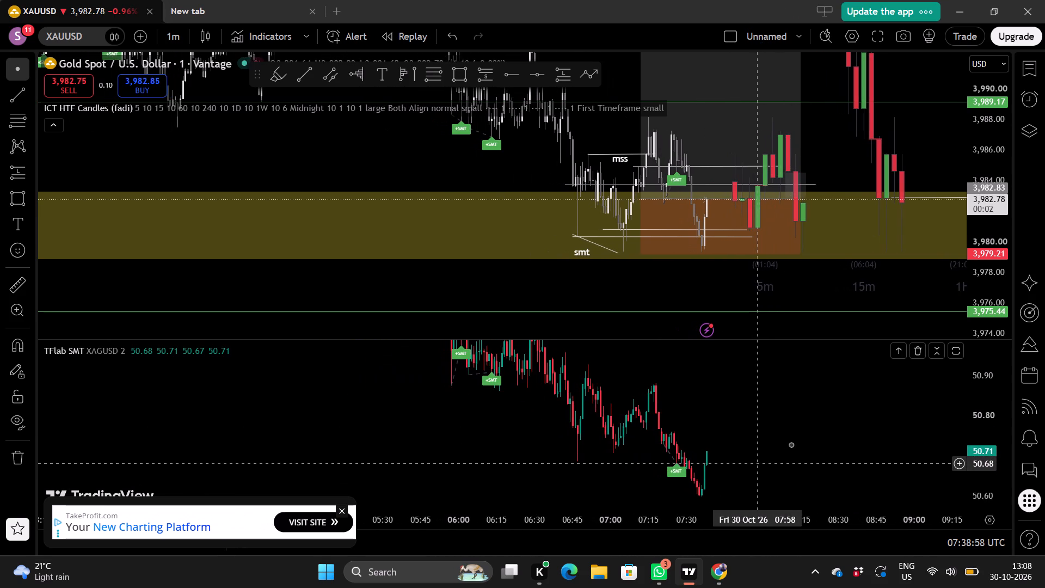
scroll(791, 444, "up", 1)
scroll(975, 444, "up", 3)
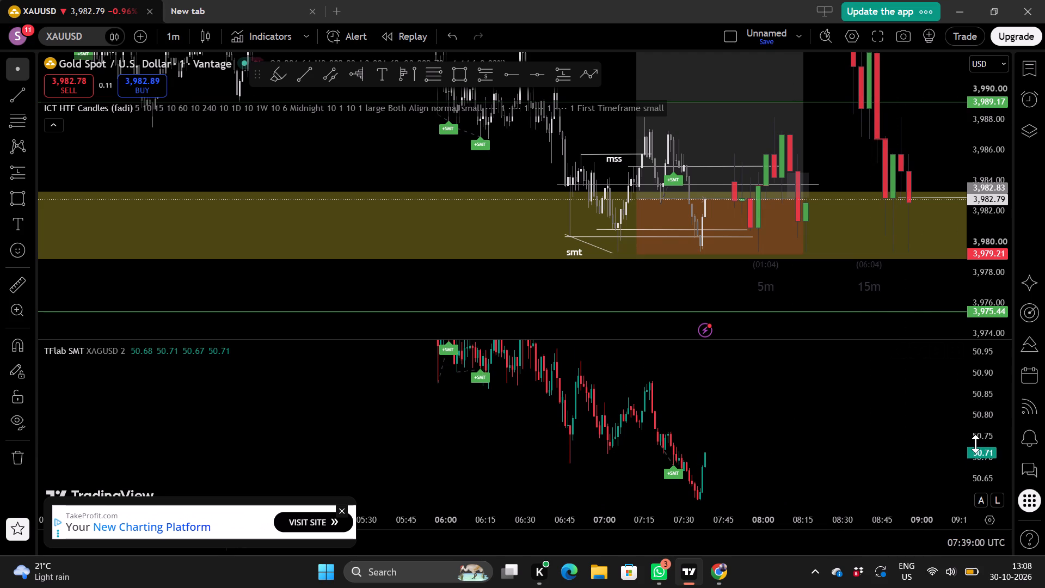
left_click_drag(863, 440, 848, 417)
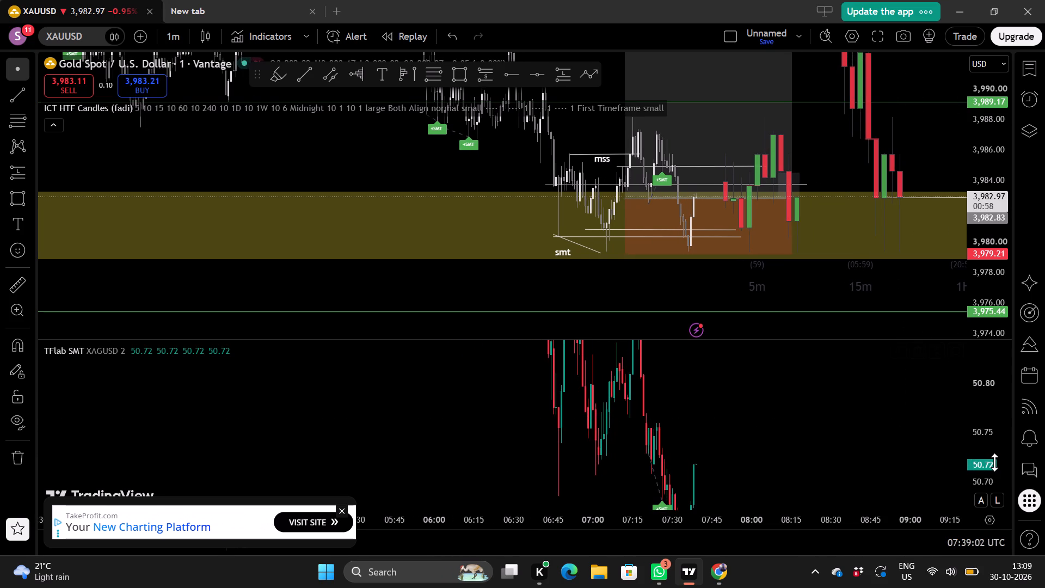
scroll(994, 462, "down", 4)
scroll(992, 443, "up", 1)
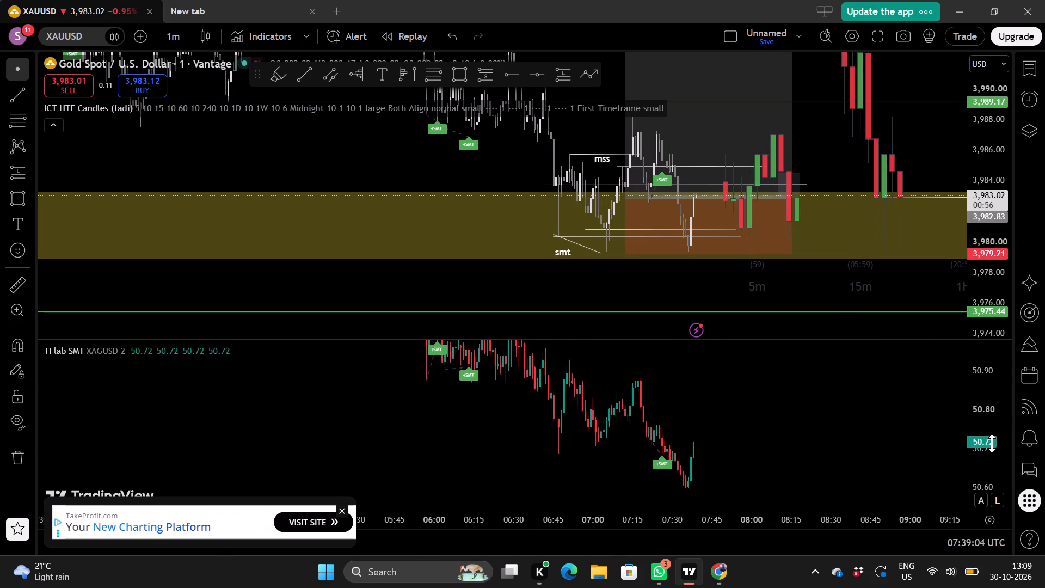
scroll(992, 443, "up", 1)
left_click_drag(840, 428, 817, 472)
Examine the wider XAGUSD price history and its SMT labels alongside the gold chart.
scroll(817, 472, "down", 2)
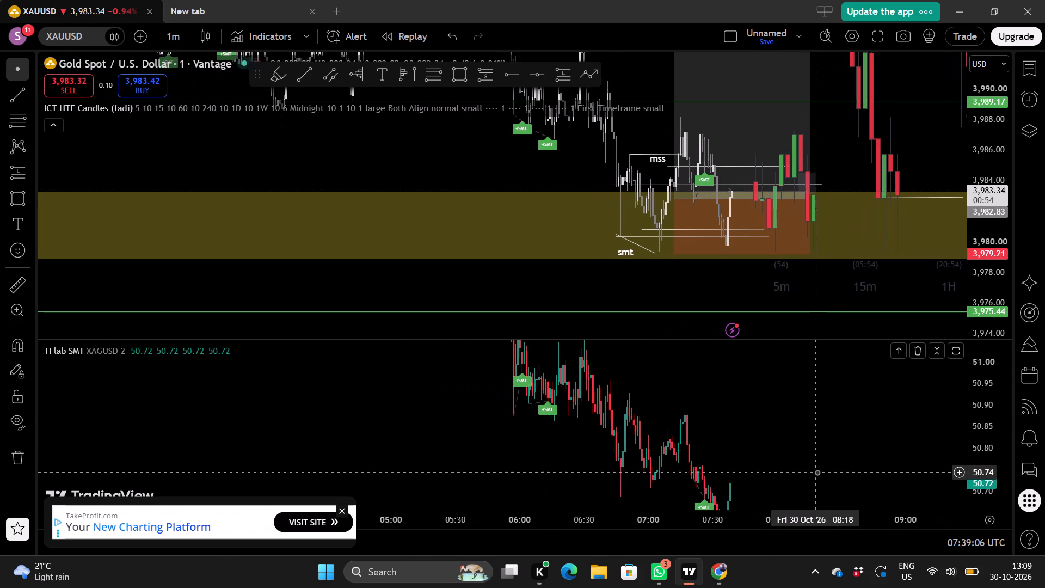
left_click_drag(814, 466, 783, 436)
scroll(802, 443, "down", 2)
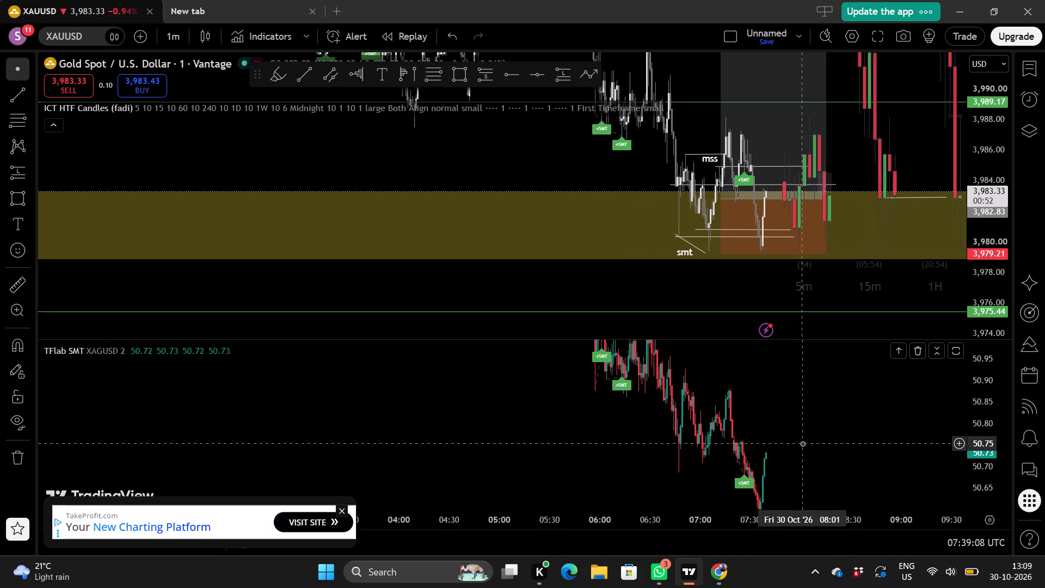
left_click_drag(806, 425, 708, 540)
scroll(765, 485, "down", 1)
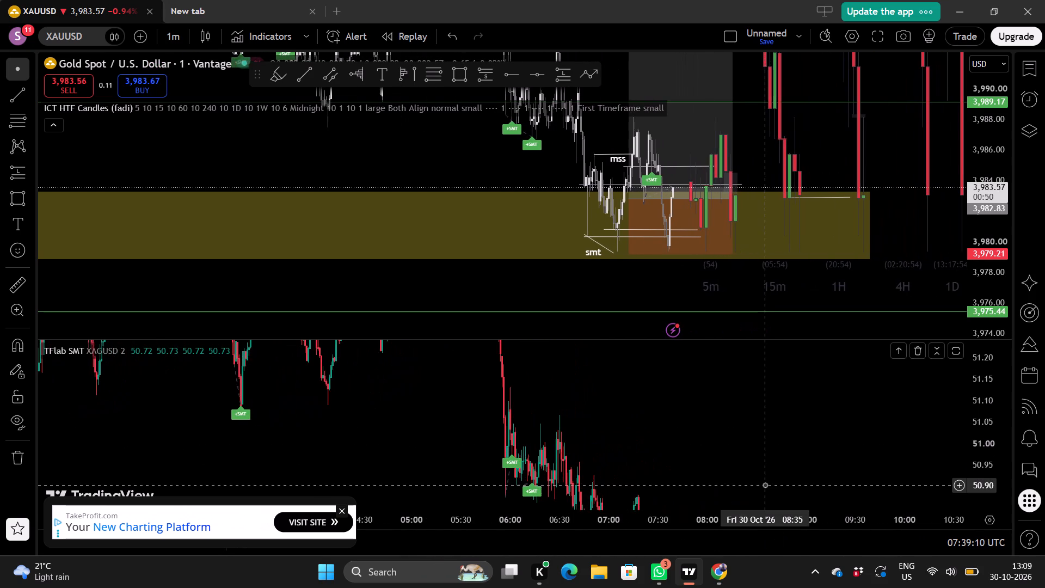
left_click_drag(802, 463, 809, 339)
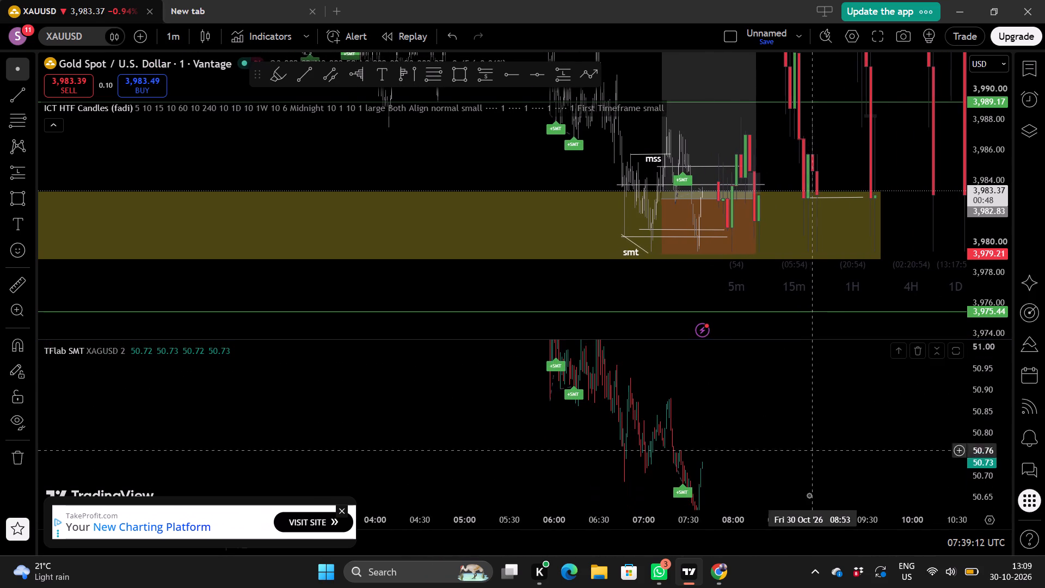
scroll(809, 495, "down", 2)
scroll(979, 471, "down", 4)
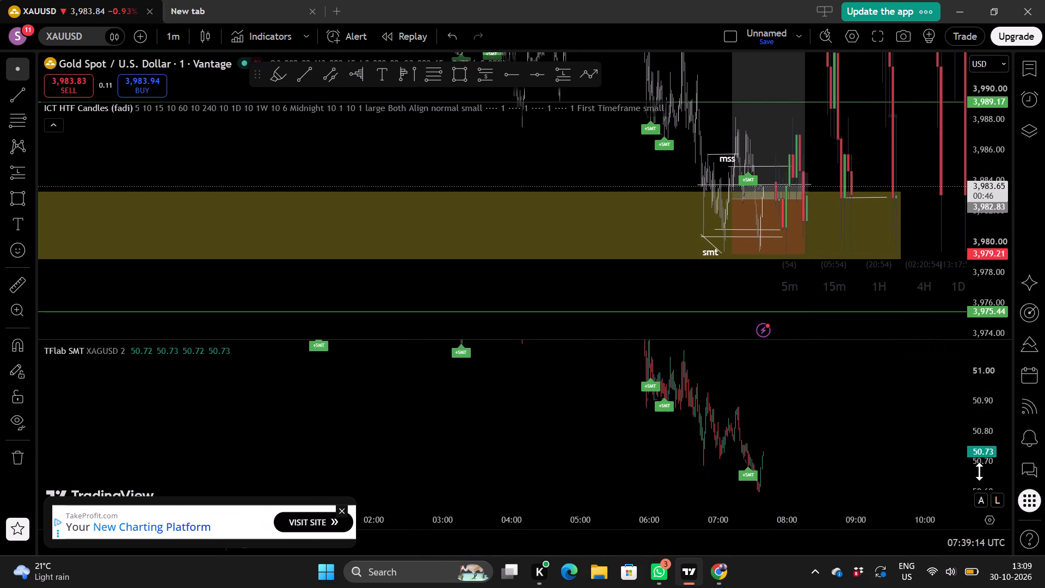
scroll(979, 471, "down", 2)
left_click_drag(812, 431, 776, 443)
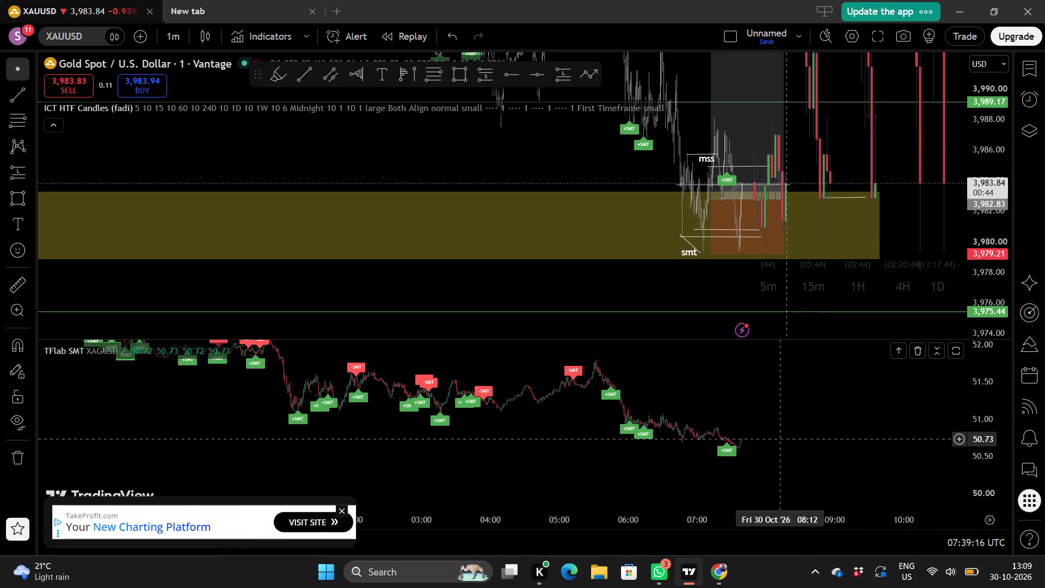
left_click_drag(776, 443, 774, 462)
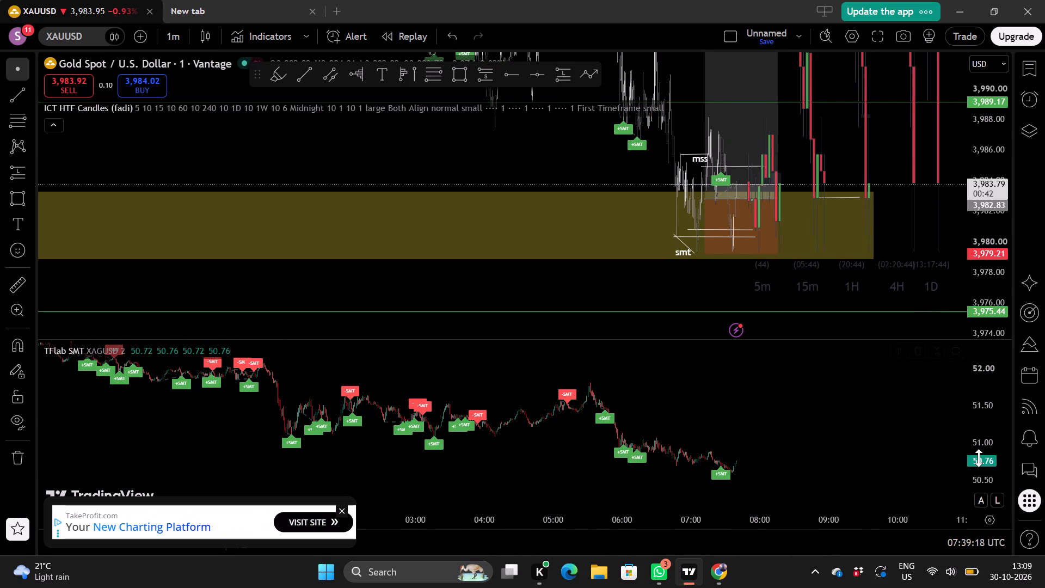
scroll(979, 458, "up", 5)
scroll(842, 445, "up", 1)
left_click_drag(815, 442, 799, 443)
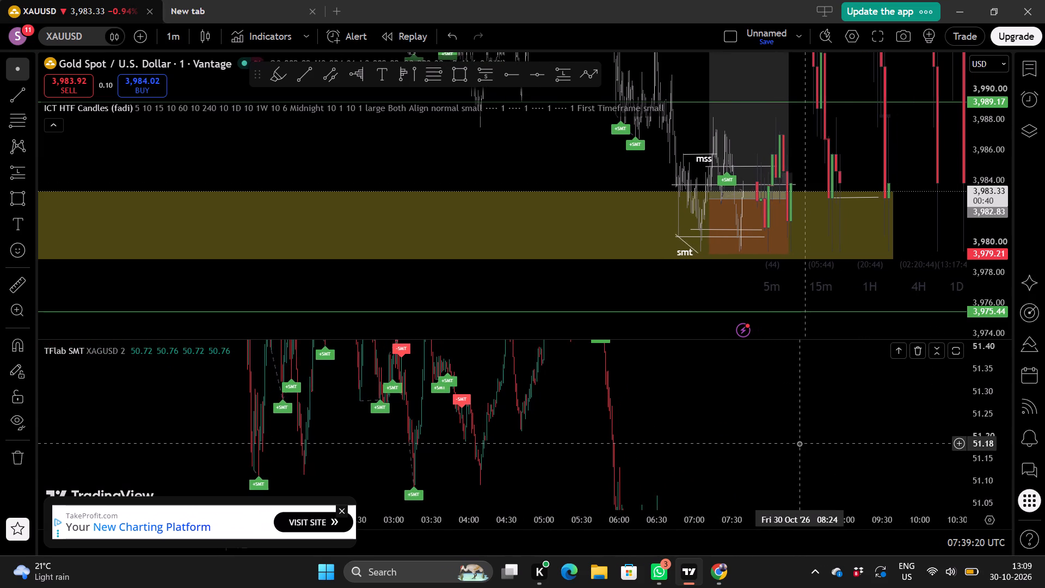
Hide the TFlab SMT XAGUSD indicator and maximise the gold price pane.
double_click(578, 147)
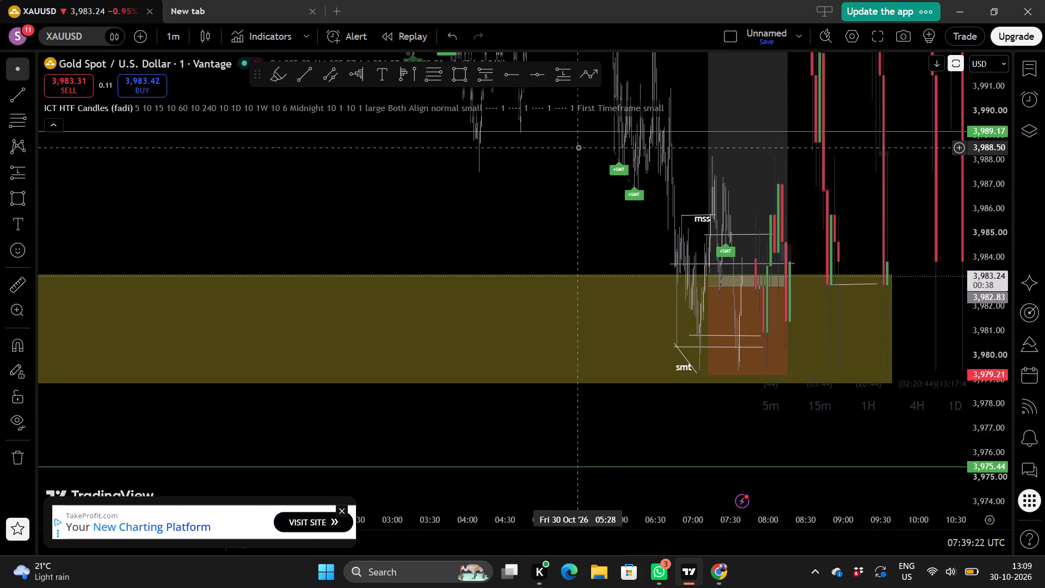
scroll(555, 192, "up", 1)
double_click(404, 187)
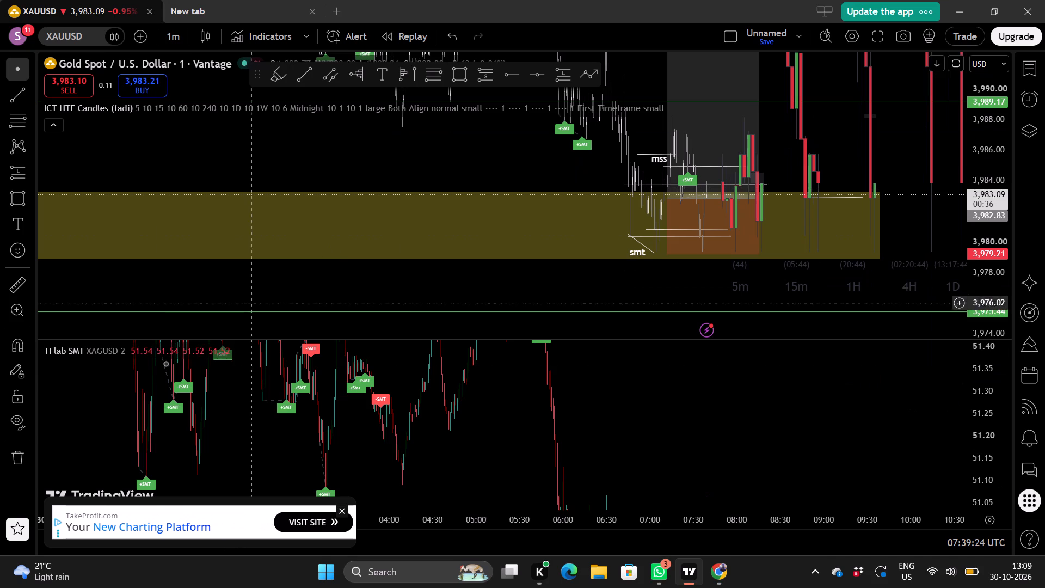
left_click(133, 350)
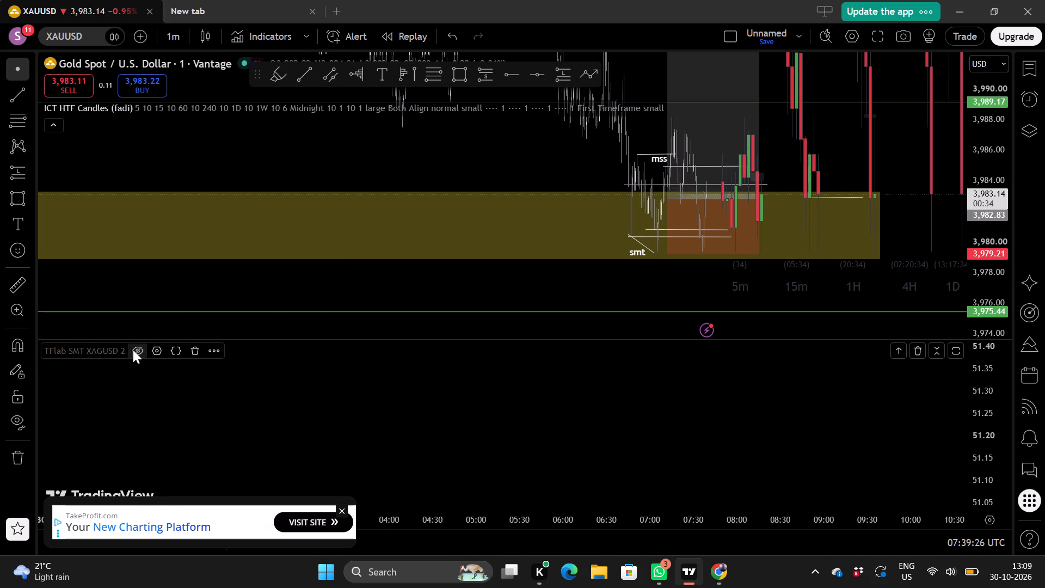
triple_click(361, 174)
Monitor the live 1-minute gold candles around the long position's entry, alongside the 5m and 15m candles.
scroll(604, 209, "up", 3)
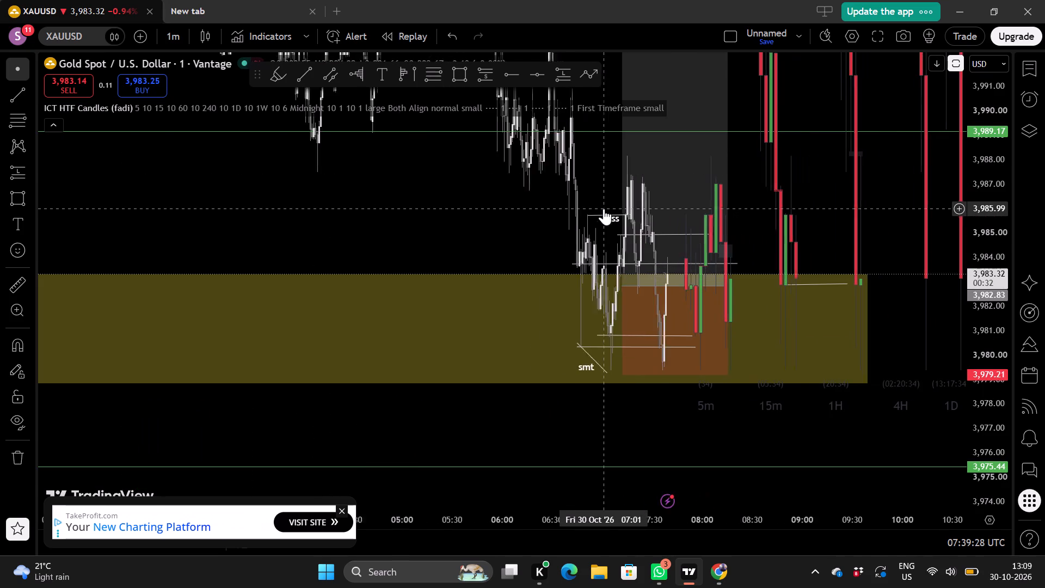
scroll(604, 209, "right", 3)
scroll(804, 253, "up", 1)
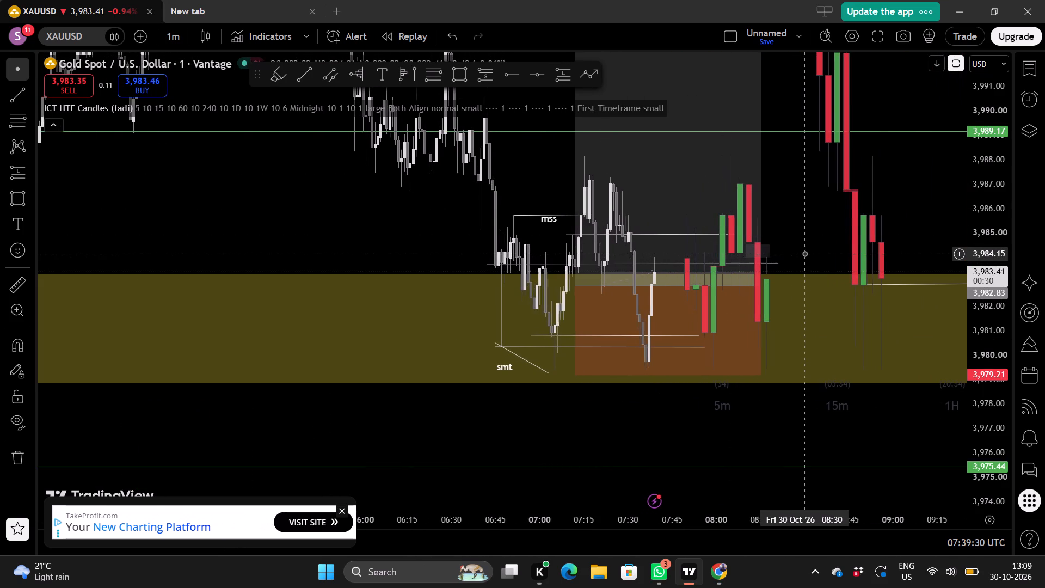
scroll(816, 253, "right", 1)
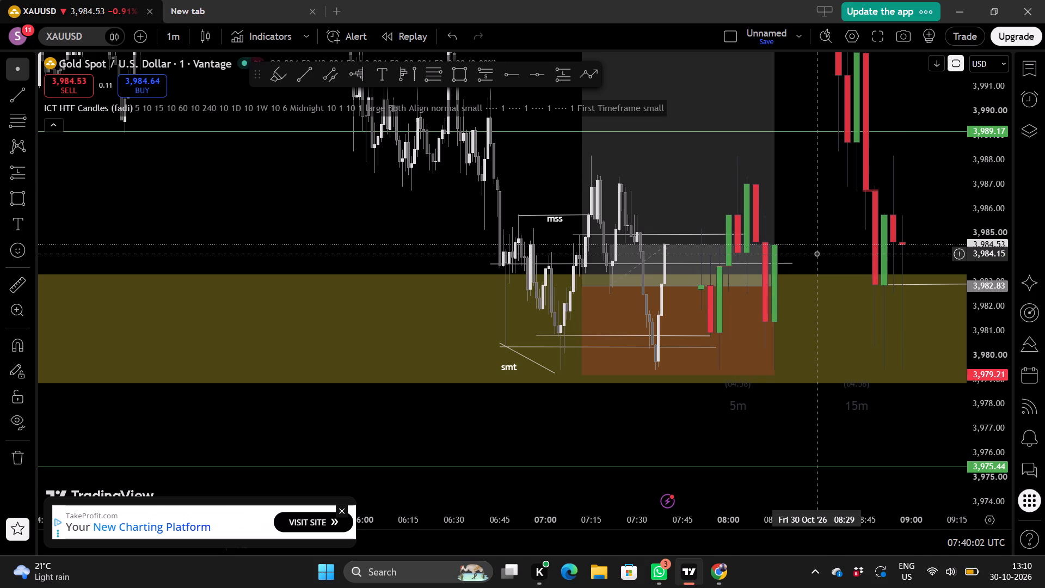
scroll(816, 253, "down", 2)
left_click_drag(822, 218, 822, 218)
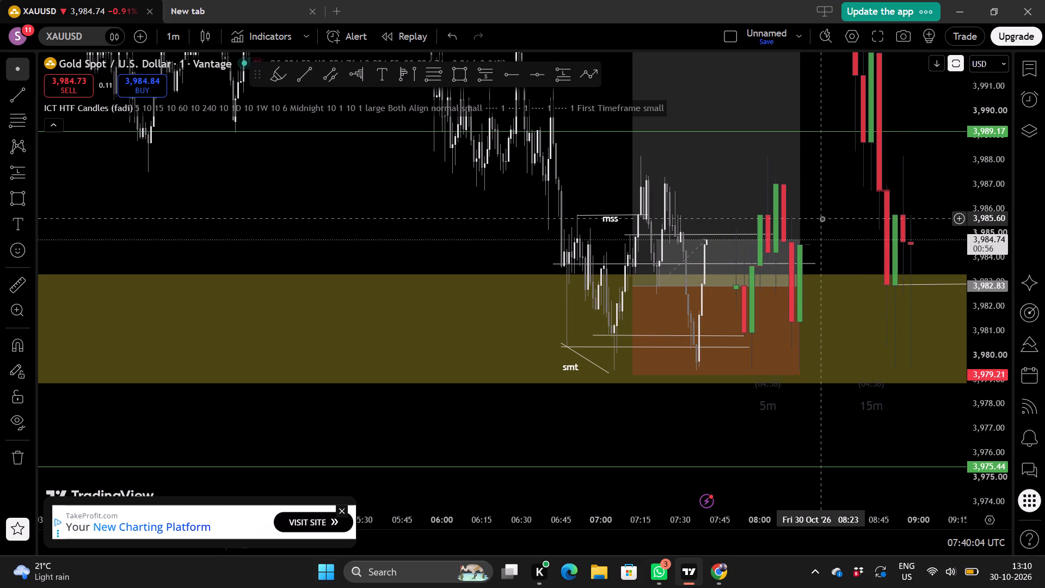
Draw a near-horizontal trend line from the 07:14 swing high at about 3,988.16 across to 08:38.
left_click_drag(822, 218, 590, 243)
scroll(628, 243, "right", 1)
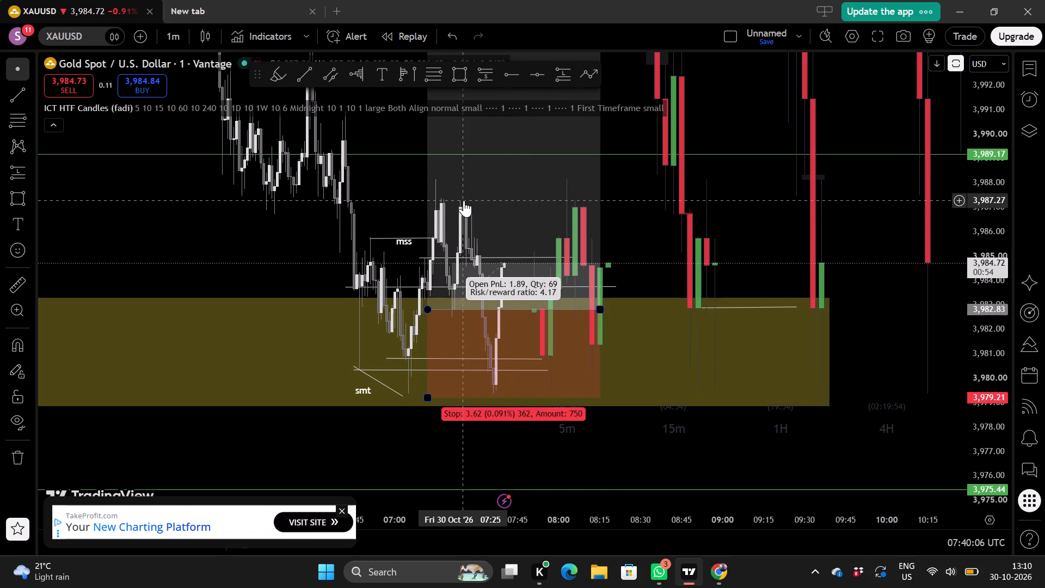
scroll(464, 200, "up", 1)
left_click(20, 95)
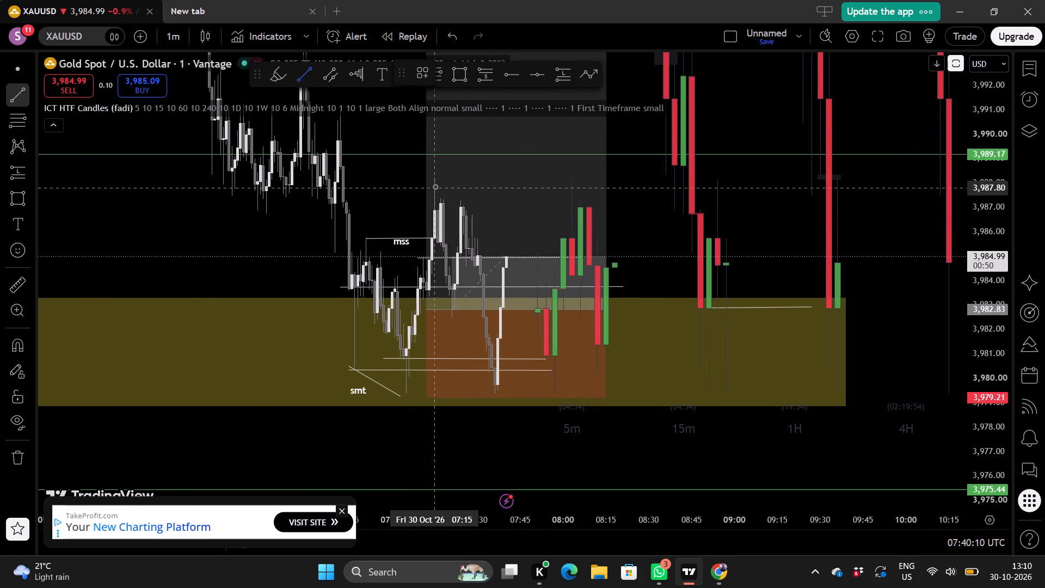
left_click_drag(432, 179, 544, 182)
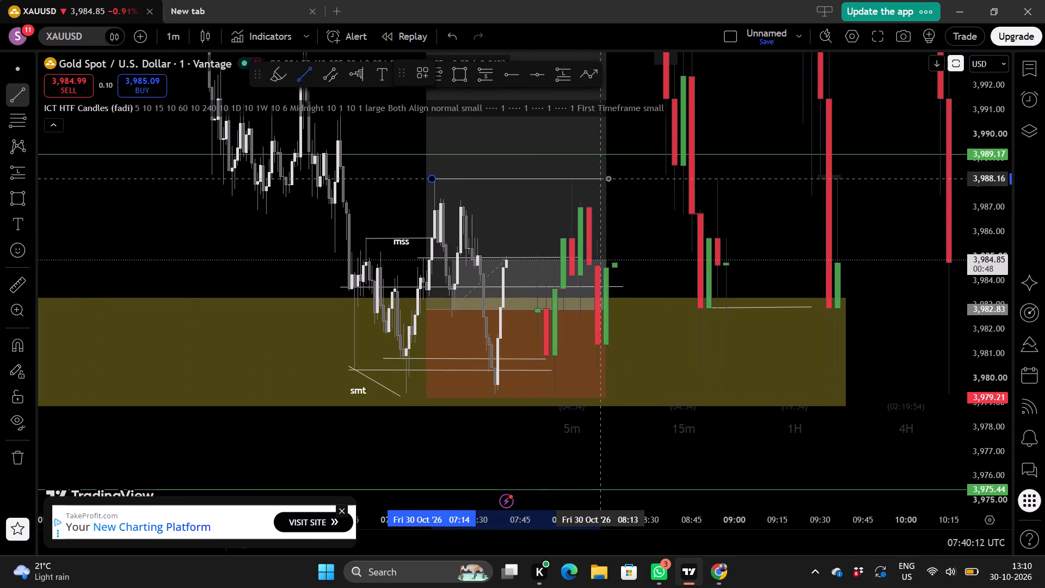
left_click(673, 178)
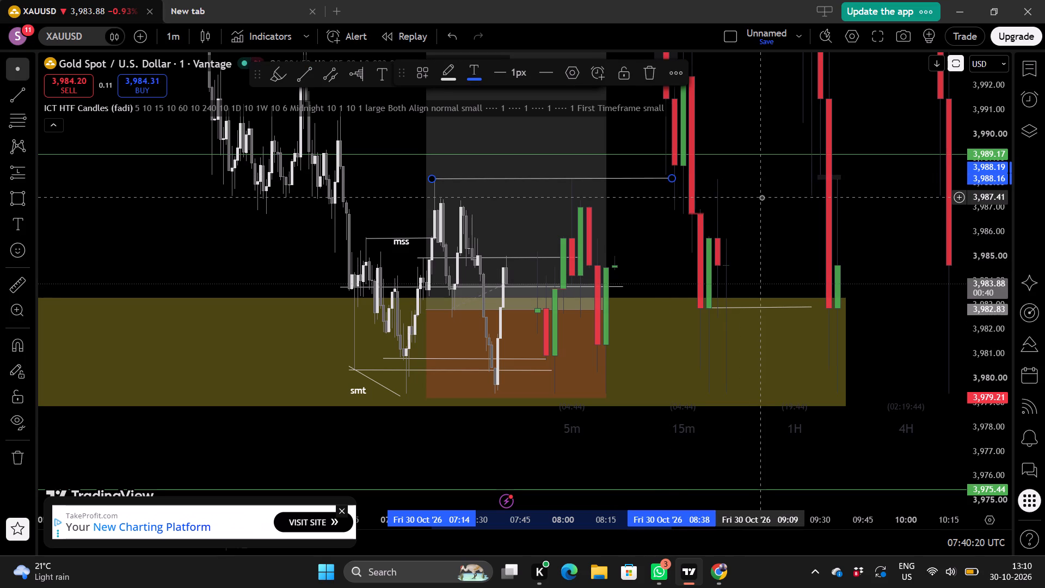
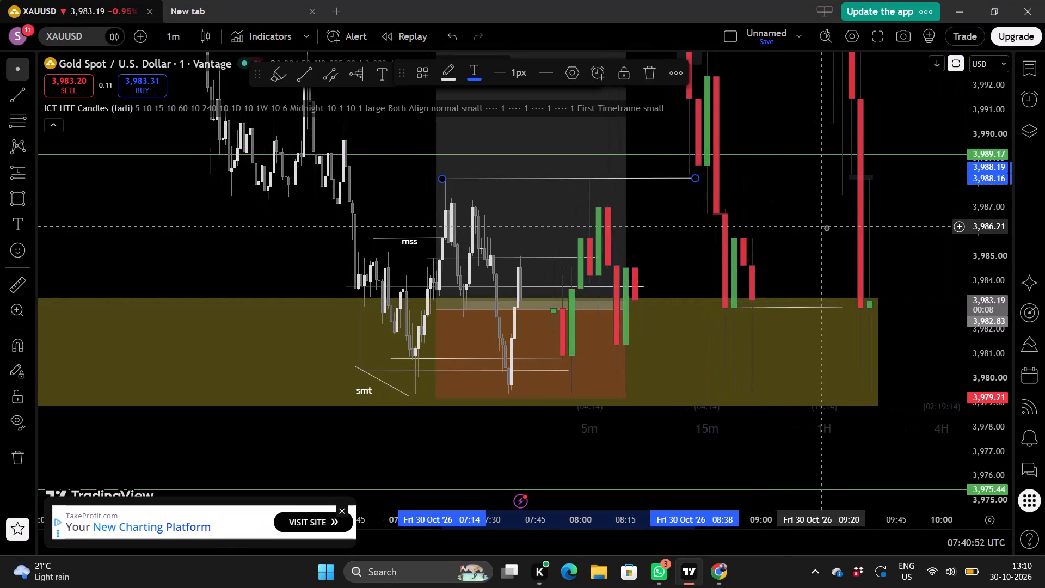
Examine the latest 1-minute gold candles around the long position's entry alongside the 5m, 15m and 1H candles.
scroll(849, 241, "up", 1)
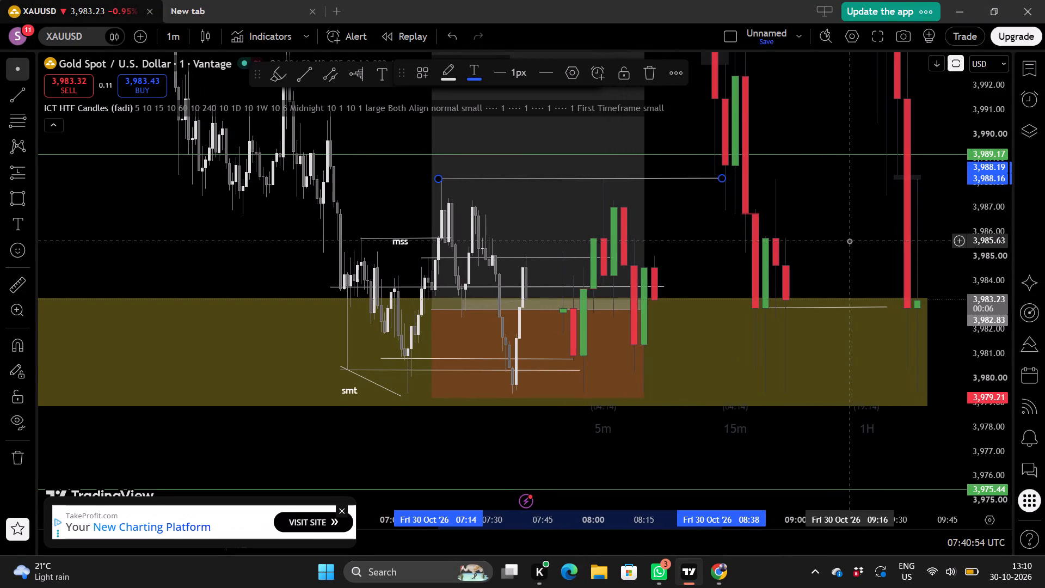
scroll(868, 251, "up", 1)
left_click_drag(874, 252, 827, 245)
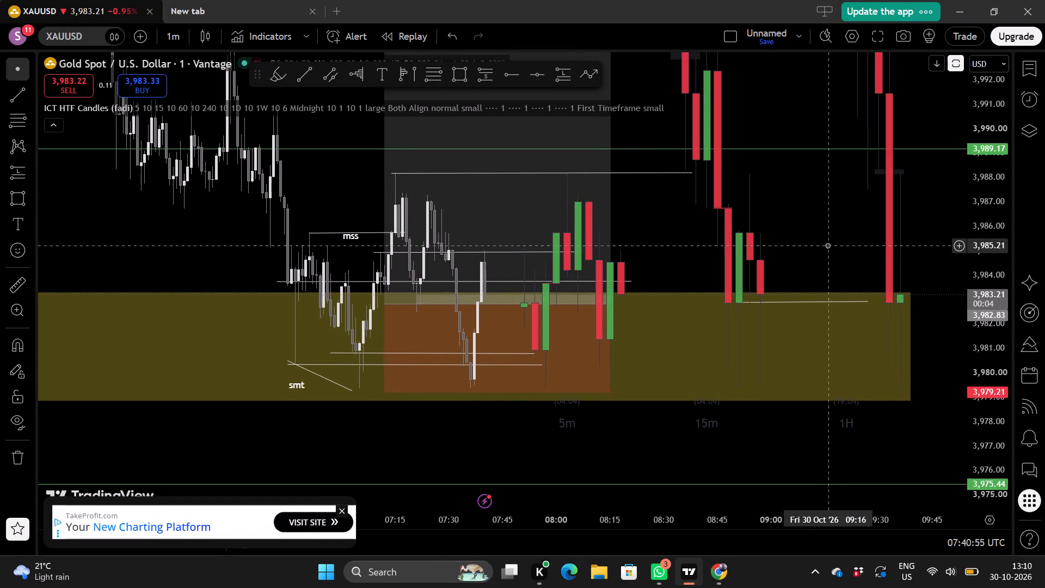
scroll(840, 245, "up", 1)
scroll(840, 245, "down", 1)
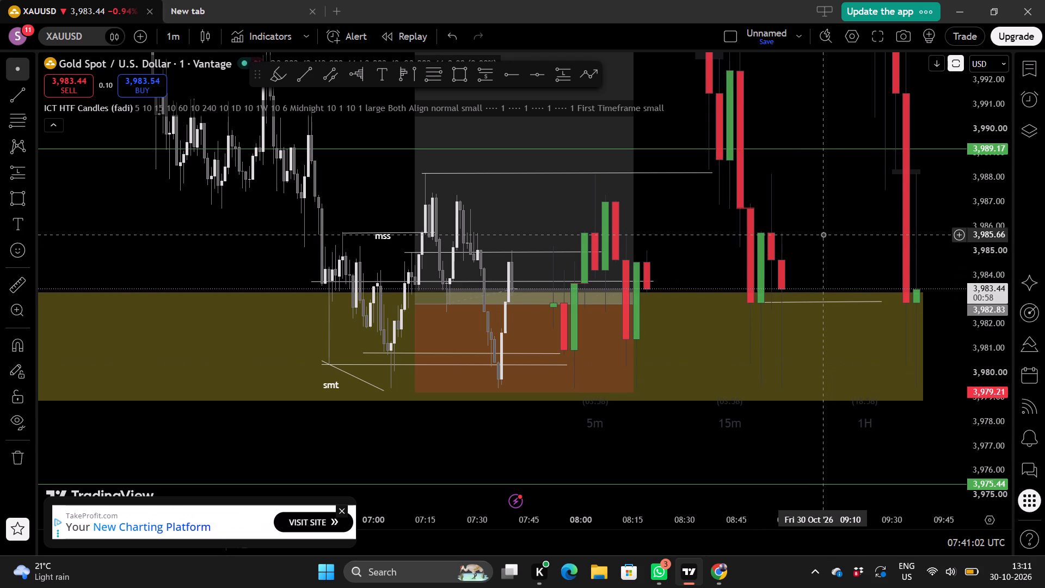
scroll(823, 234, "up", 3)
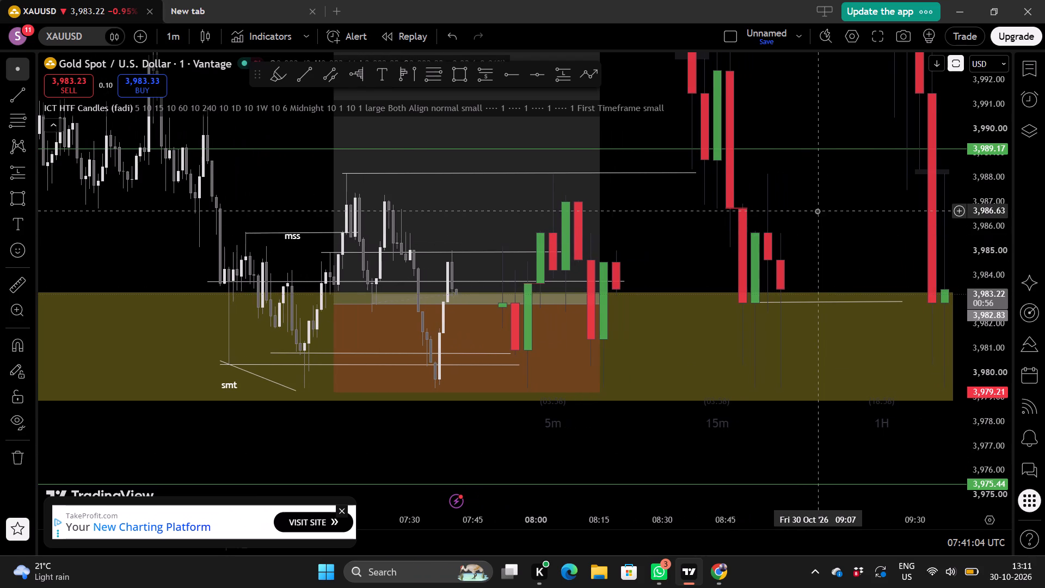
scroll(817, 211, "up", 1)
left_click(817, 217)
left_click(816, 217)
left_click_drag(816, 217, 719, 235)
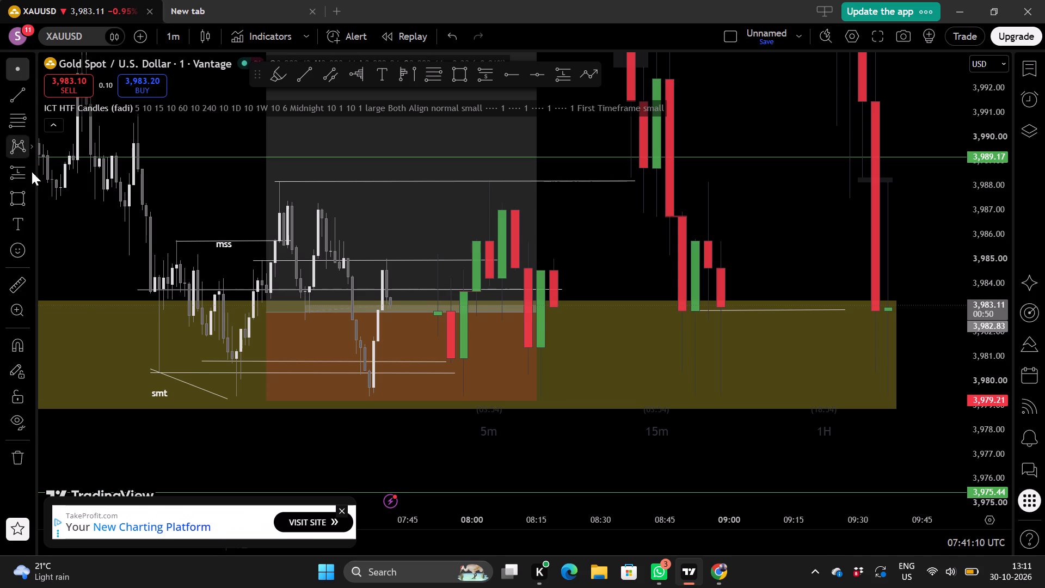
Draw a rectangle zone from about 3,986.55 to 3,984.54 around the mss level, extending from before the 07:14 swing high to 08:03.
left_click(23, 192)
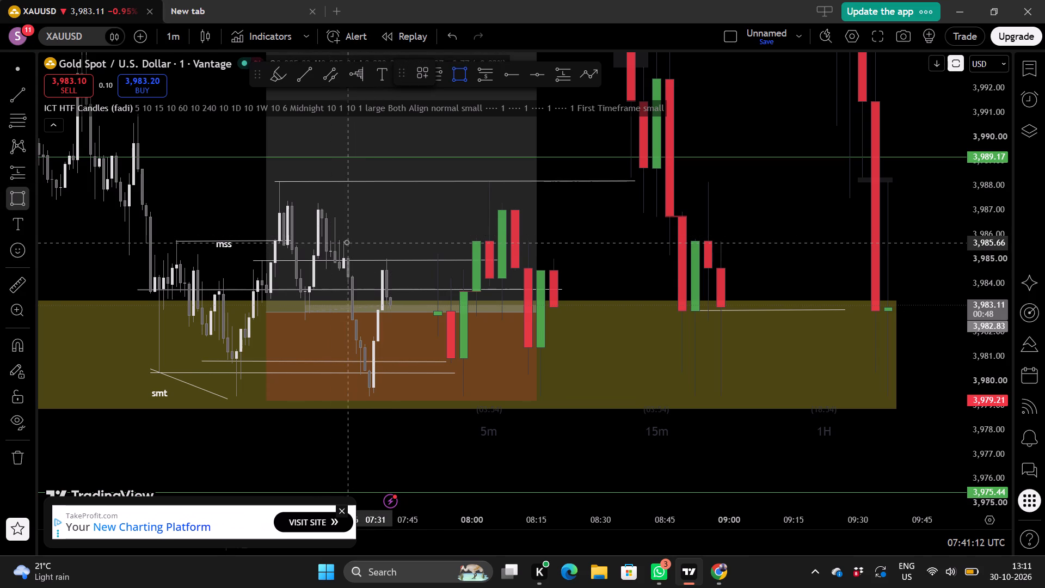
left_click_drag(343, 240, 454, 268)
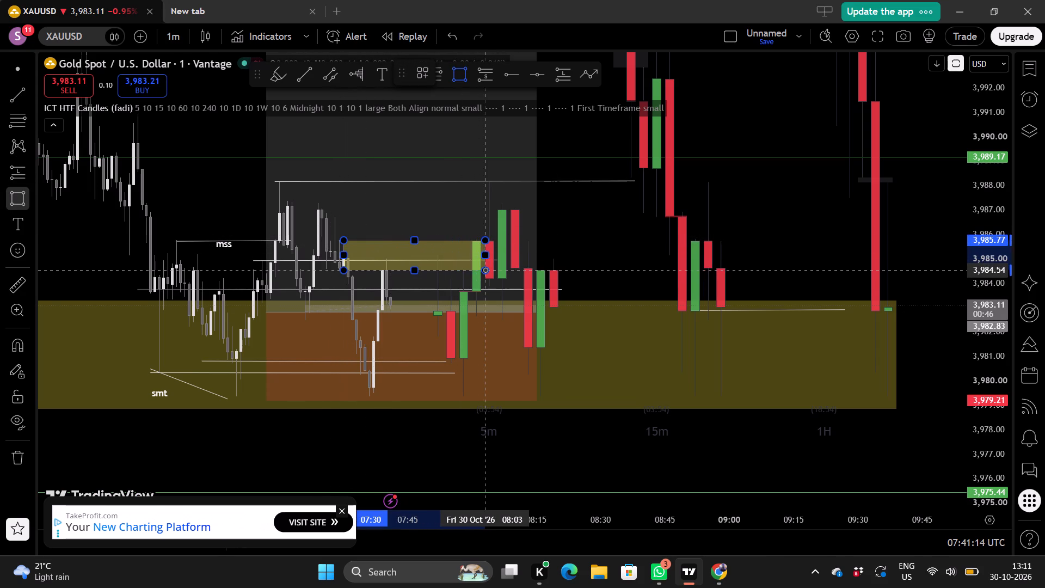
left_click(485, 269)
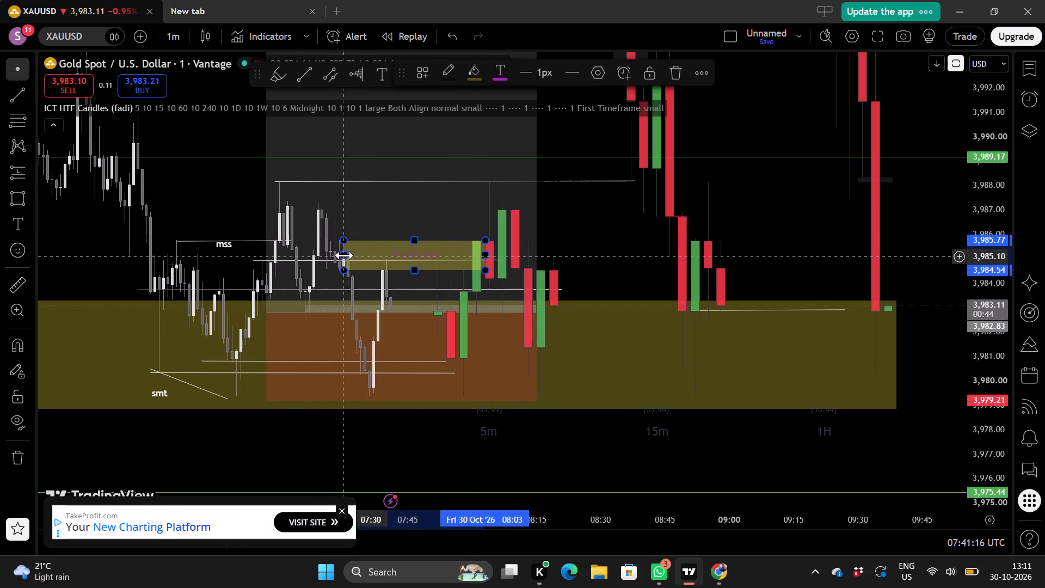
left_click_drag(345, 255, 259, 255)
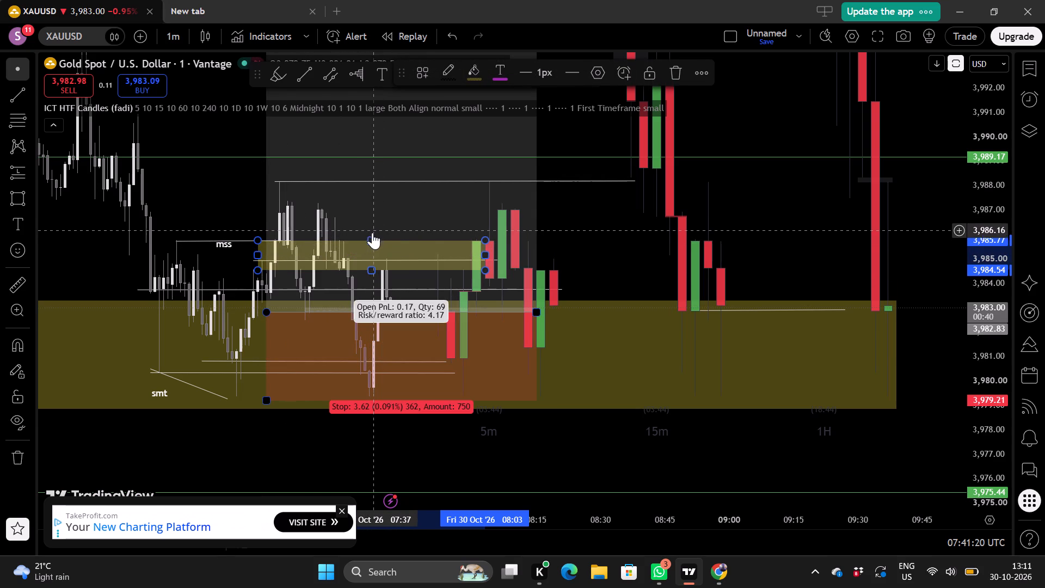
left_click_drag(371, 238, 372, 221)
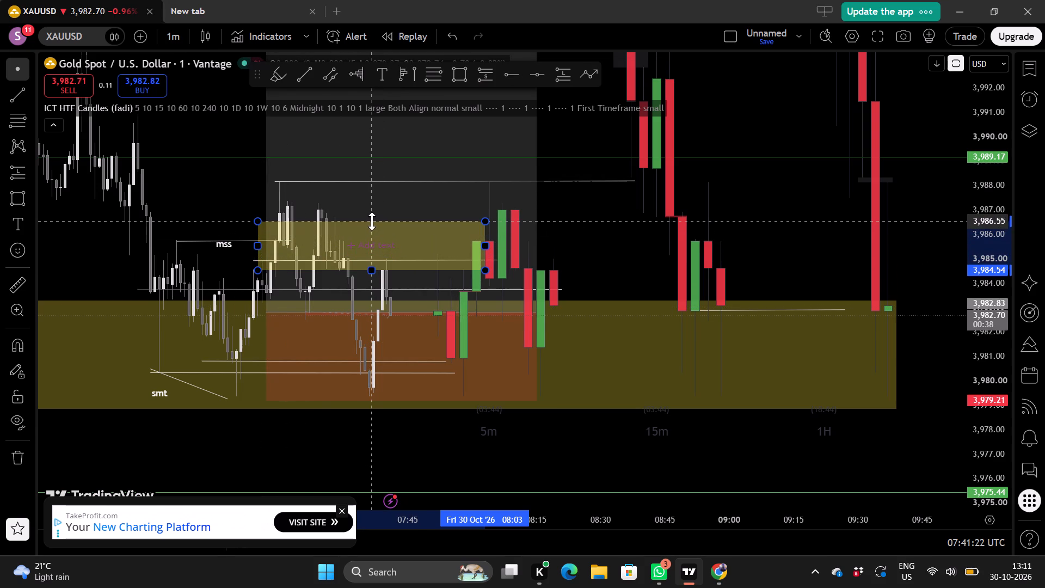
left_click_drag(372, 221, 372, 220)
Realign the upper of the two low-marking trend lines at about 3,980.95, shortening its start and extending its end to 07:59.
scroll(629, 278, "right", 1)
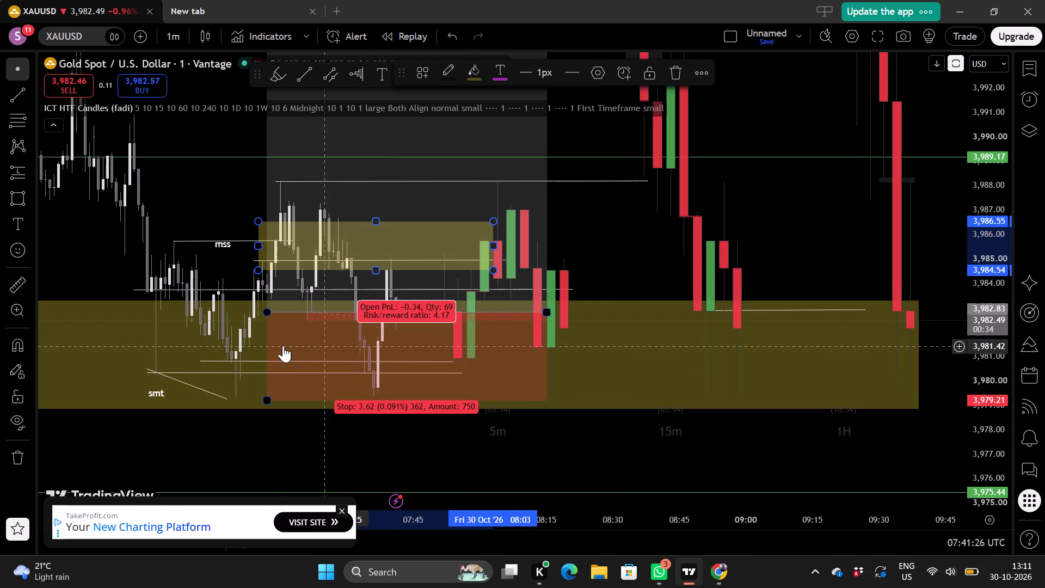
left_click_drag(202, 362, 214, 358)
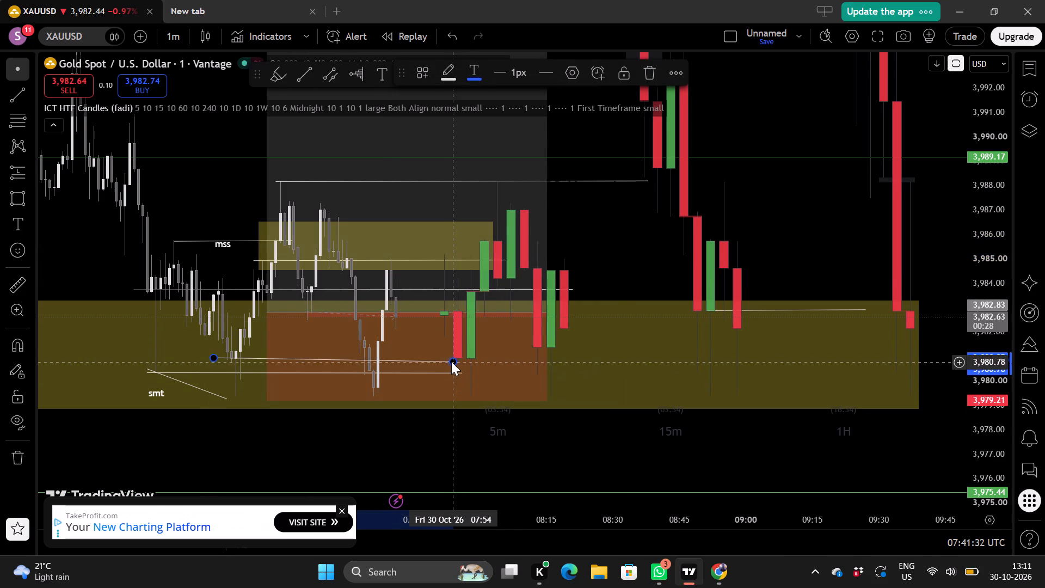
left_click_drag(451, 362, 476, 358)
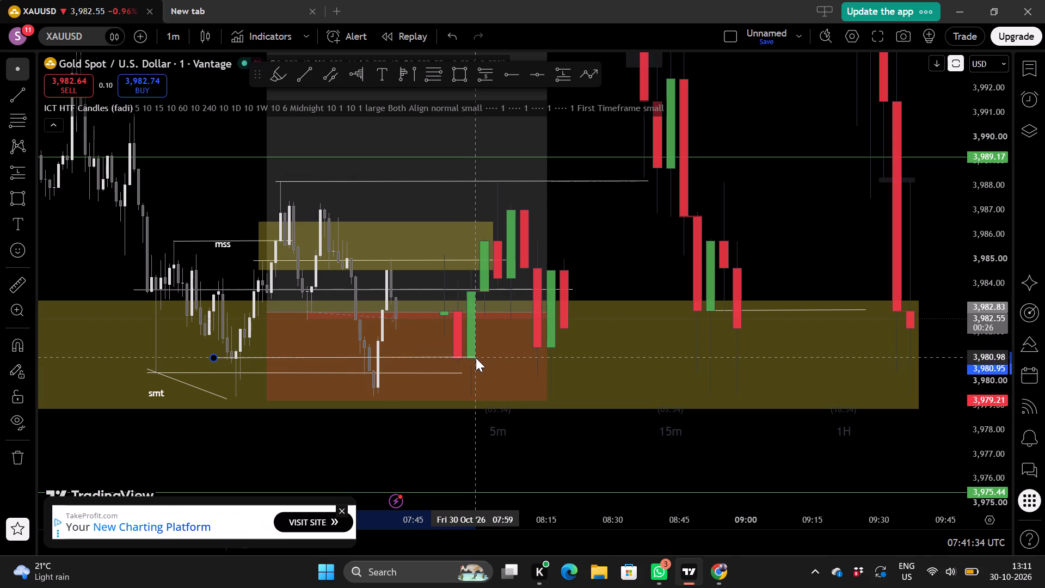
left_click_drag(476, 358, 477, 358)
left_click(477, 358)
Draw a rectangle zone from about 3,982.23 to 3,981.17 above the smt low, extending to 07:53.
scroll(637, 264, "right", 1)
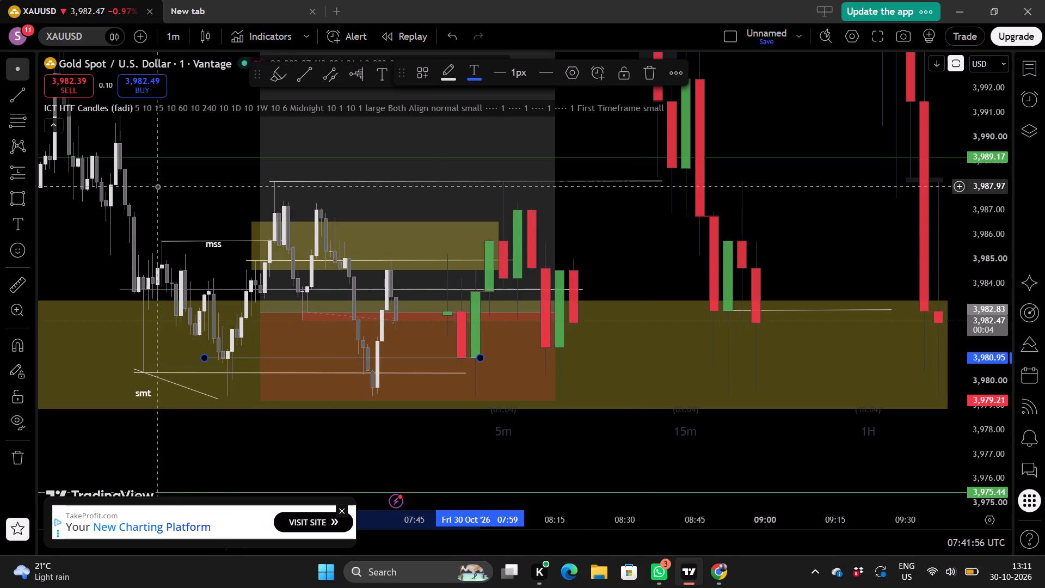
left_click(19, 207)
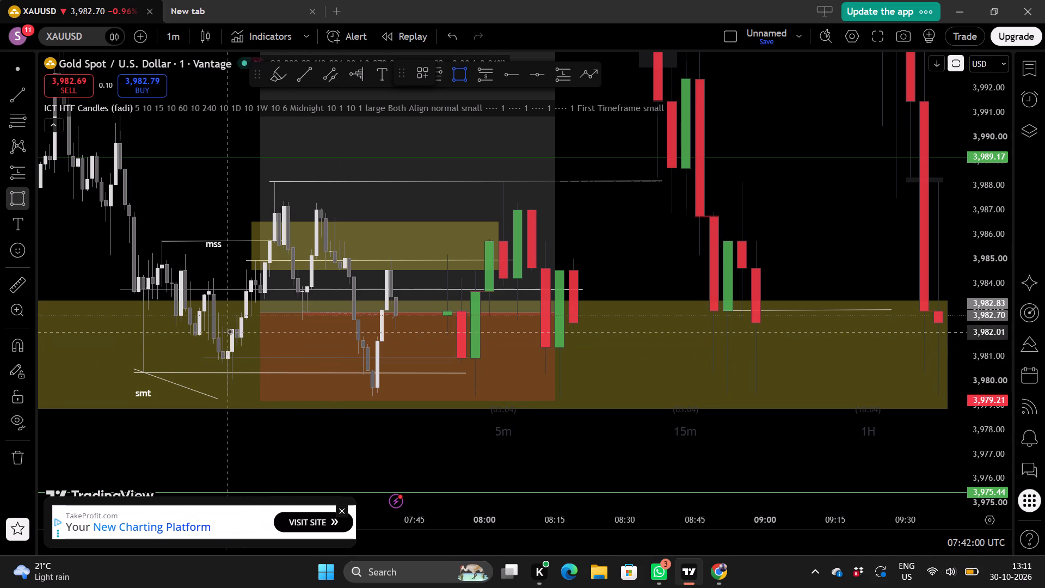
left_click_drag(219, 326, 364, 365)
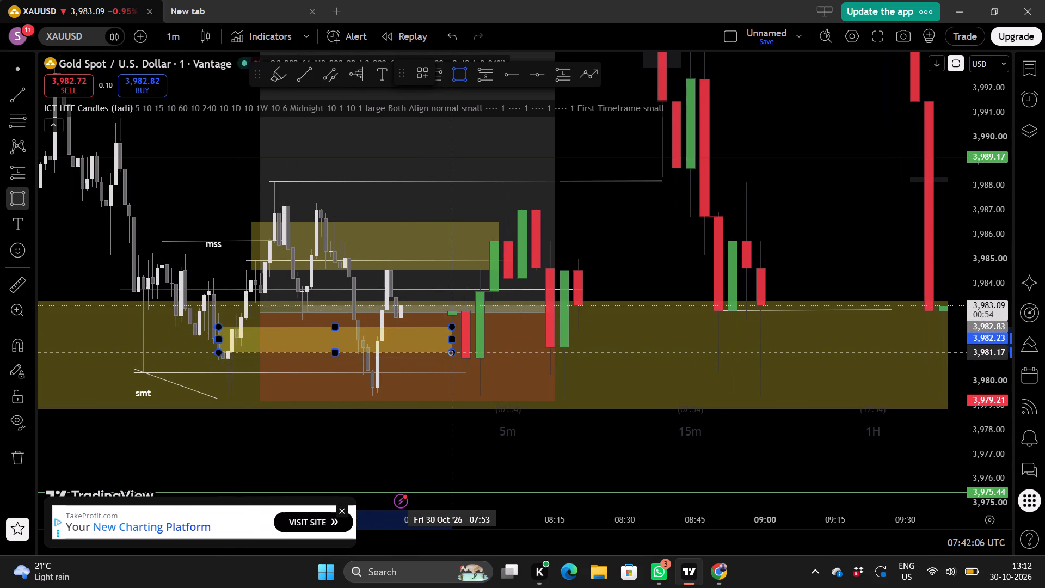
left_click(450, 352)
Examine price against the two new rectangle zones, the swing-high line and the 15min fvg zone above.
scroll(631, 253, "up", 1)
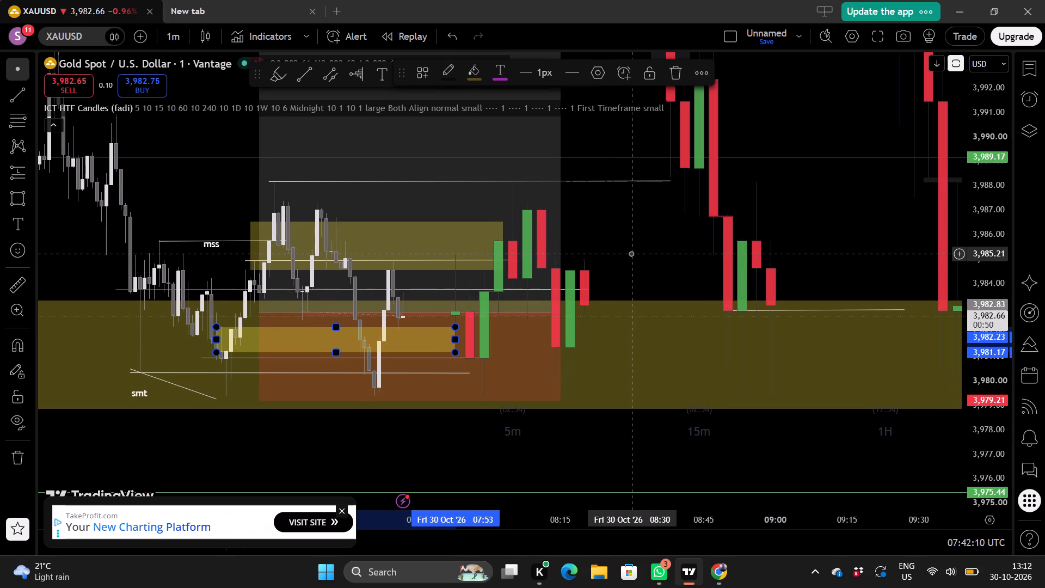
scroll(650, 248, "up", 1)
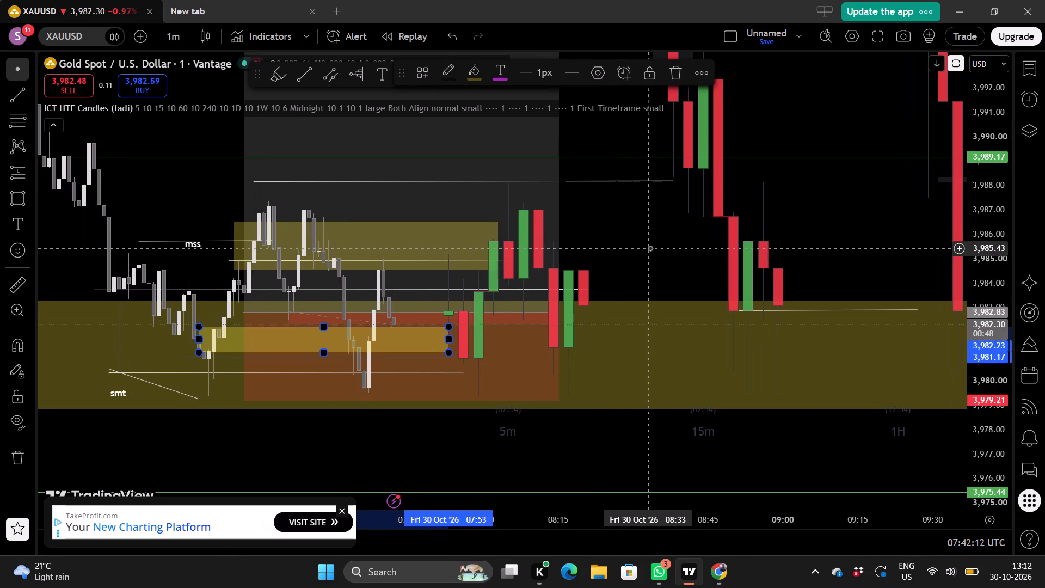
scroll(987, 326, "down", 2)
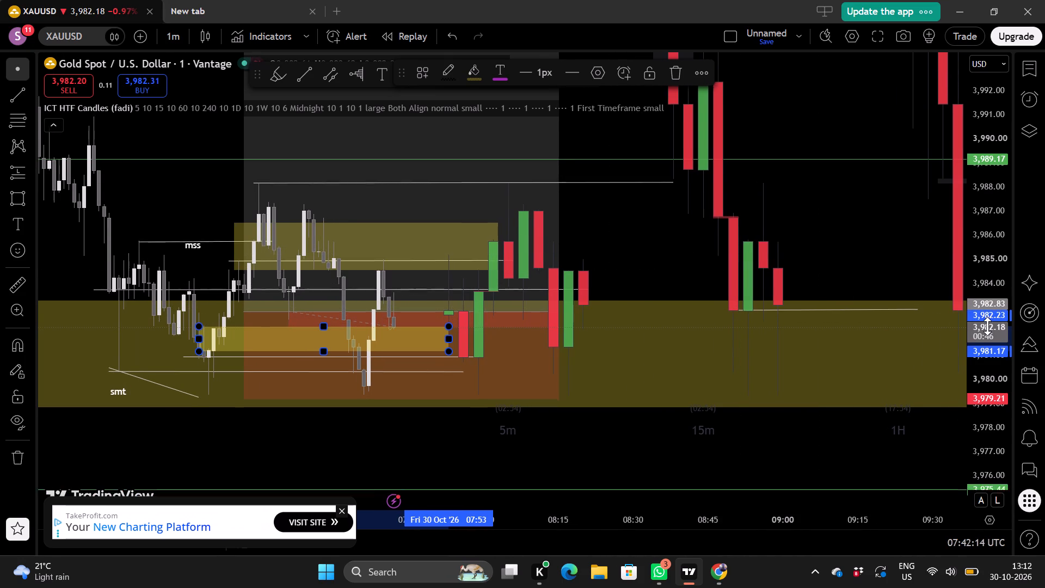
scroll(677, 247, "down", 1)
left_click_drag(708, 264, 702, 266)
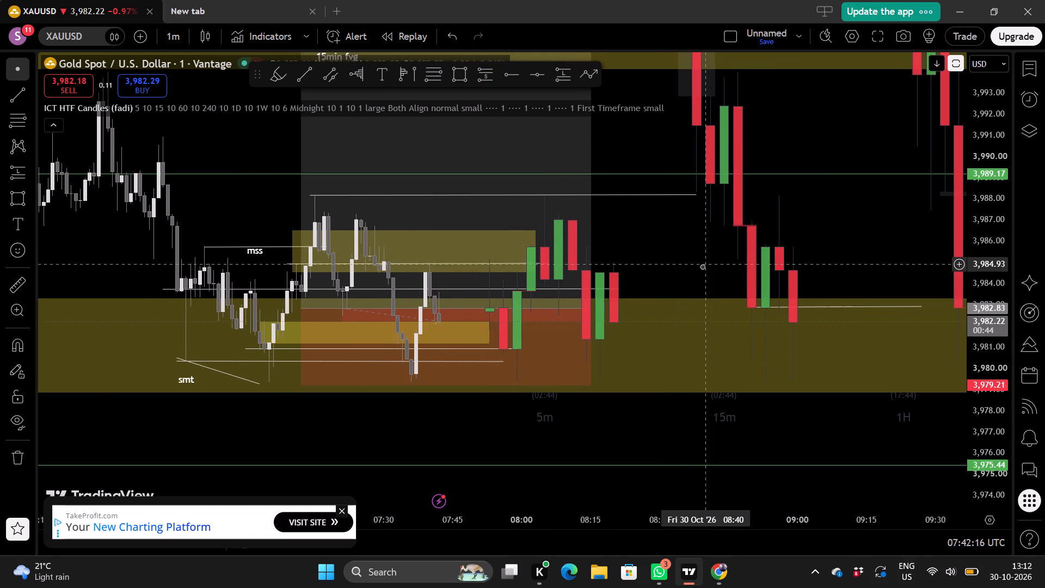
left_click_drag(702, 266, 635, 322)
scroll(635, 322, "down", 1)
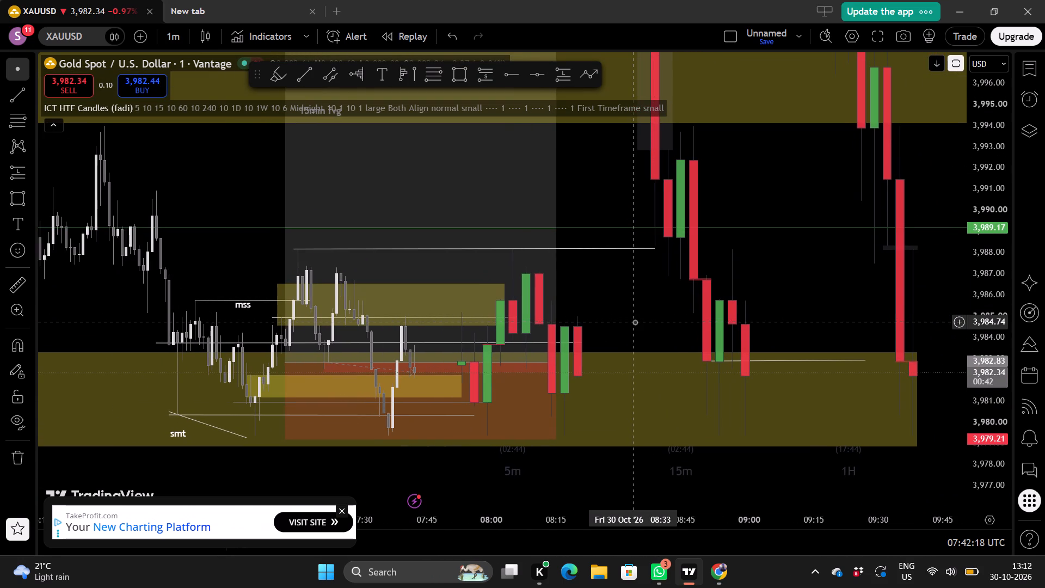
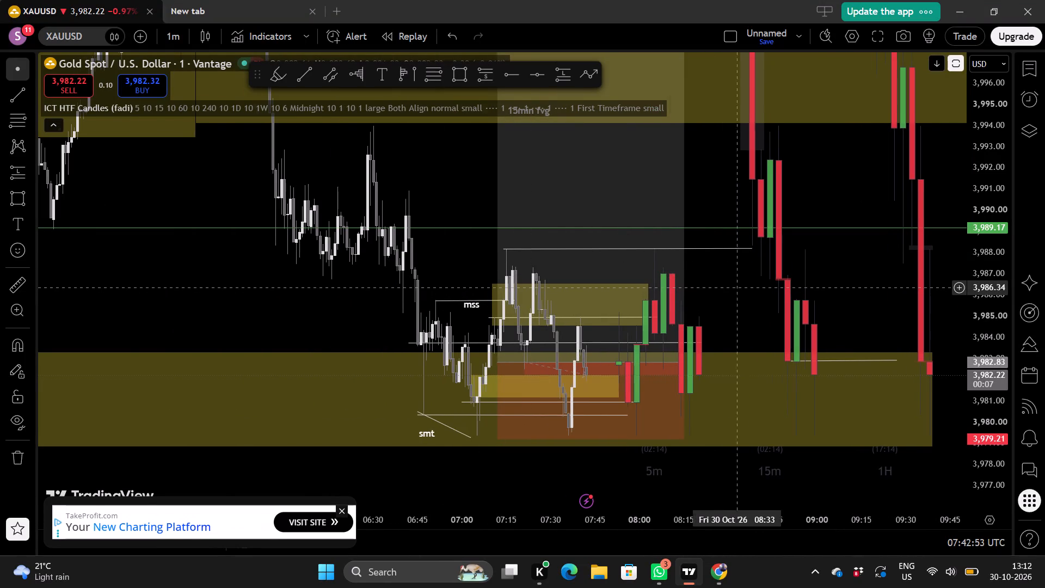
Draw a short trend line at about 3,983.59 from the 07:42 candle to about 07:52.
left_click_drag(698, 277, 668, 271)
scroll(973, 303, "down", 3)
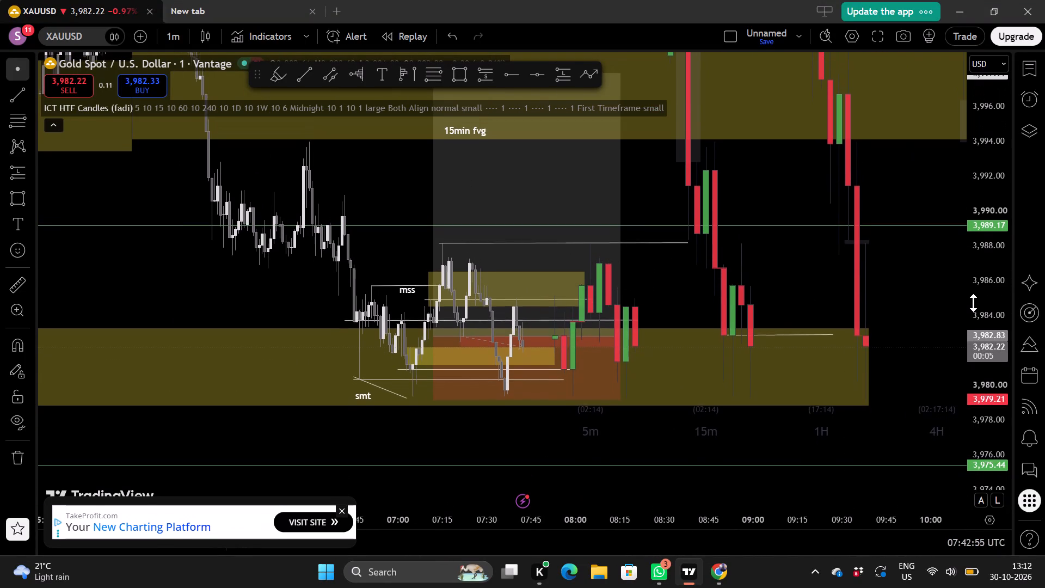
scroll(978, 297, "up", 1)
scroll(694, 287, "up", 1)
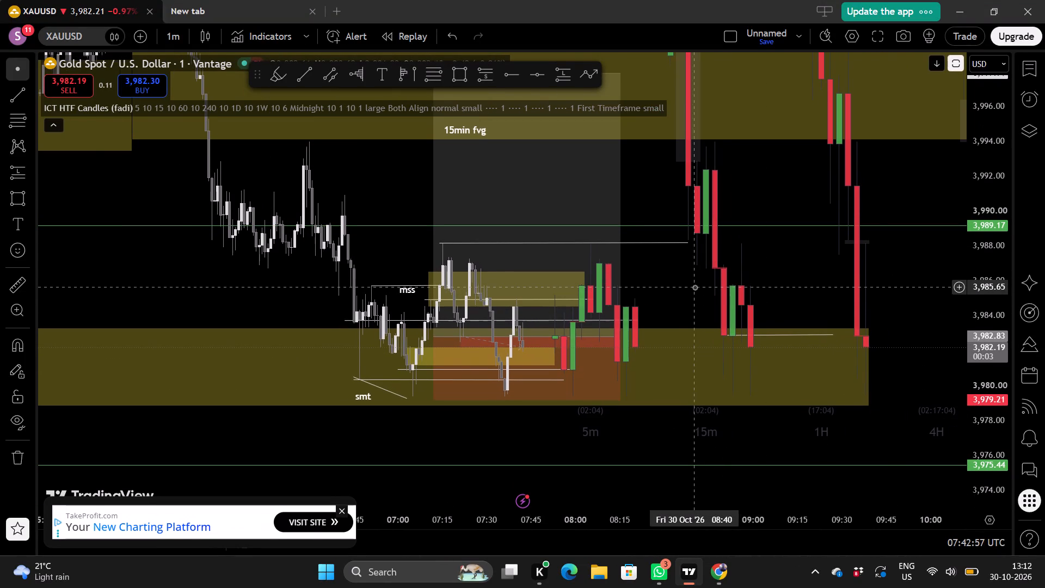
scroll(694, 287, "up", 1)
scroll(724, 285, "right", 1)
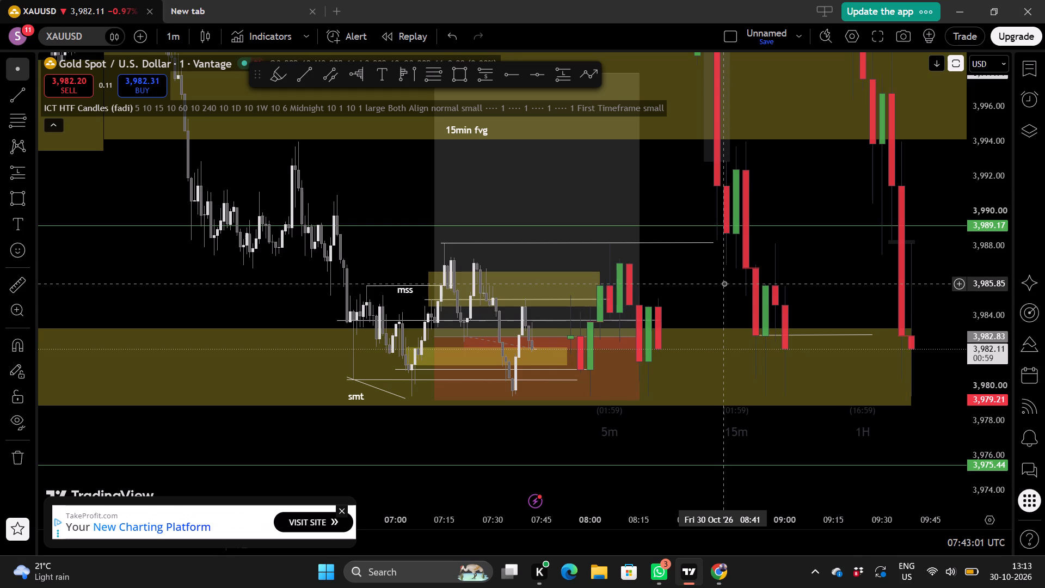
scroll(724, 283, "right", 1)
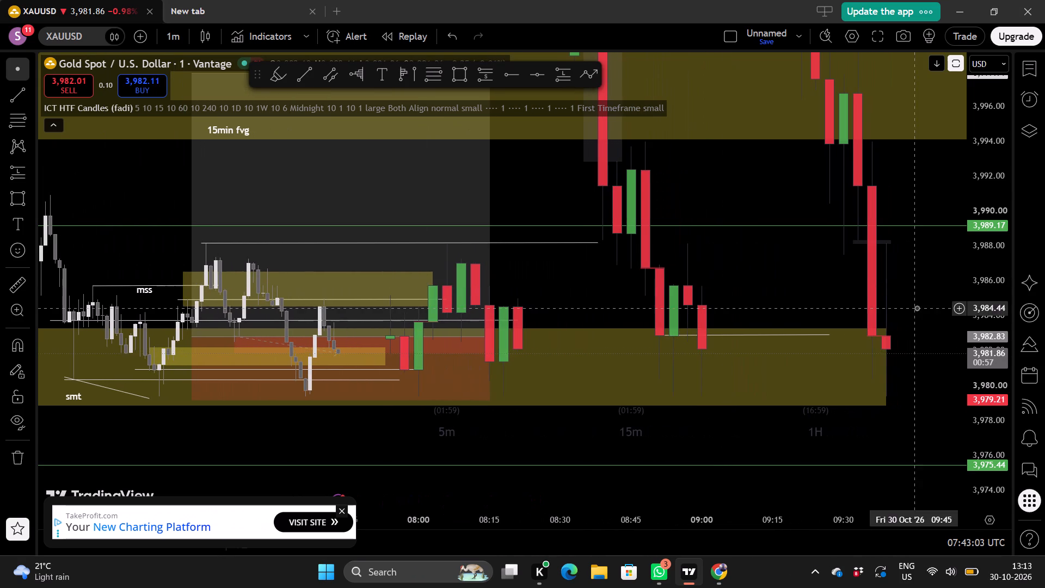
scroll(971, 279, "up", 4)
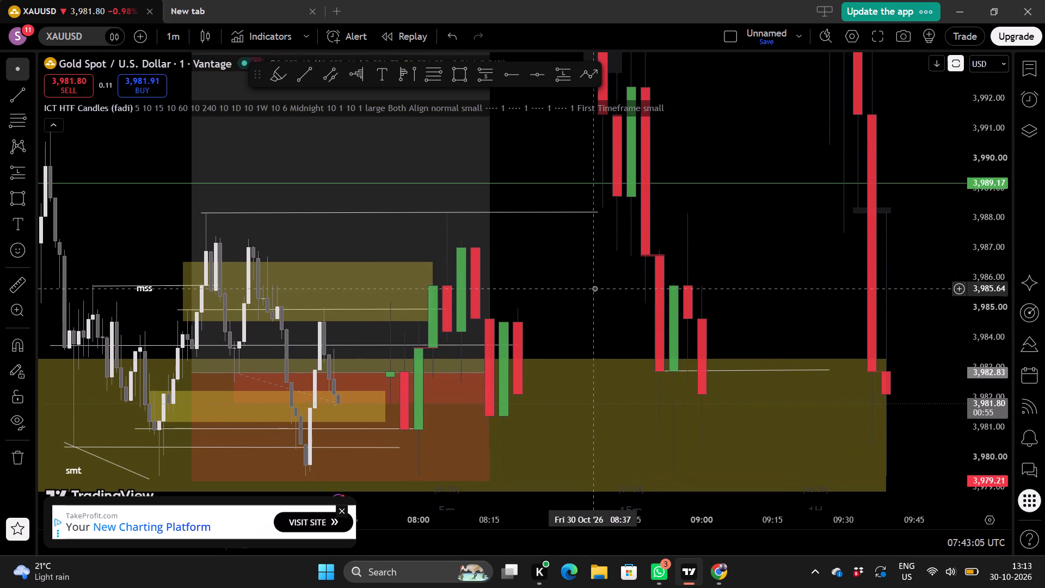
left_click_drag(609, 290, 736, 171)
scroll(692, 183, "up", 2)
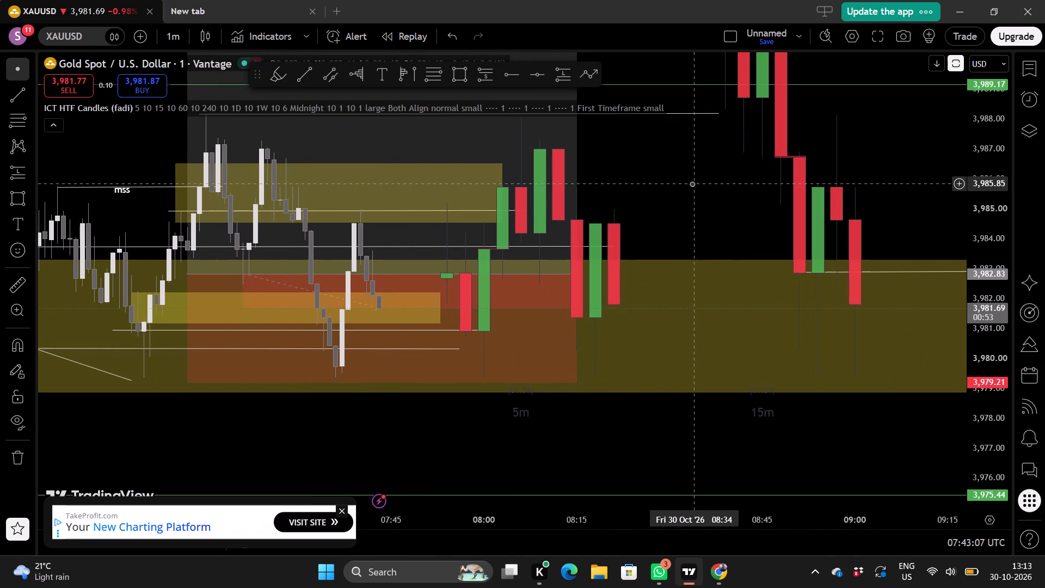
scroll(692, 183, "up", 1)
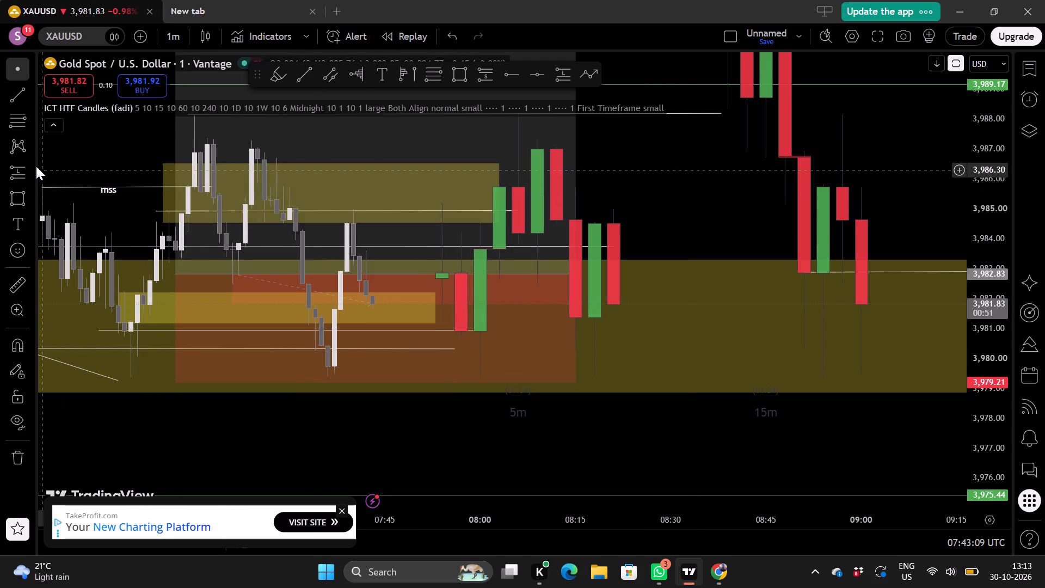
left_click(15, 94)
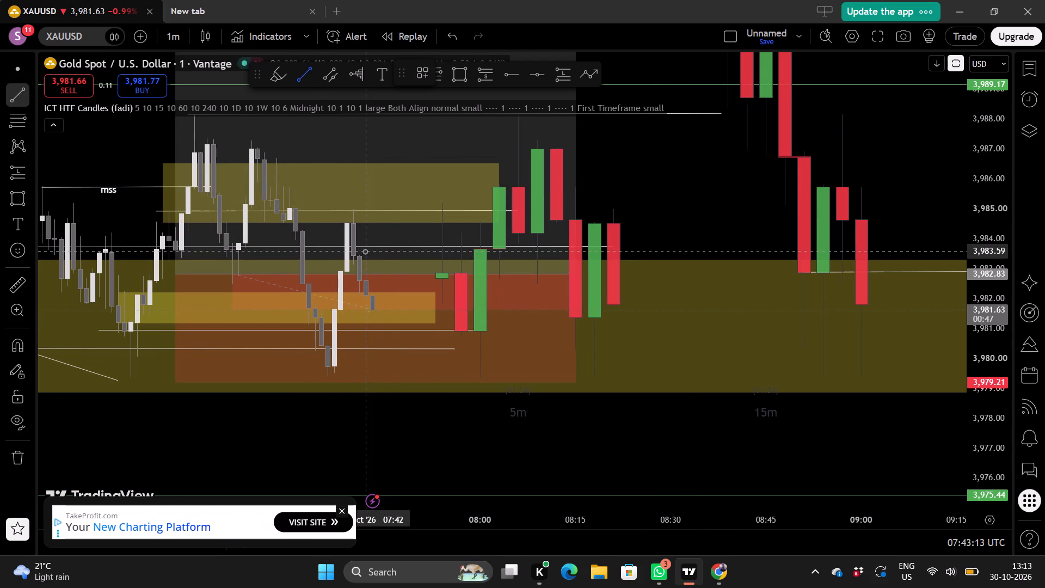
left_click_drag(366, 250, 427, 252)
left_click(427, 252)
left_click(442, 230)
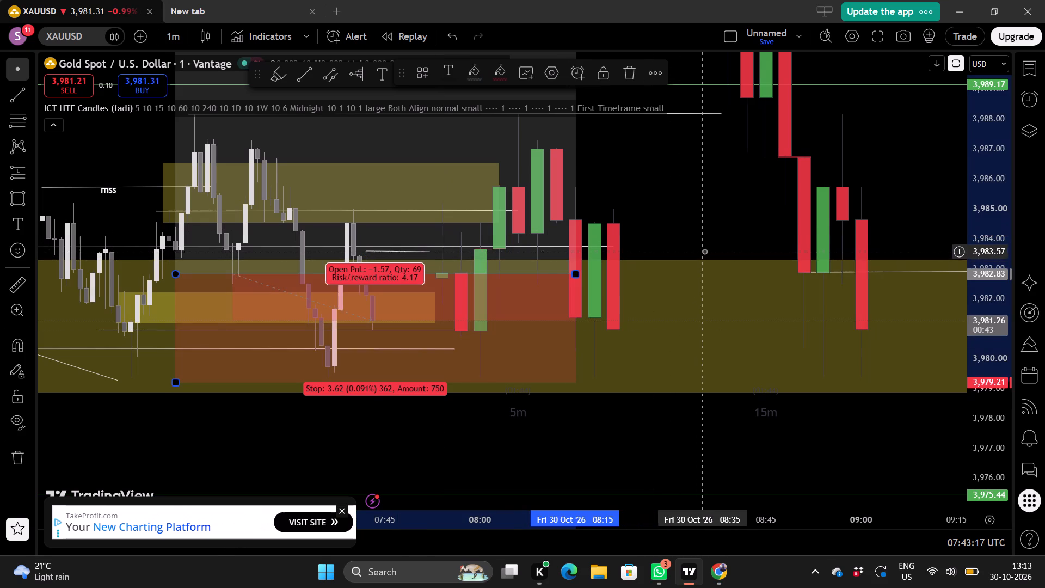
Draw a trend line at about 3,981.37 from 08:14 to 08:30 and extend its start back to 07:33 at about 3,981.39.
scroll(704, 251, "up", 1)
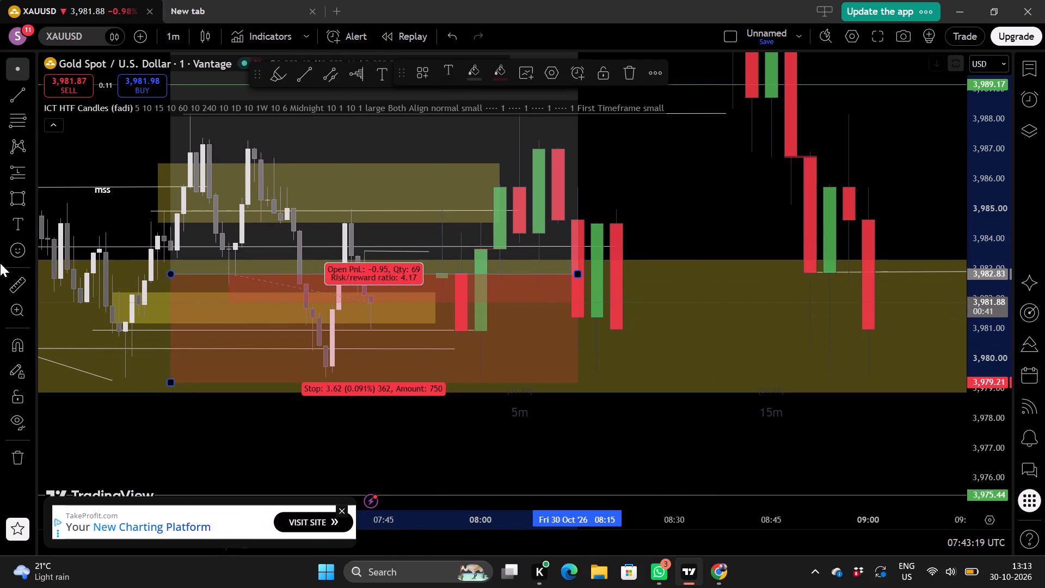
left_click(15, 101)
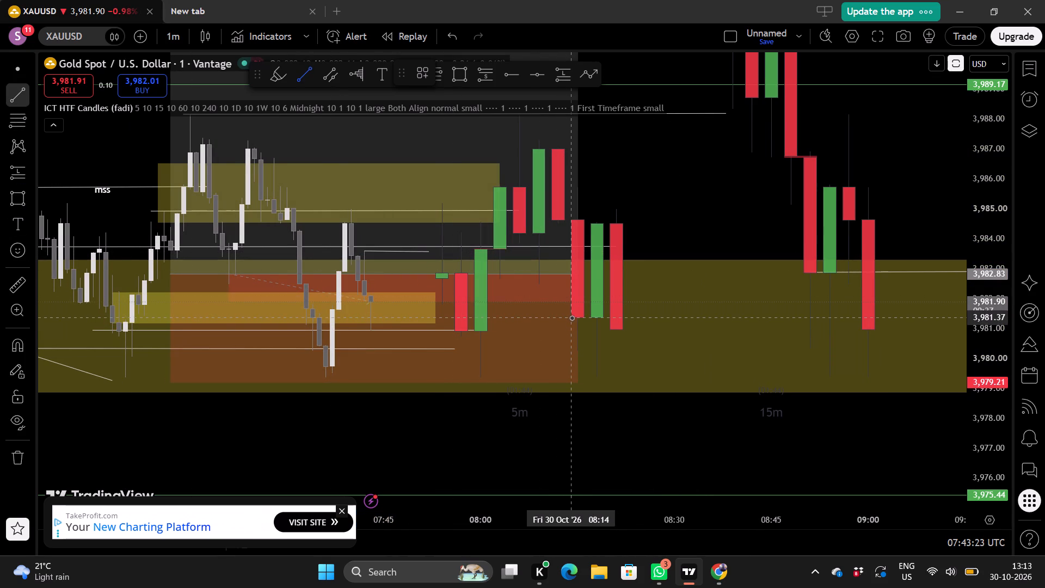
left_click_drag(571, 317, 672, 317)
left_click(672, 317)
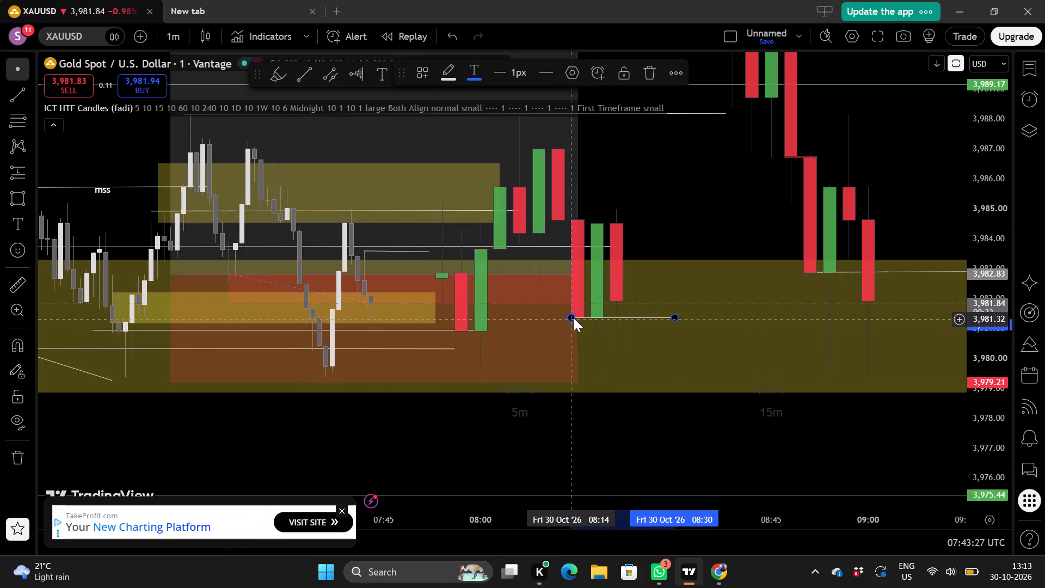
left_click_drag(571, 317, 338, 322)
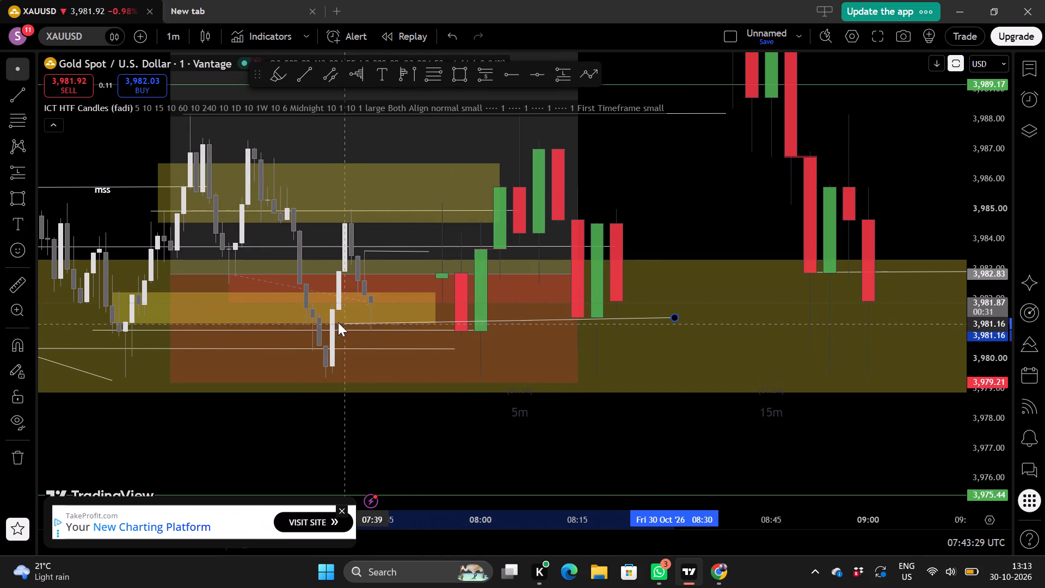
left_click_drag(338, 322, 305, 317)
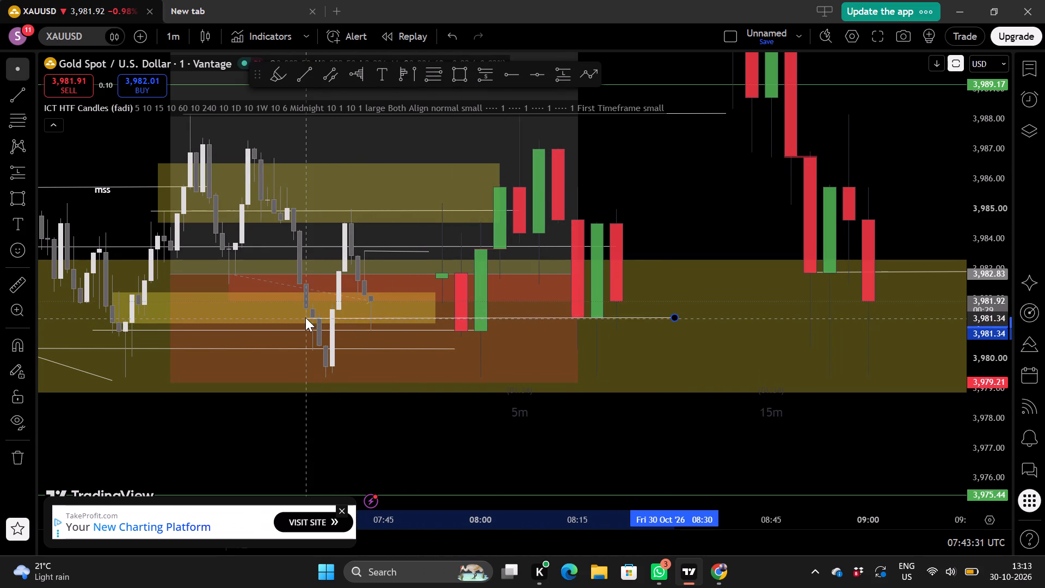
left_click_drag(305, 317, 304, 317)
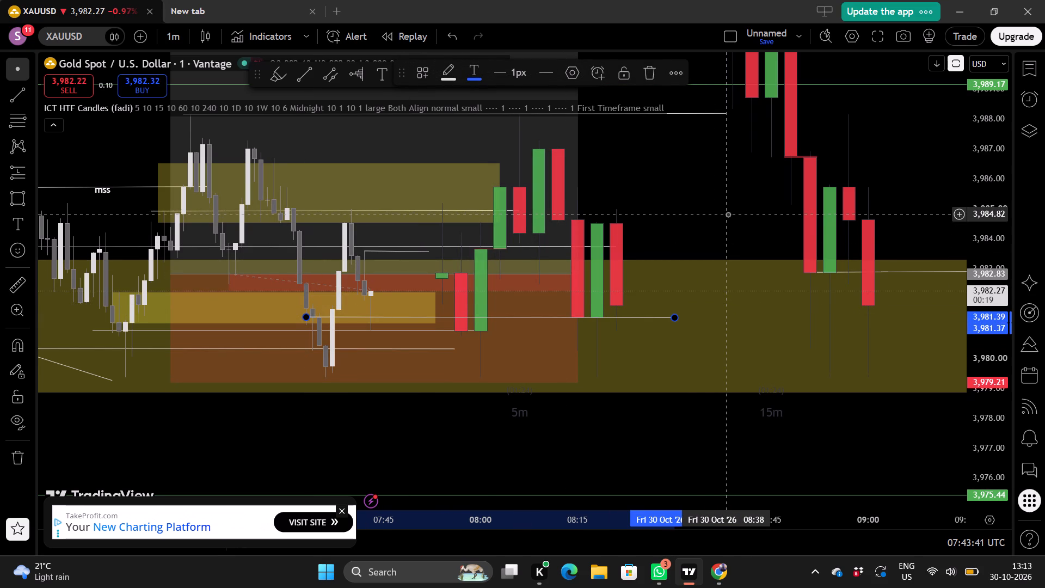
Extend the end of the short trend line at about 3,983.59 to 07:55.
scroll(728, 214, "down", 1)
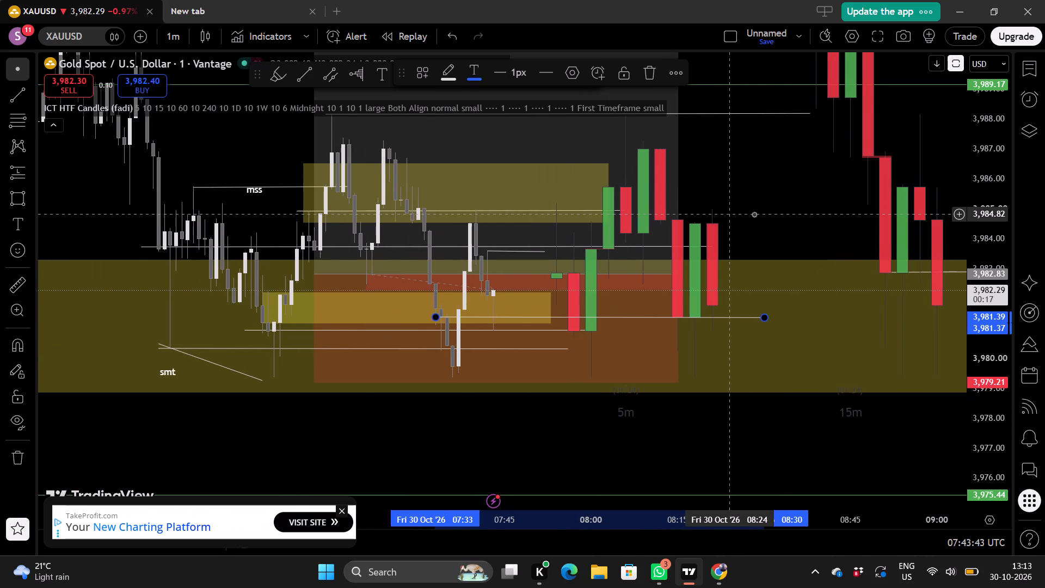
left_click_drag(769, 214, 753, 240)
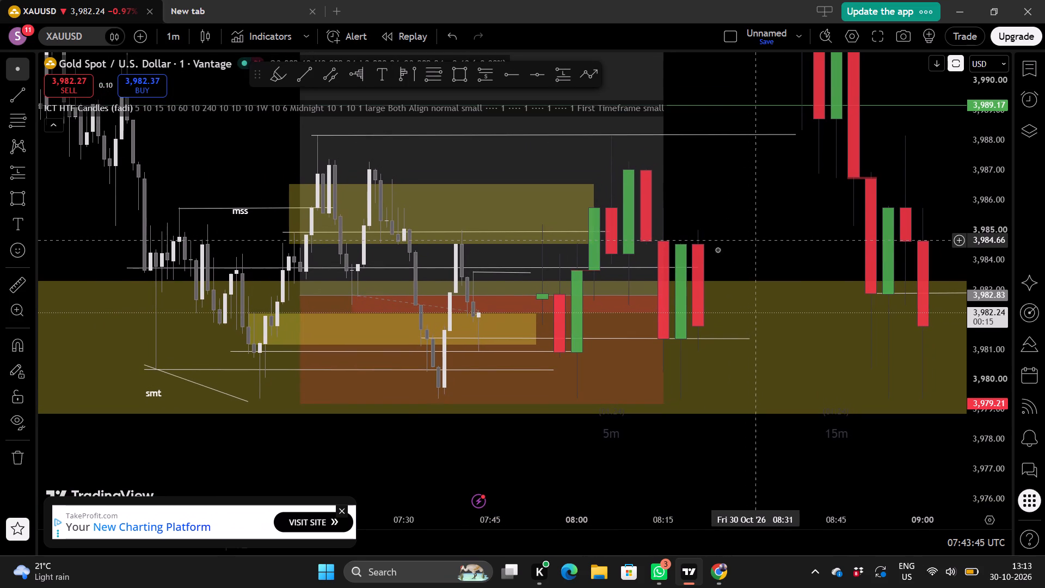
left_click_drag(529, 271, 546, 273)
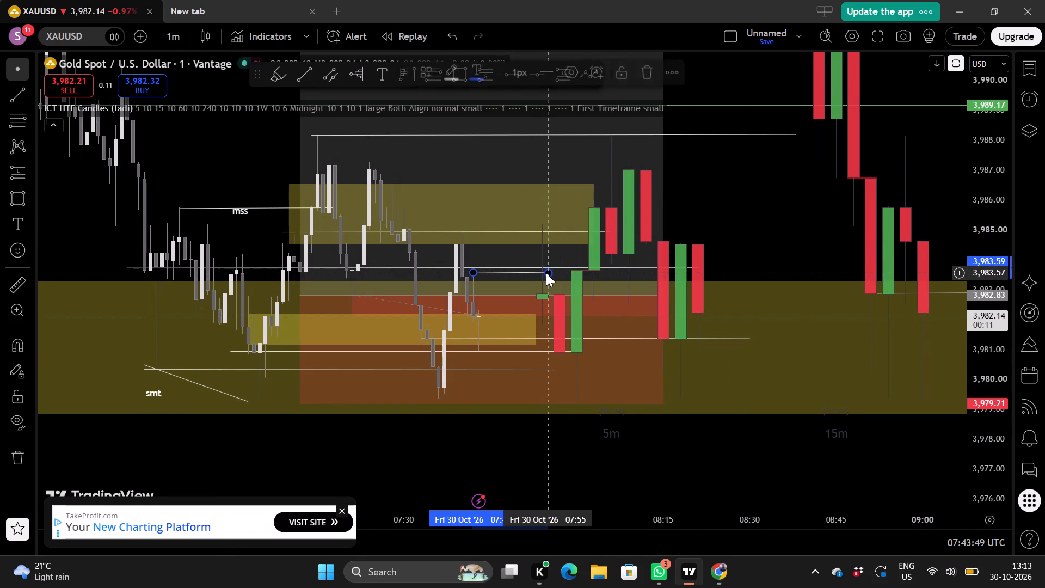
left_click(753, 214)
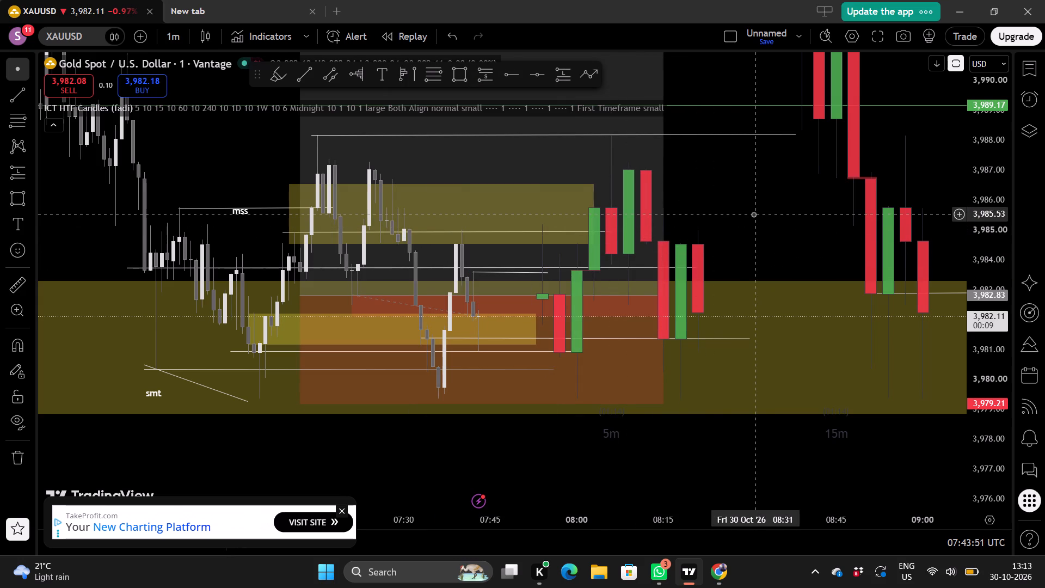
Examine how price behaves around the lower rectangle zone, the low-marking lines and the projected 5m and 15m candles.
scroll(753, 214, "down", 1)
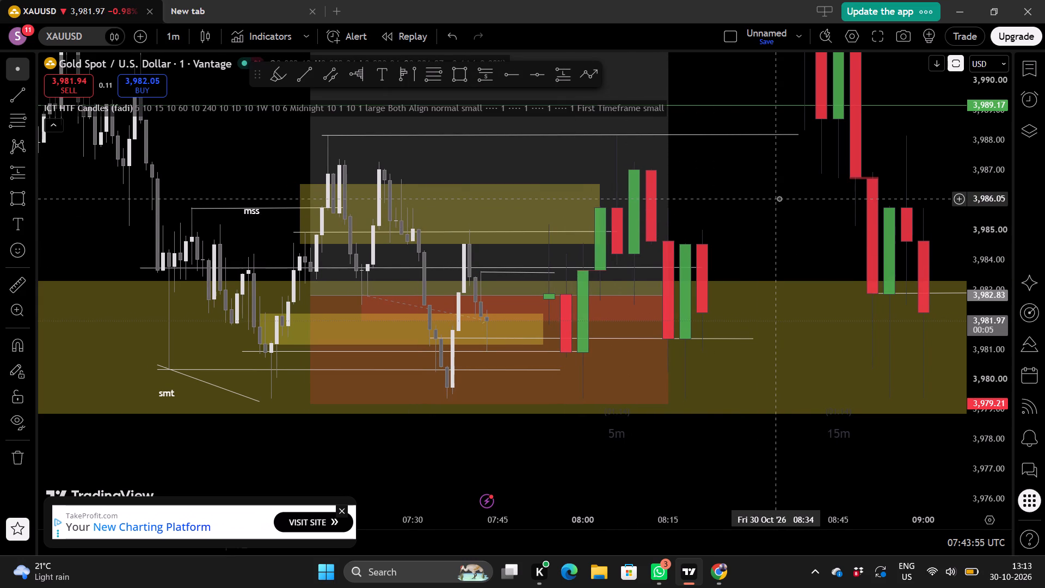
left_click_drag(784, 195, 779, 251)
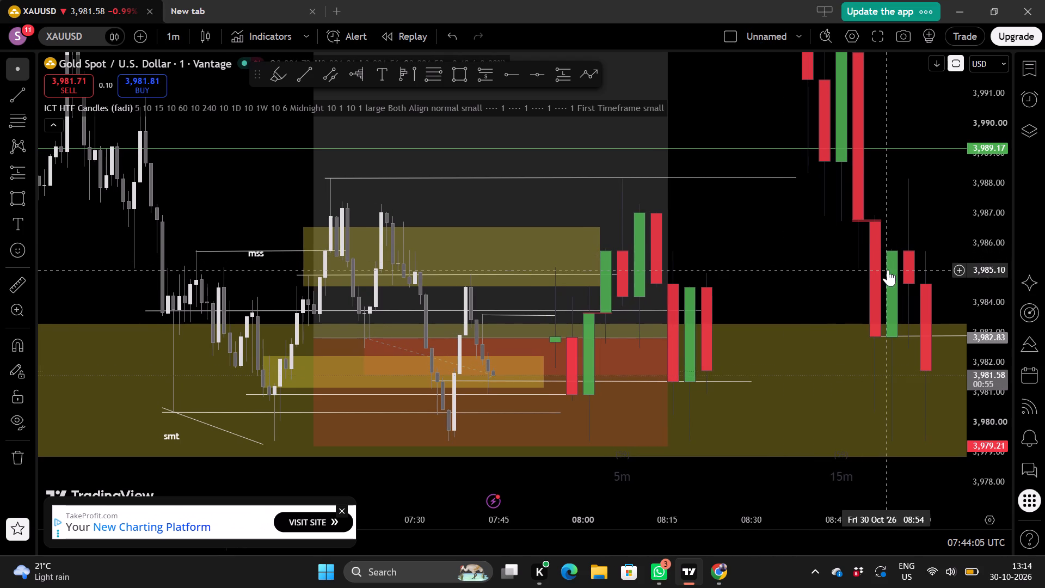
scroll(988, 304, "down", 3)
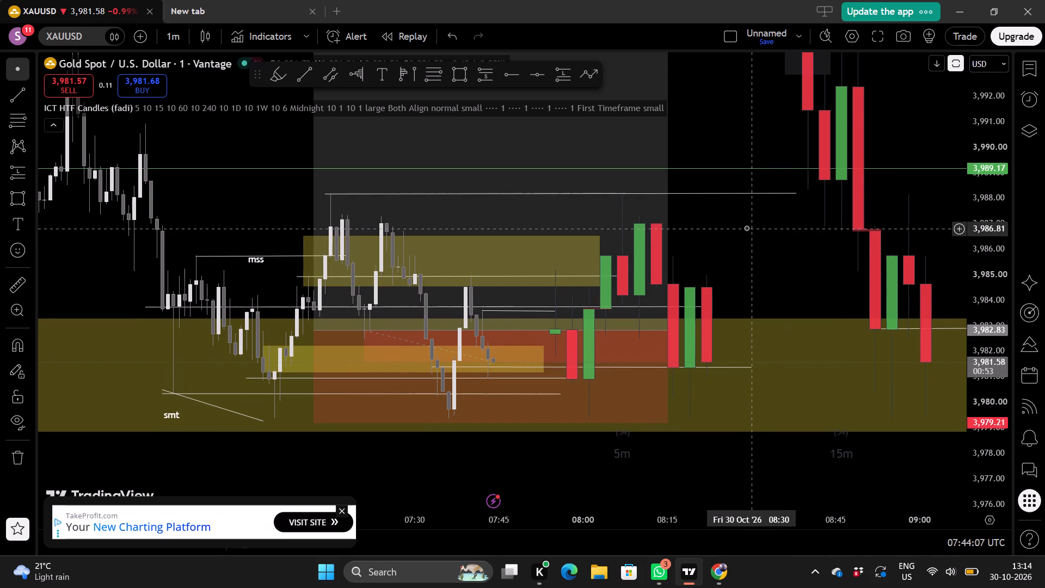
left_click_drag(746, 228, 720, 262)
scroll(750, 270, "down", 1)
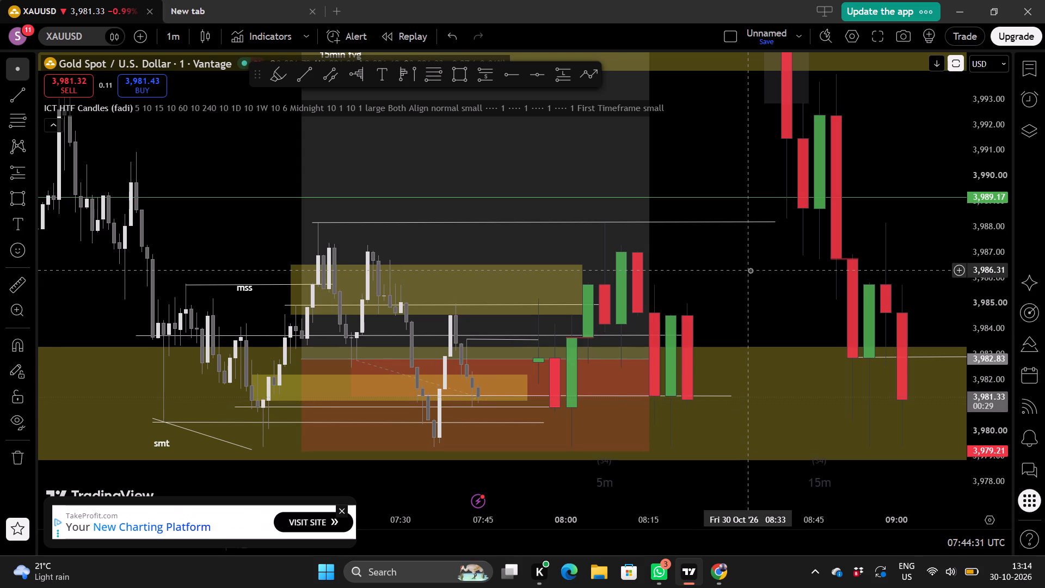
scroll(750, 270, "down", 3)
left_click_drag(788, 281, 741, 264)
scroll(761, 262, "up", 1)
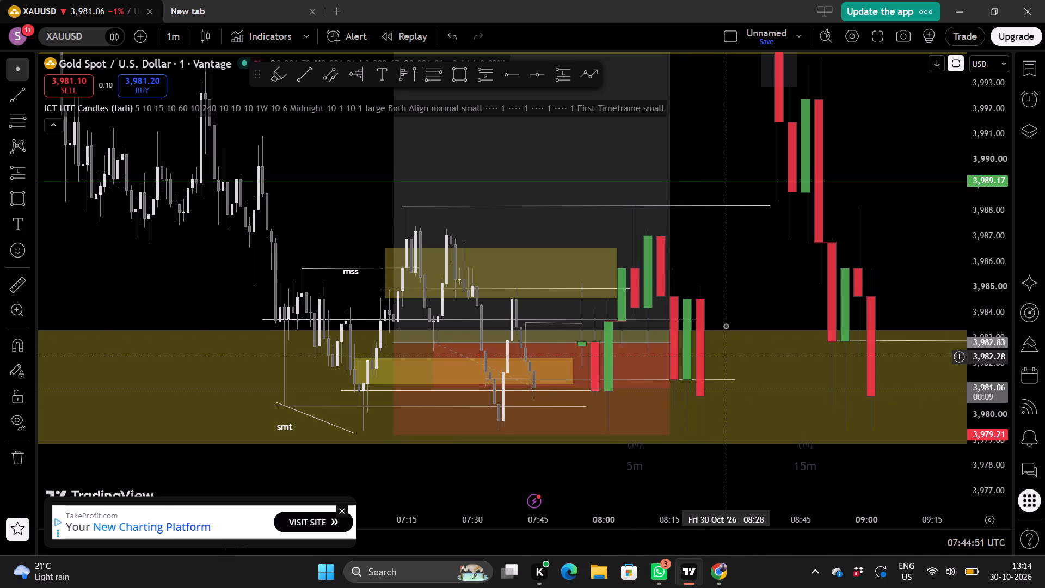
scroll(731, 264, "up", 1)
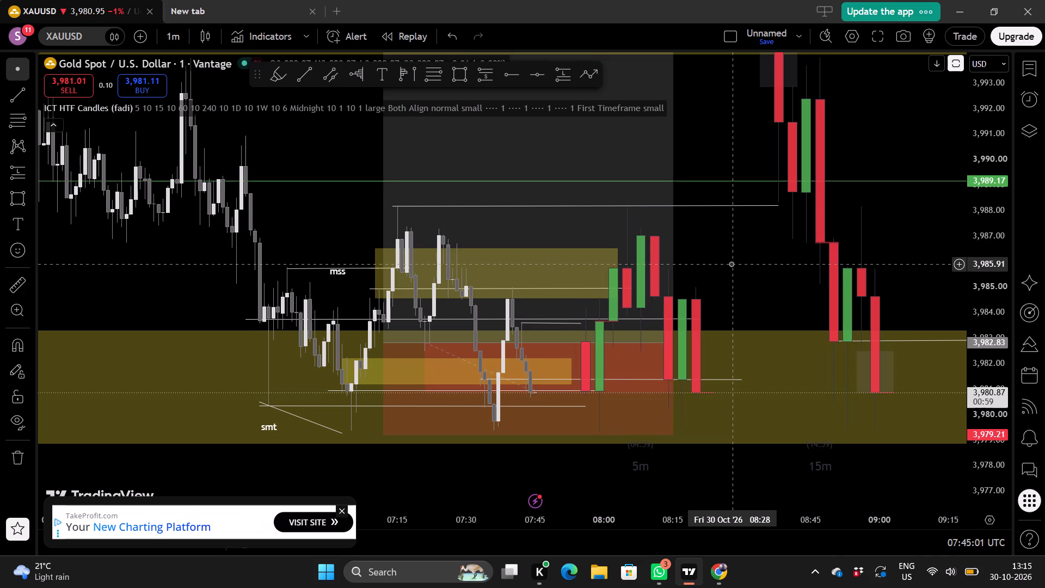
scroll(731, 264, "up", 1)
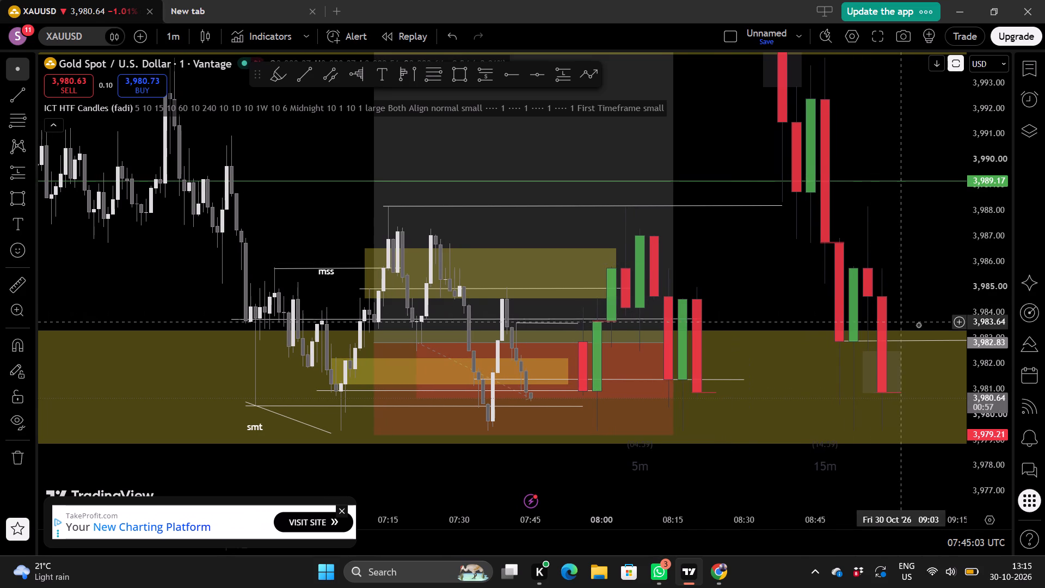
scroll(981, 322, "up", 2)
left_click_drag(767, 299, 772, 249)
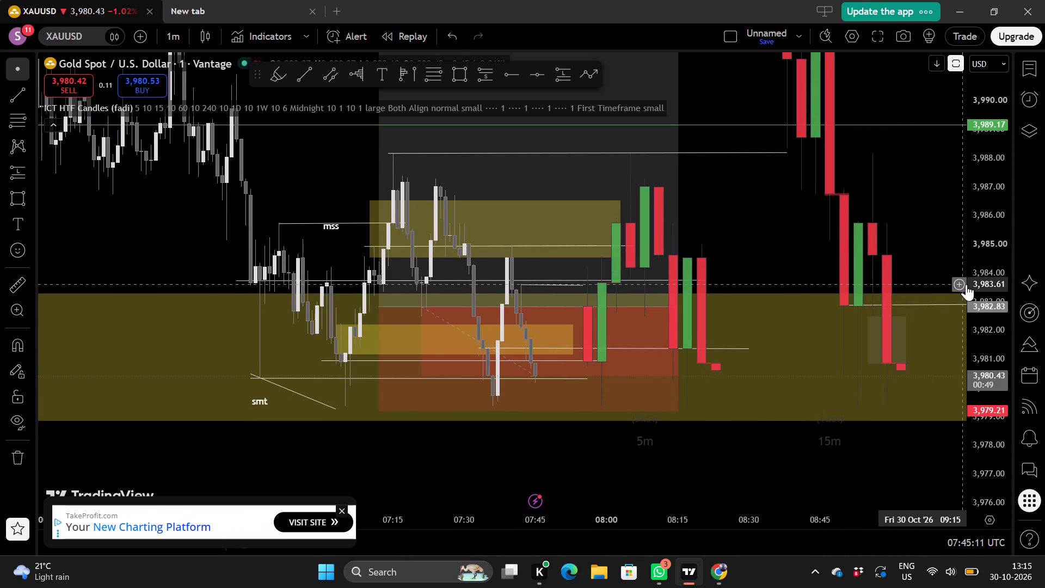
Draw a rectangle zone from about 3,980.56 to 3,979.38 around the latest swing low, spanning 07:35 to 08:02.
scroll(986, 284, "up", 5)
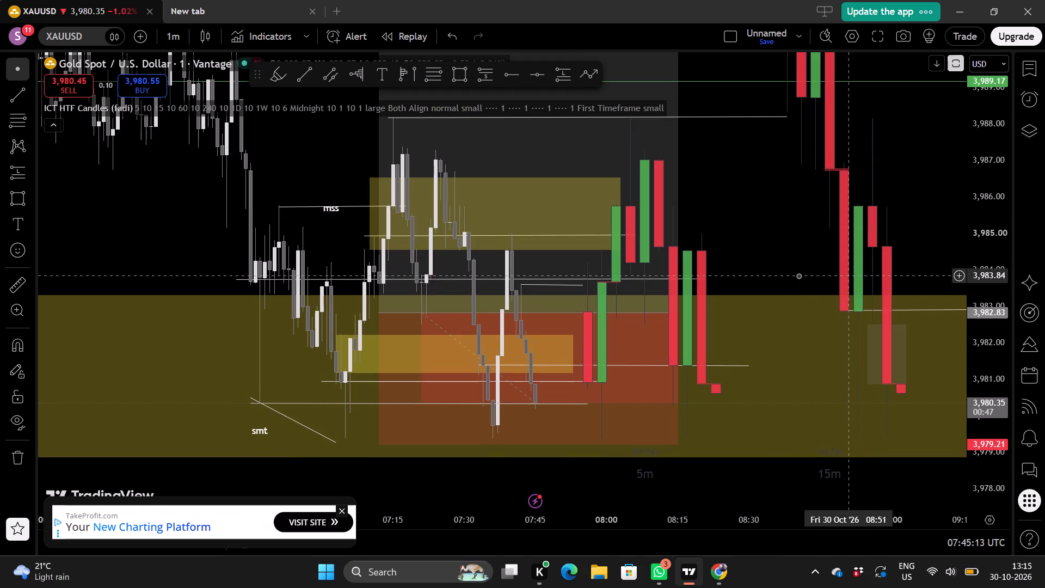
scroll(798, 275, "up", 1)
left_click_drag(795, 252, 777, 188)
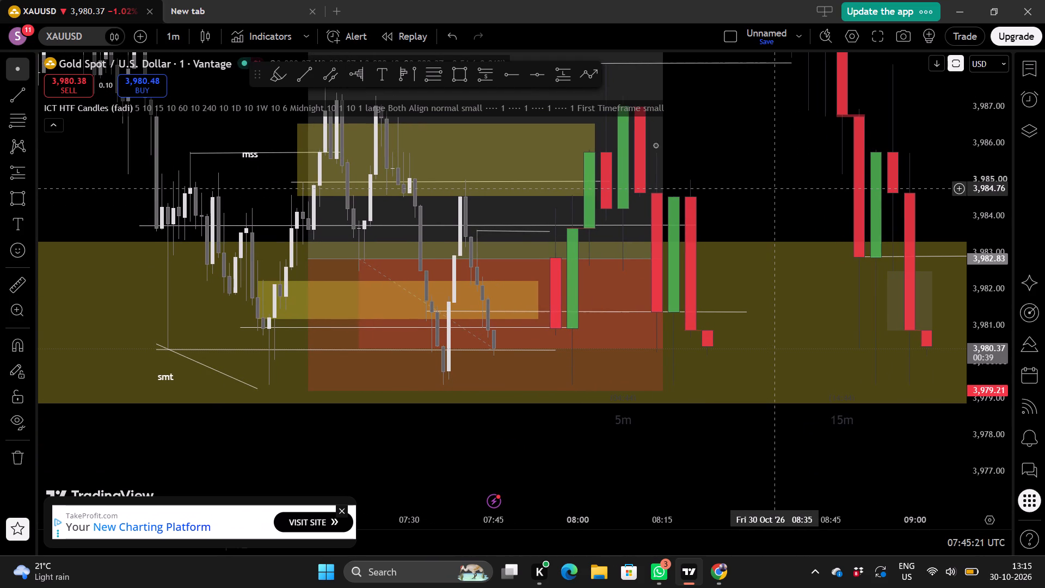
left_click(21, 203)
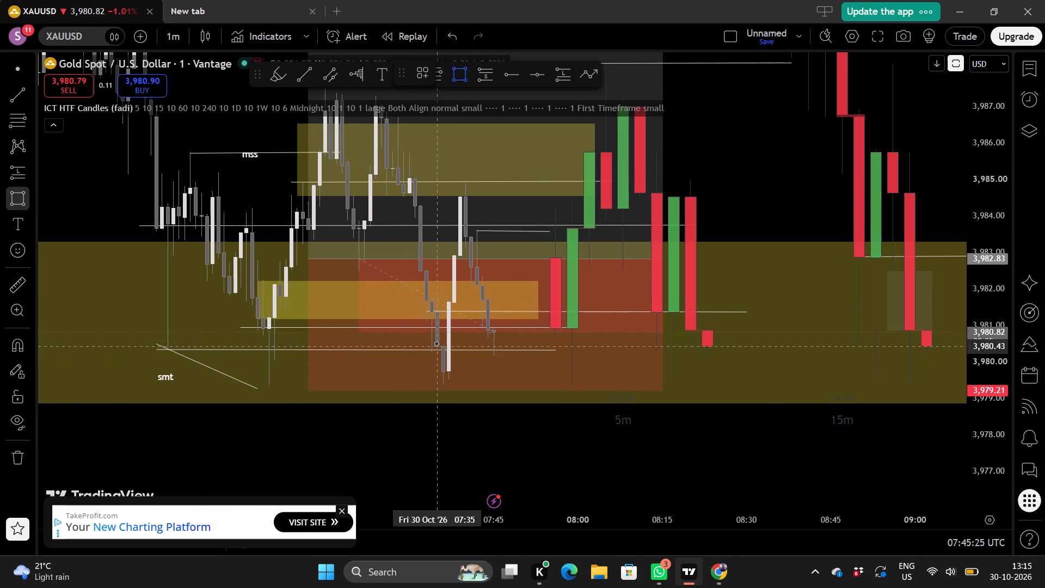
left_click_drag(437, 341, 592, 384)
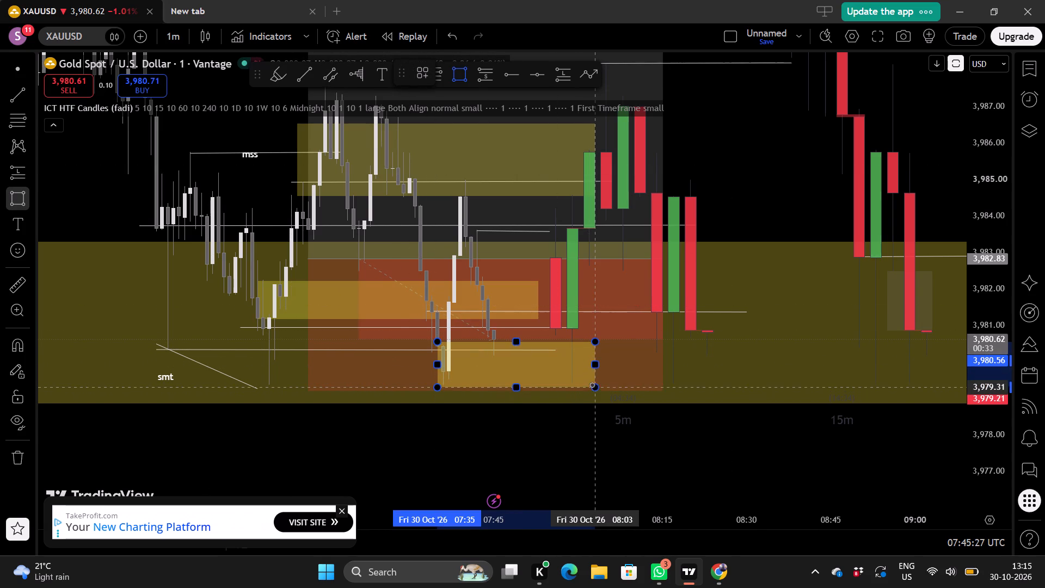
left_click_drag(592, 384, 592, 384)
left_click(592, 384)
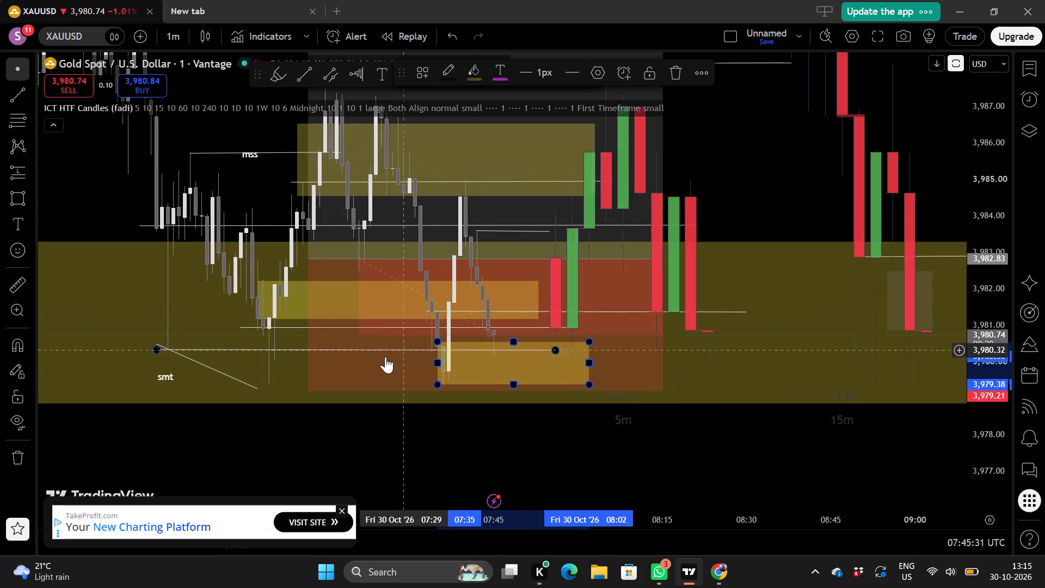
Realign the end of the sloping smt line to the second low's wick at about 3,979.46.
left_click_drag(257, 390, 268, 385)
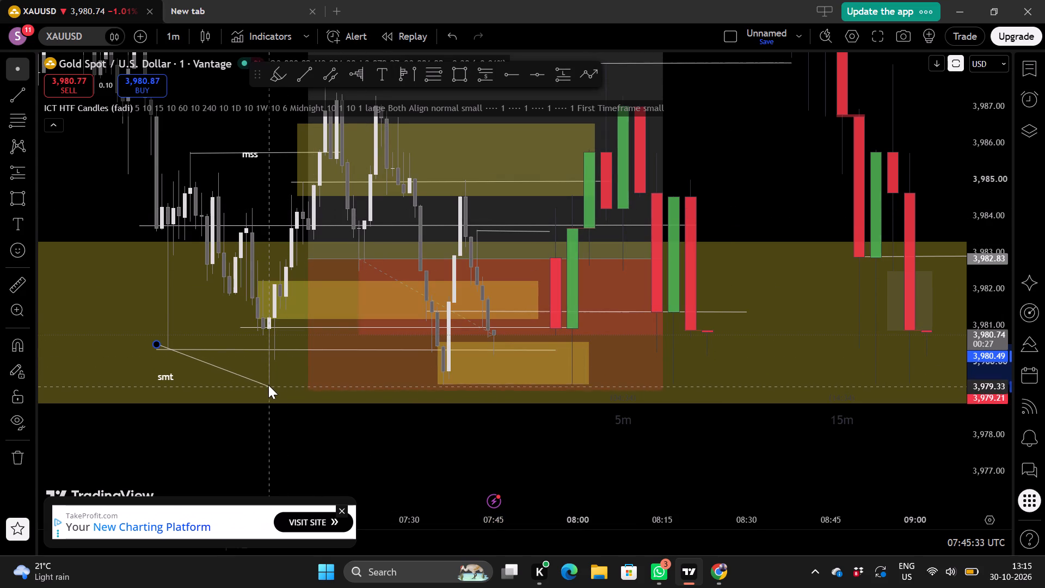
left_click_drag(268, 385, 270, 381)
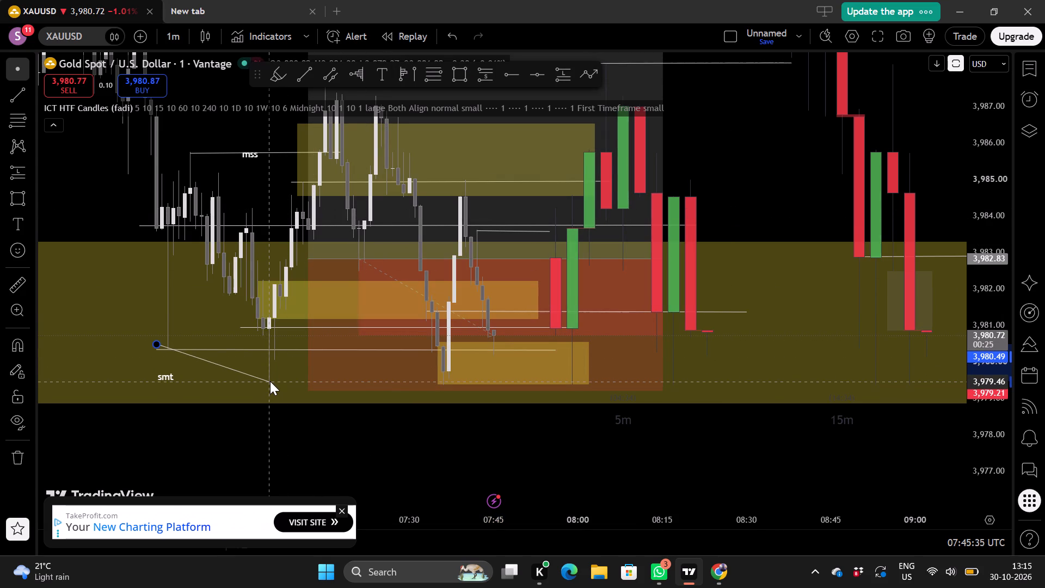
left_click_drag(270, 381, 269, 382)
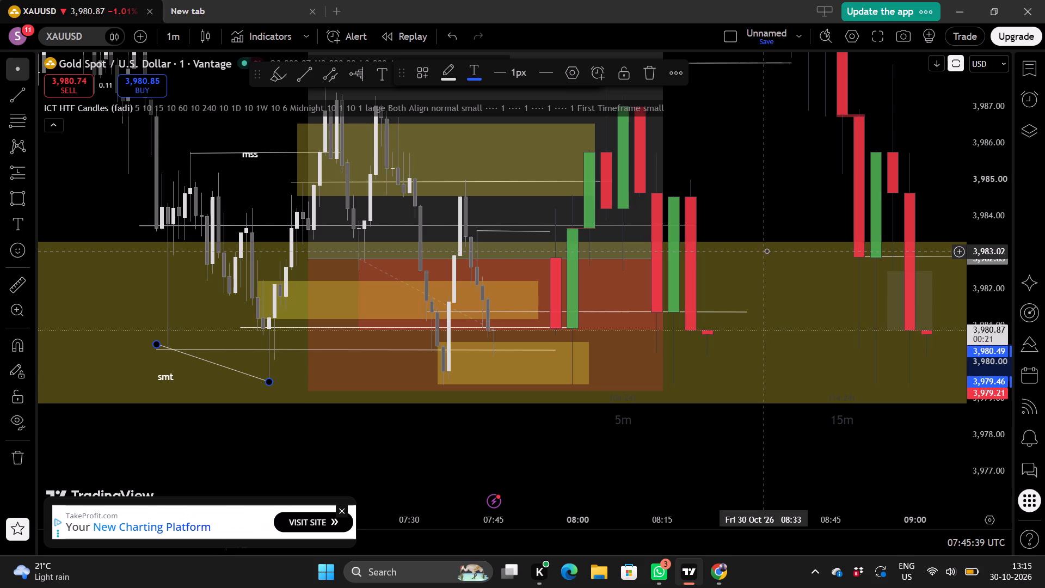
Examine the one-minute price action around the new swing-low rectangle, the smt lows and the long position's stop area.
scroll(769, 205, "down", 1)
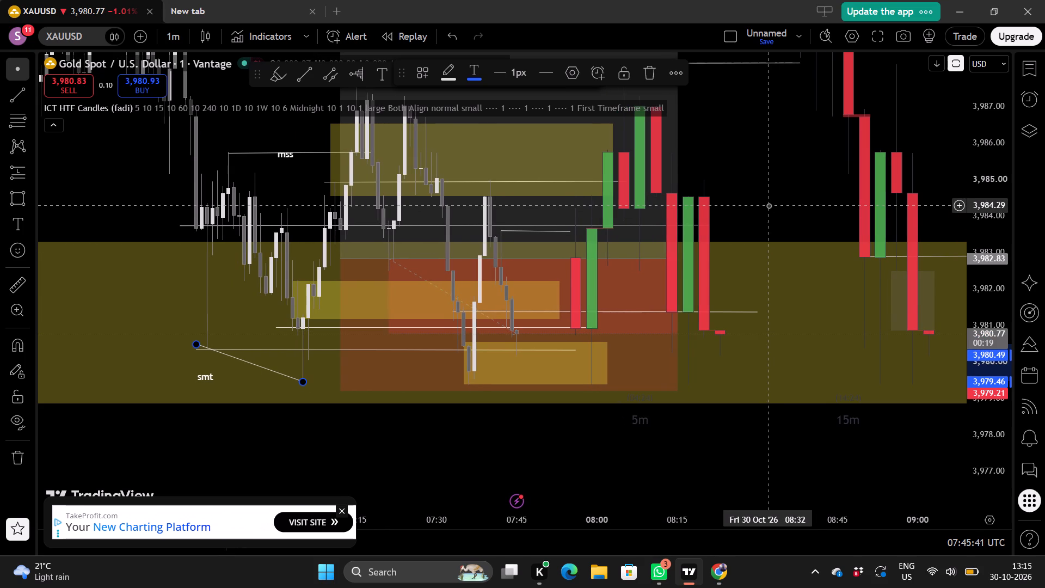
scroll(769, 205, "down", 2)
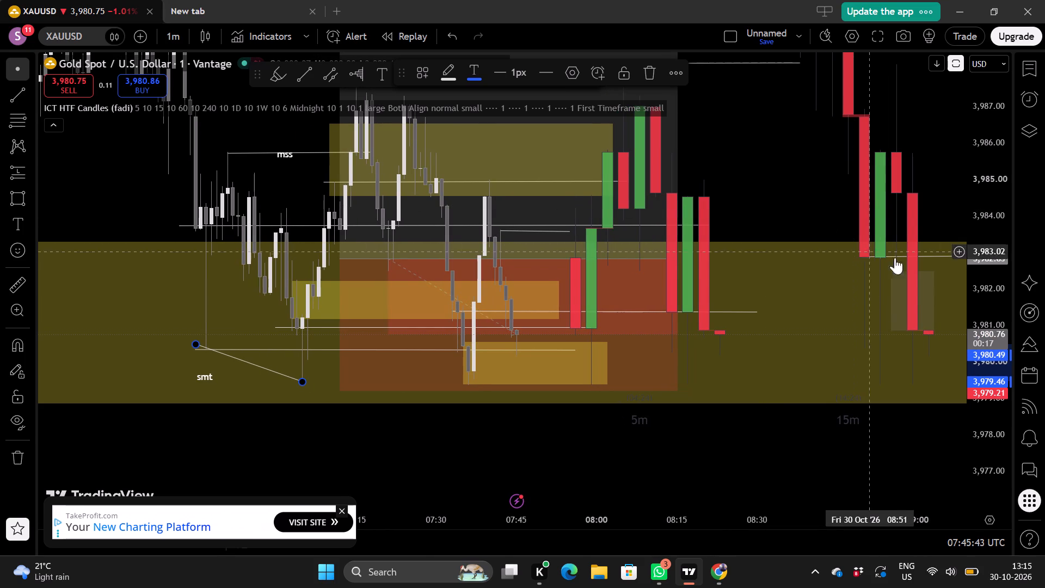
scroll(981, 273, "up", 3)
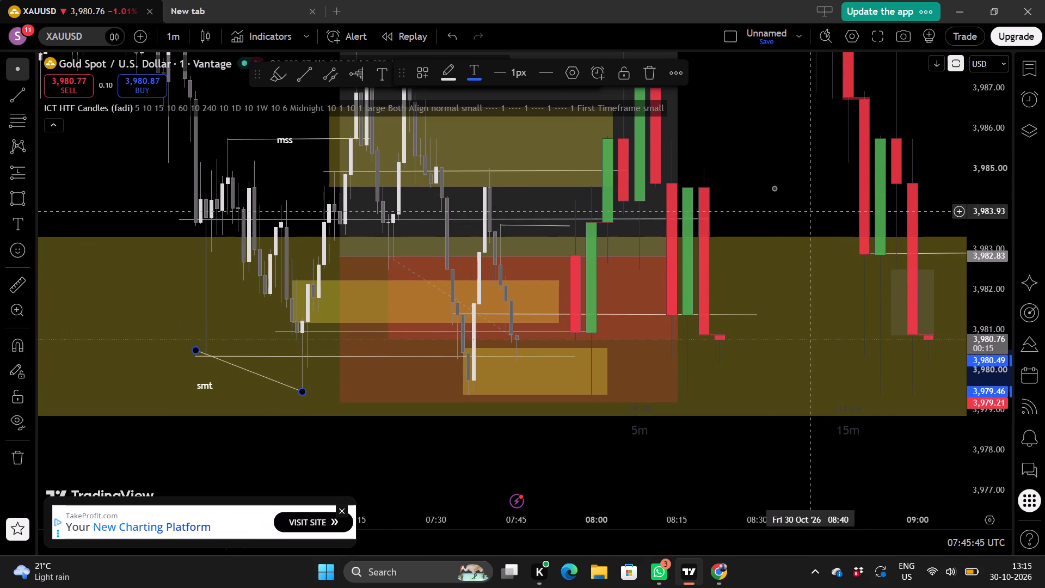
scroll(773, 187, "up", 1)
left_click_drag(781, 192, 685, 259)
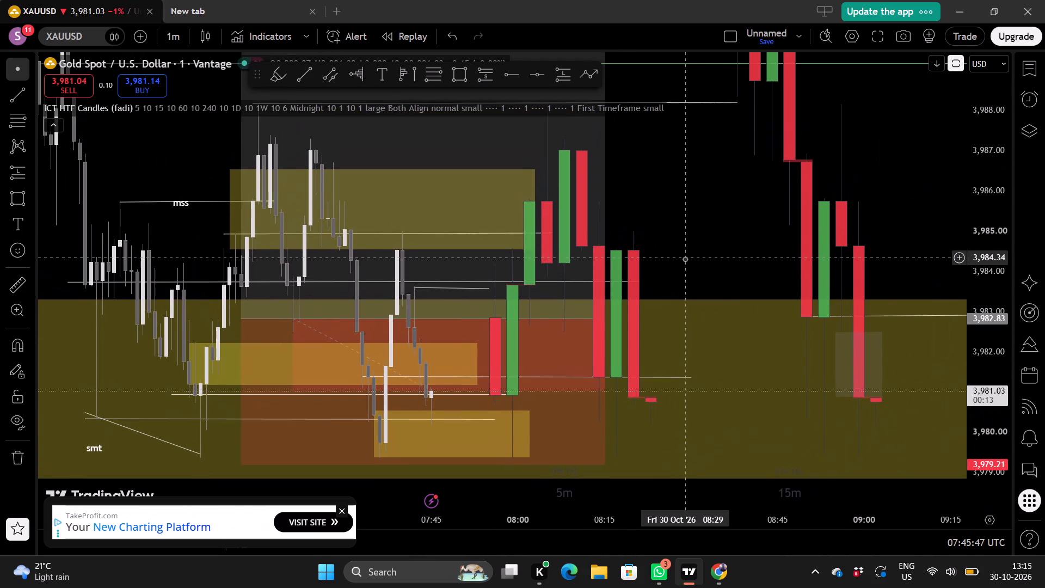
scroll(685, 259, "down", 2)
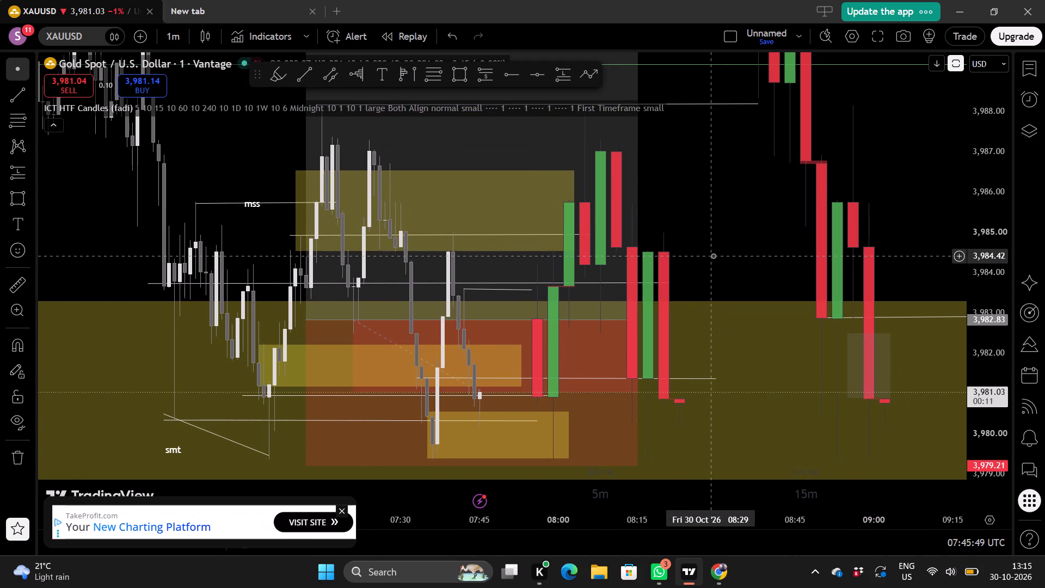
scroll(713, 255, "down", 3)
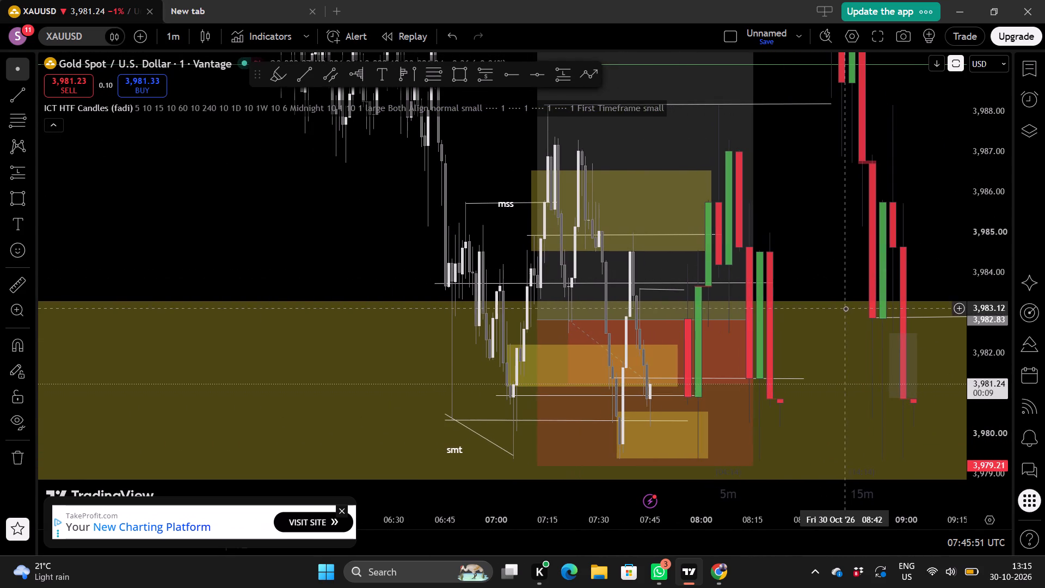
scroll(987, 342, "down", 4)
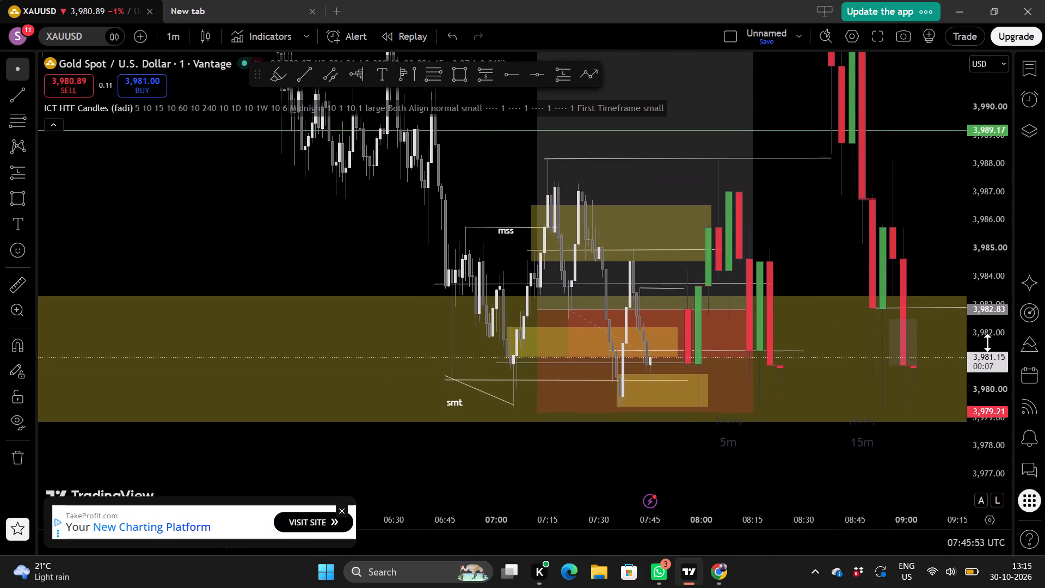
scroll(987, 342, "down", 2)
left_click_drag(807, 258, 628, 269)
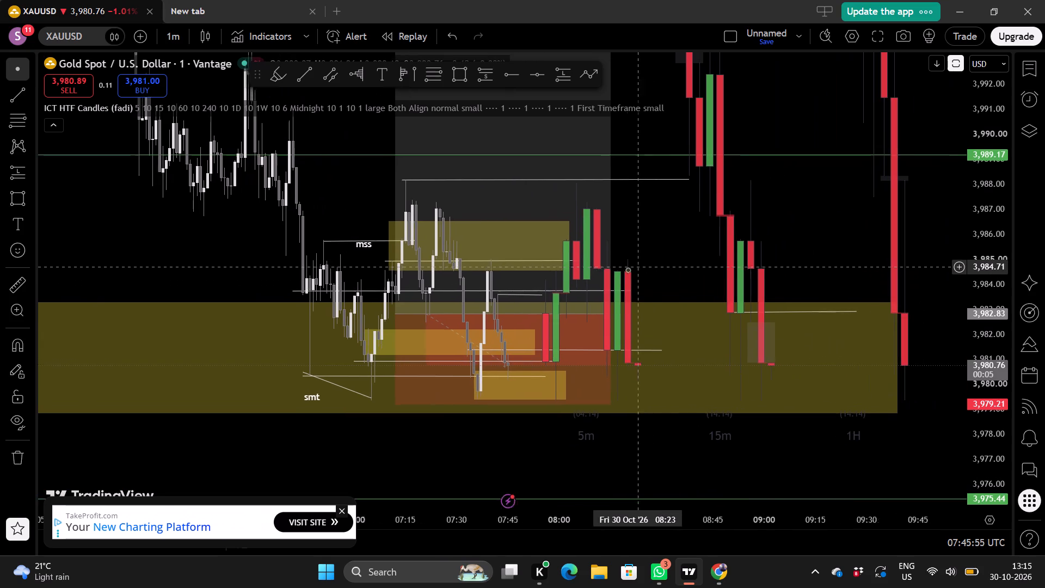
Compare the live one-minute price reaction in the lower zone with the projected 5m, 15m and 1H candles.
scroll(668, 269, "up", 1)
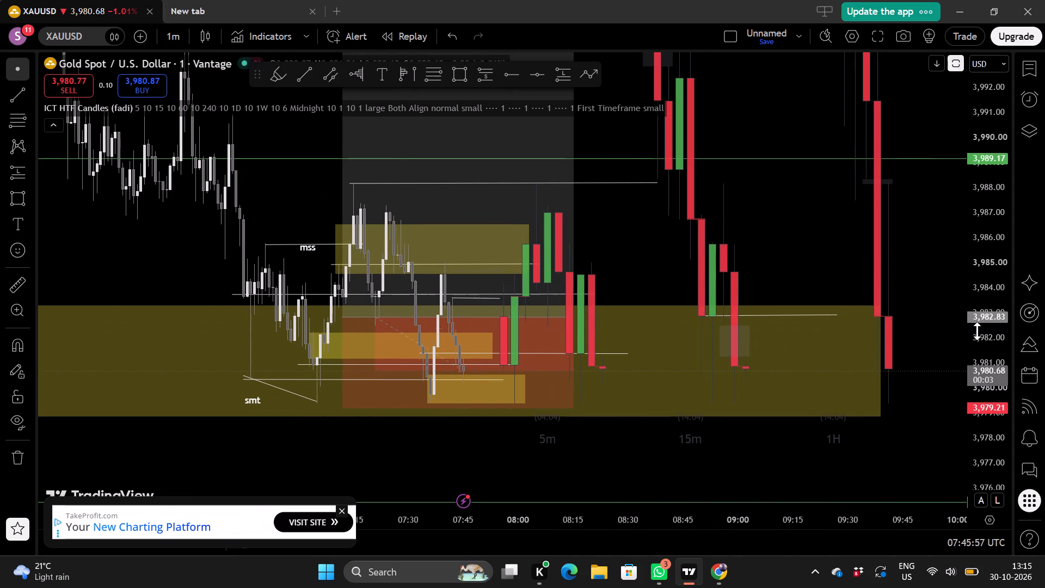
scroll(992, 331, "down", 4)
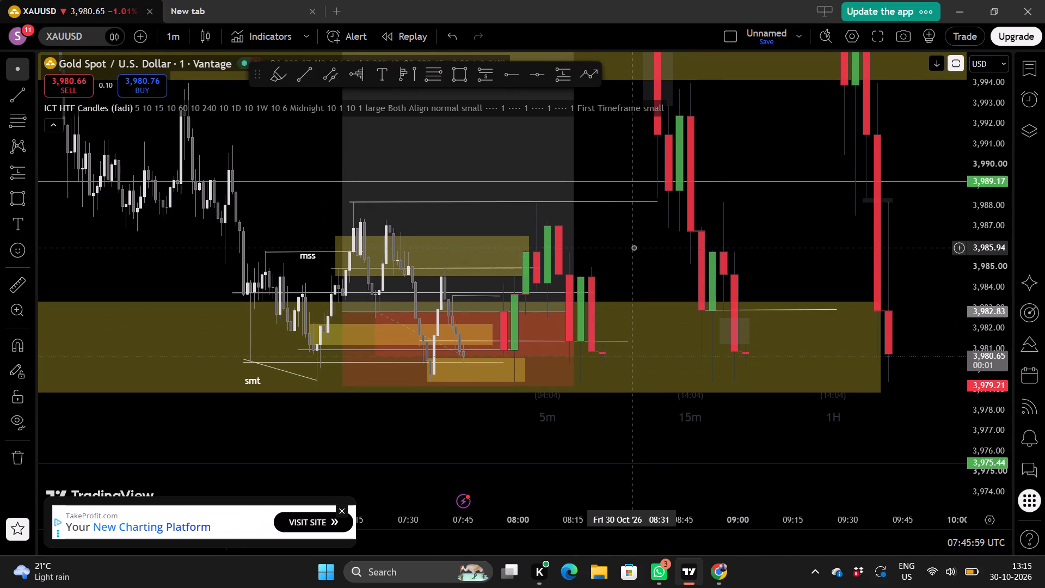
scroll(634, 247, "up", 2)
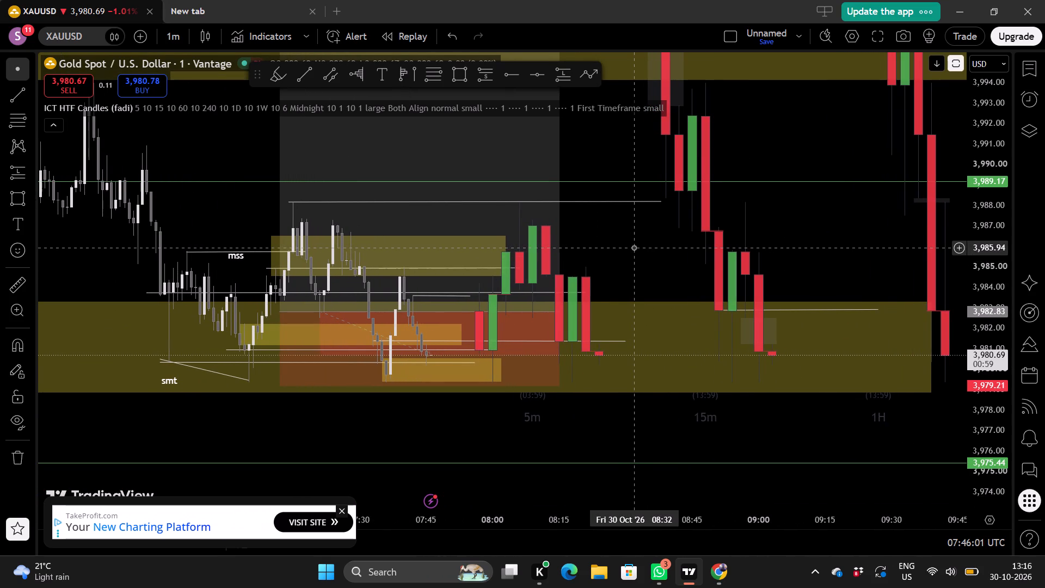
scroll(634, 247, "up", 1)
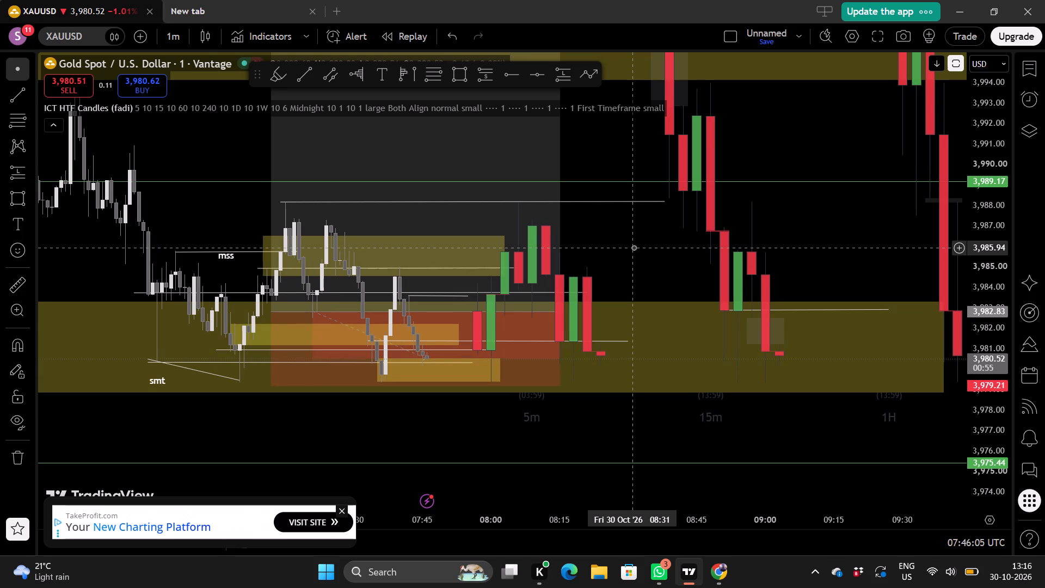
scroll(634, 247, "up", 1)
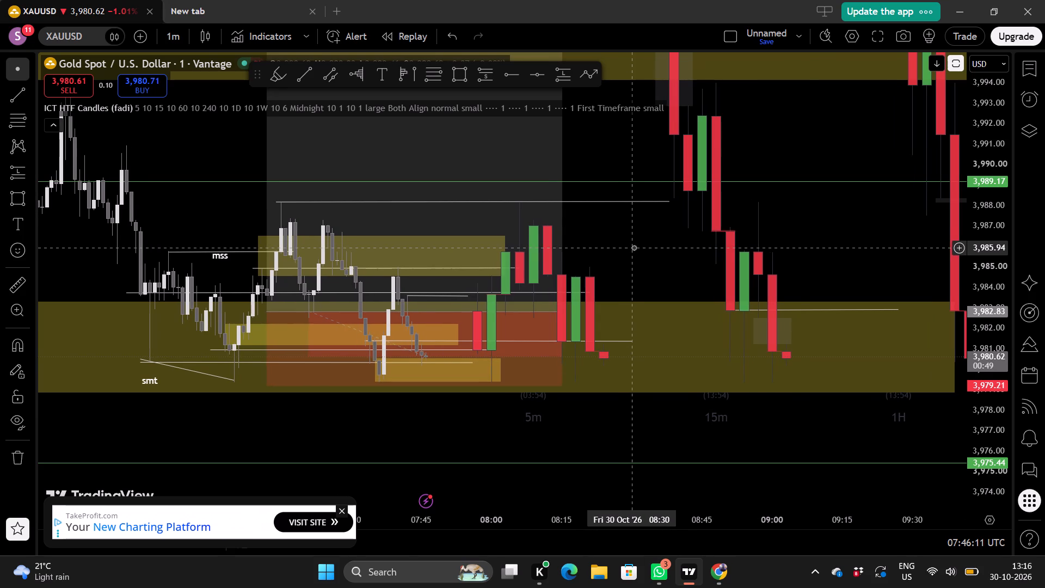
scroll(982, 275, "up", 3)
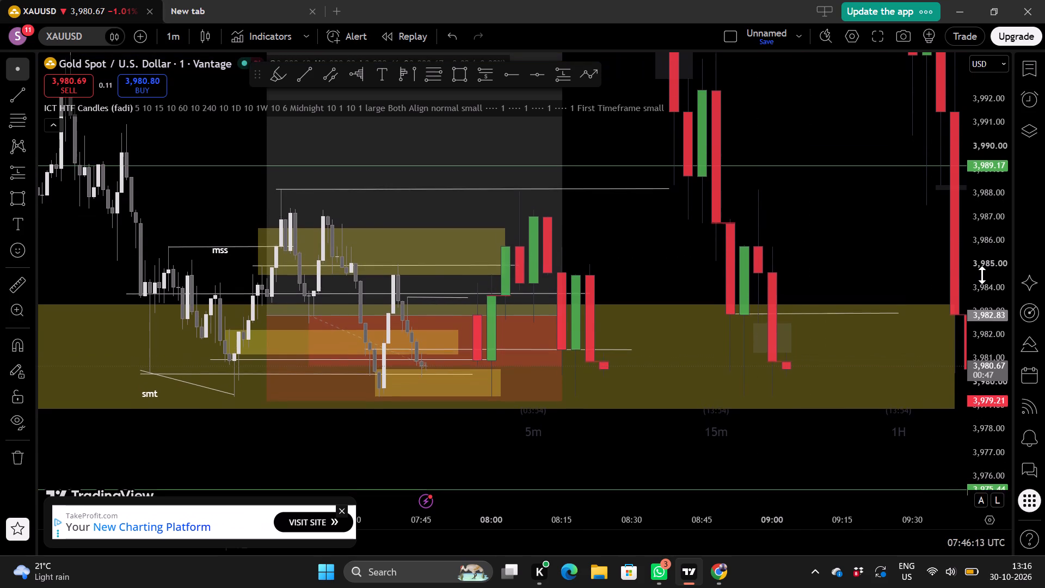
scroll(680, 277, "up", 1)
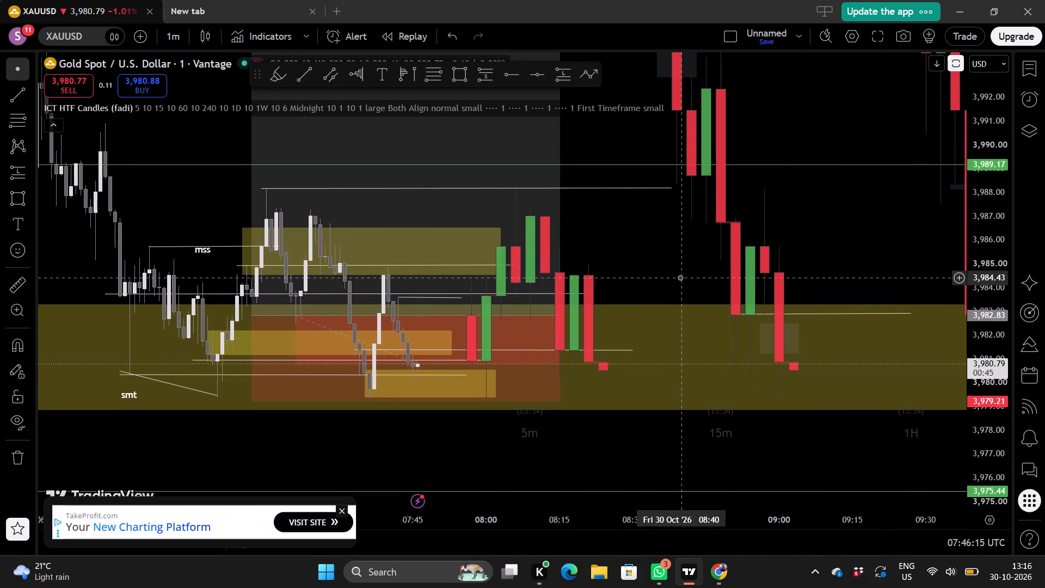
scroll(985, 286, "up", 3)
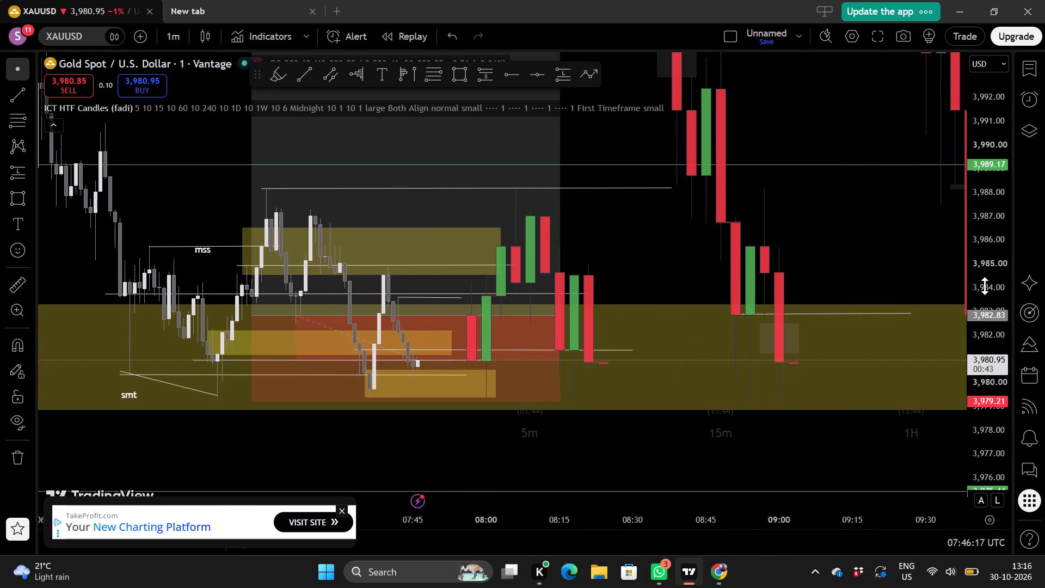
scroll(985, 286, "up", 2)
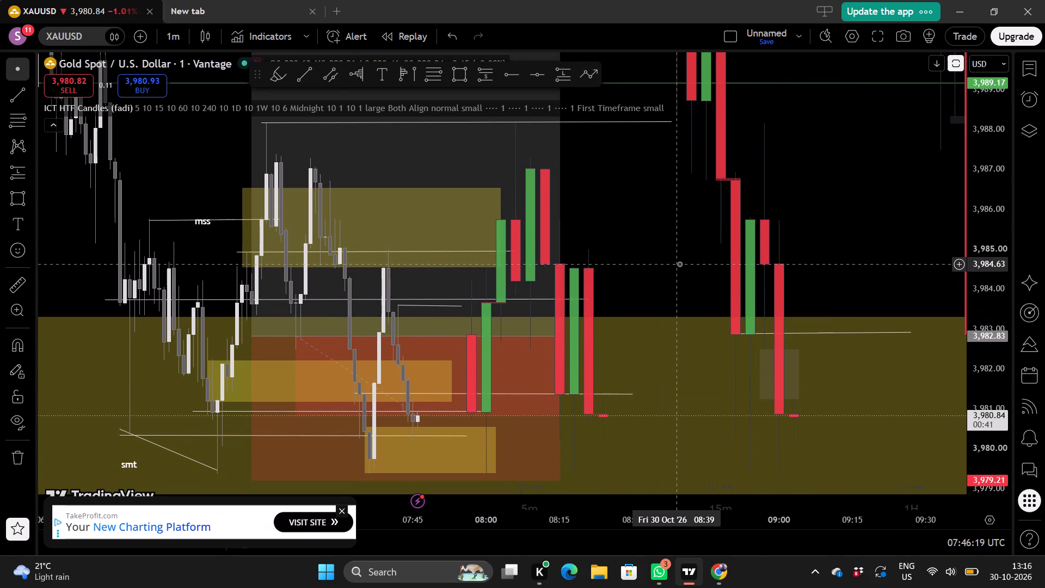
scroll(679, 264, "up", 1)
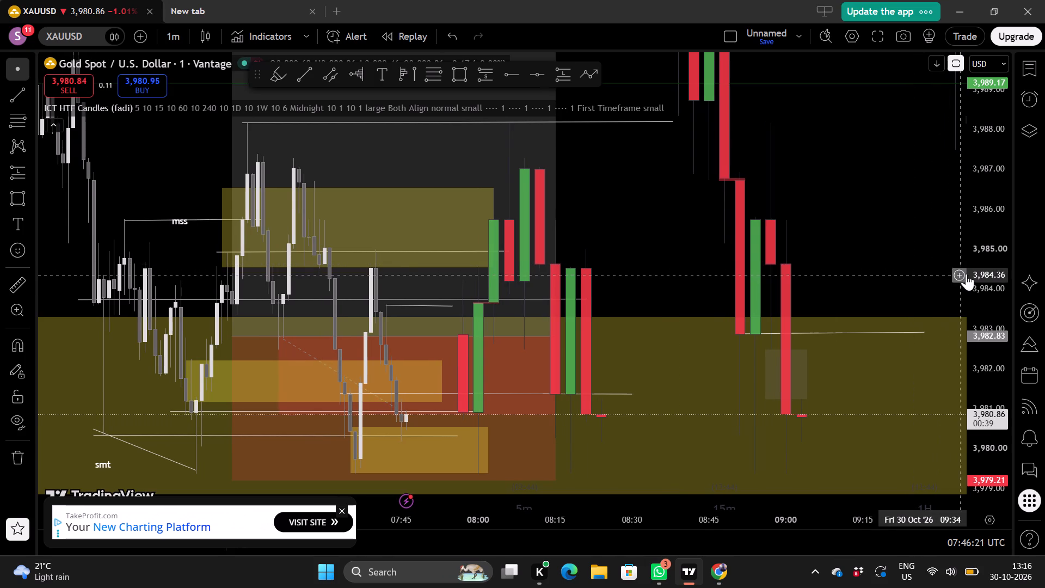
scroll(983, 272, "up", 3)
scroll(757, 275, "down", 1)
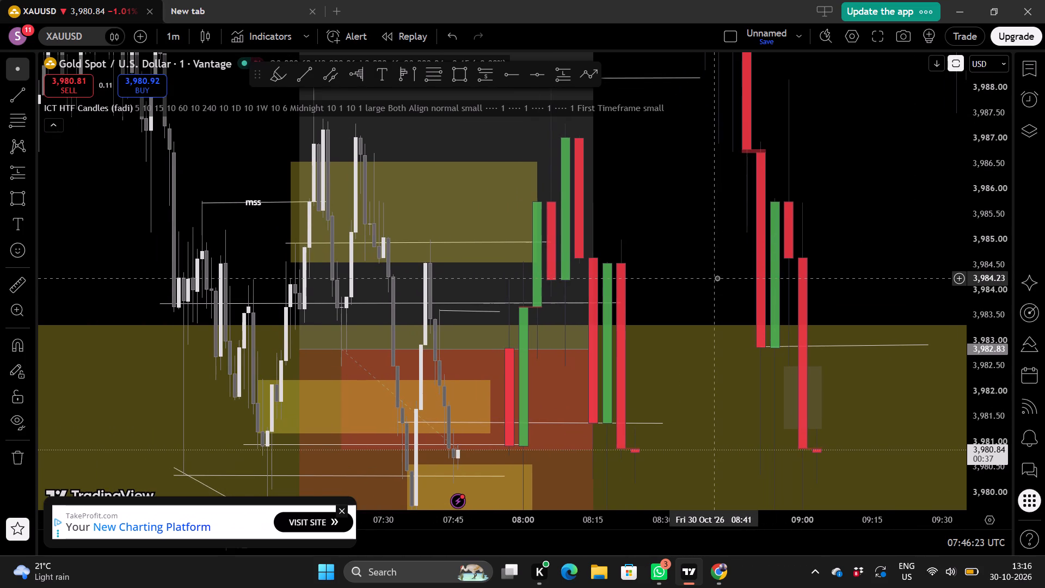
Draw a small rectangle zone from about 3,980.89 to 3,980.66 at the latest one-minute candles, ending at 07:55.
left_click_drag(717, 278, 731, 192)
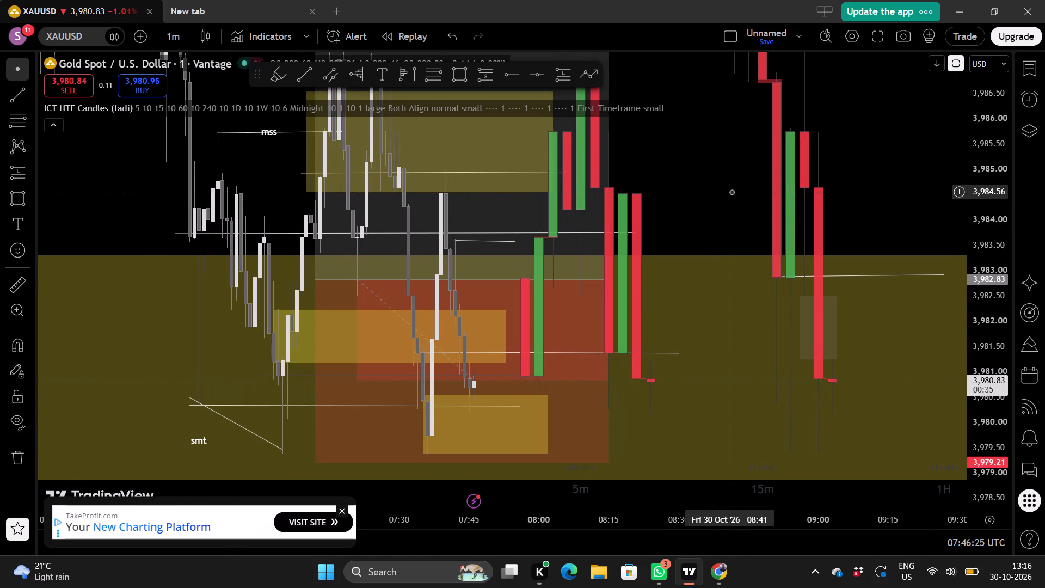
scroll(735, 175, "up", 1)
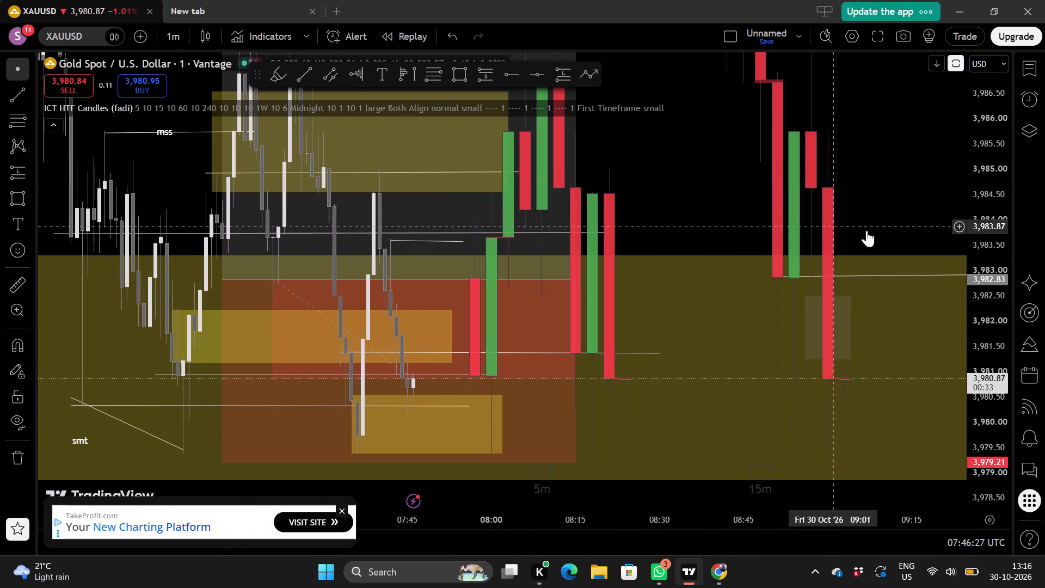
scroll(985, 253, "up", 7)
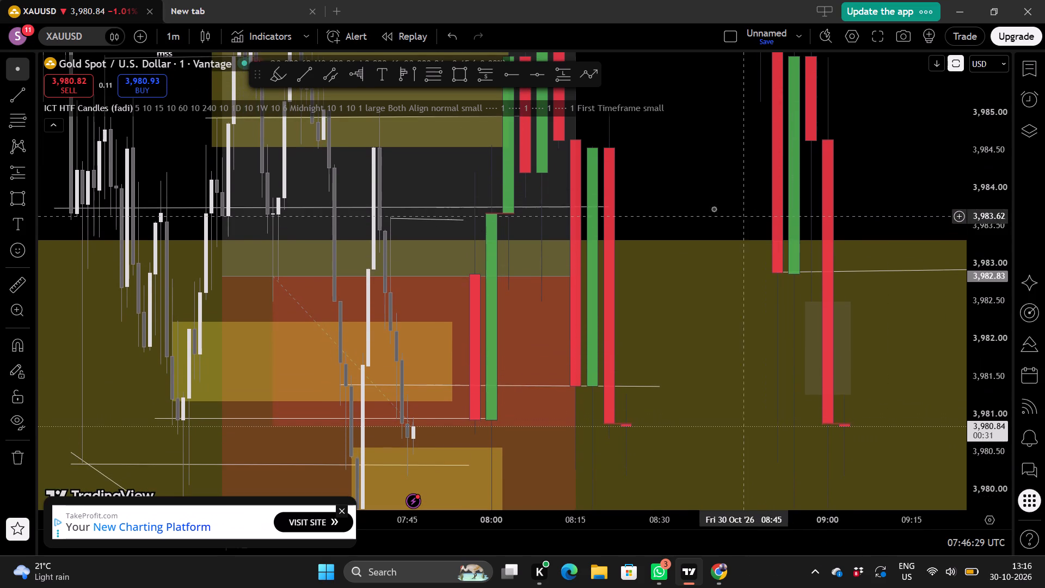
left_click_drag(704, 202, 754, 112)
scroll(753, 155, "up", 3)
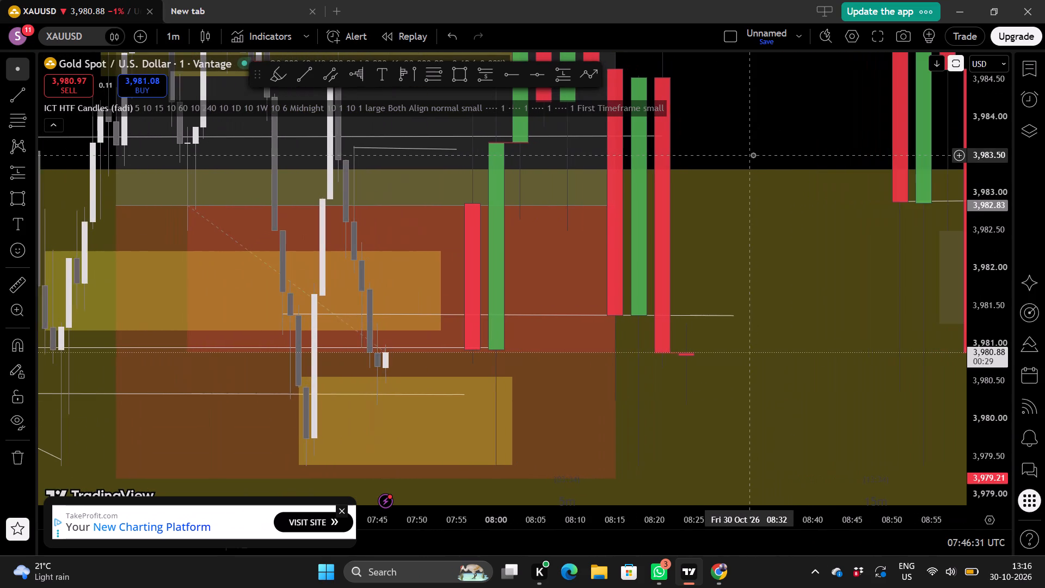
scroll(728, 148, "up", 2)
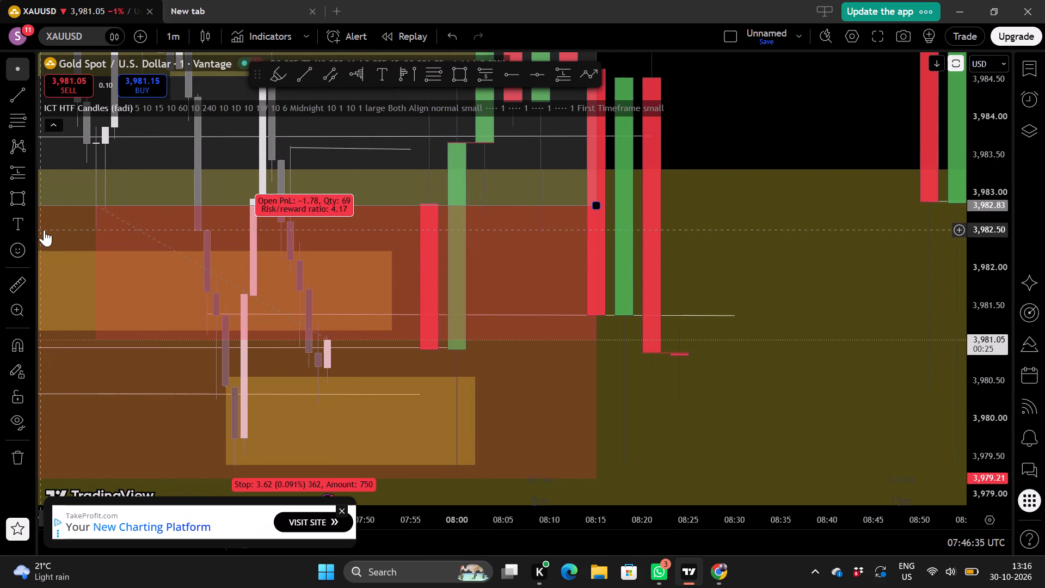
left_click(16, 194)
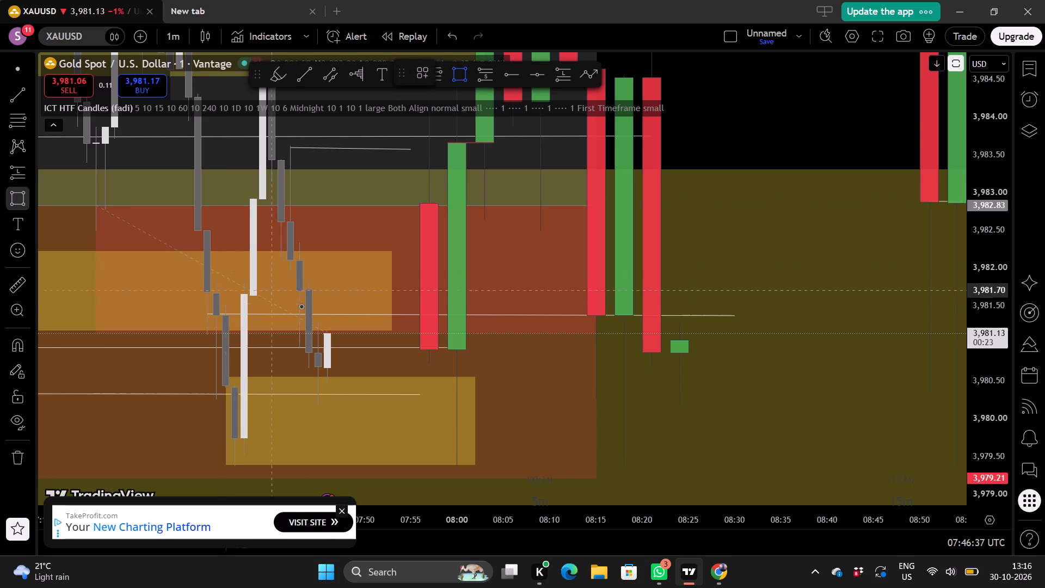
left_click_drag(309, 351, 351, 367)
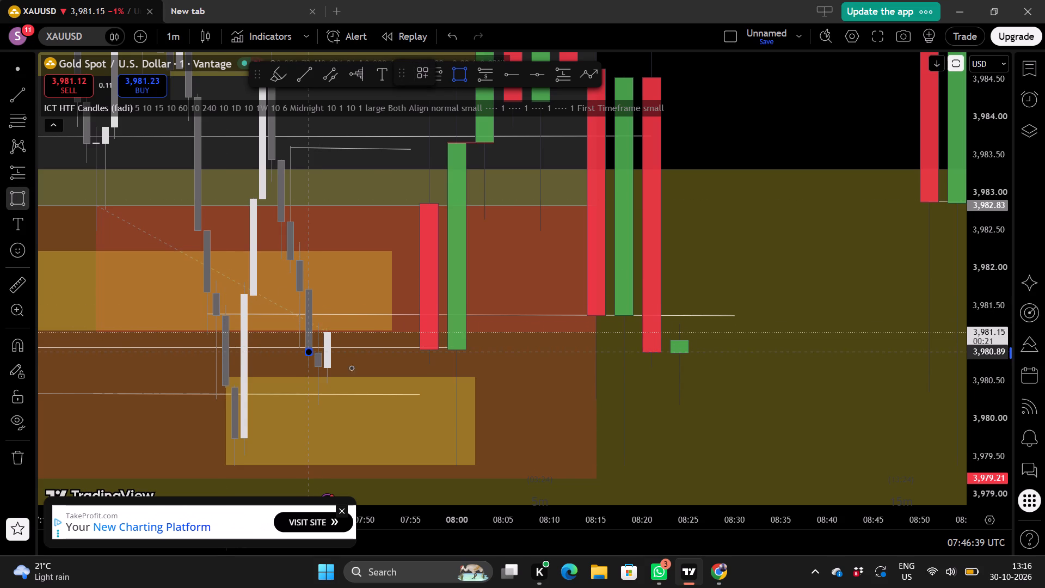
left_click_drag(351, 367, 407, 372)
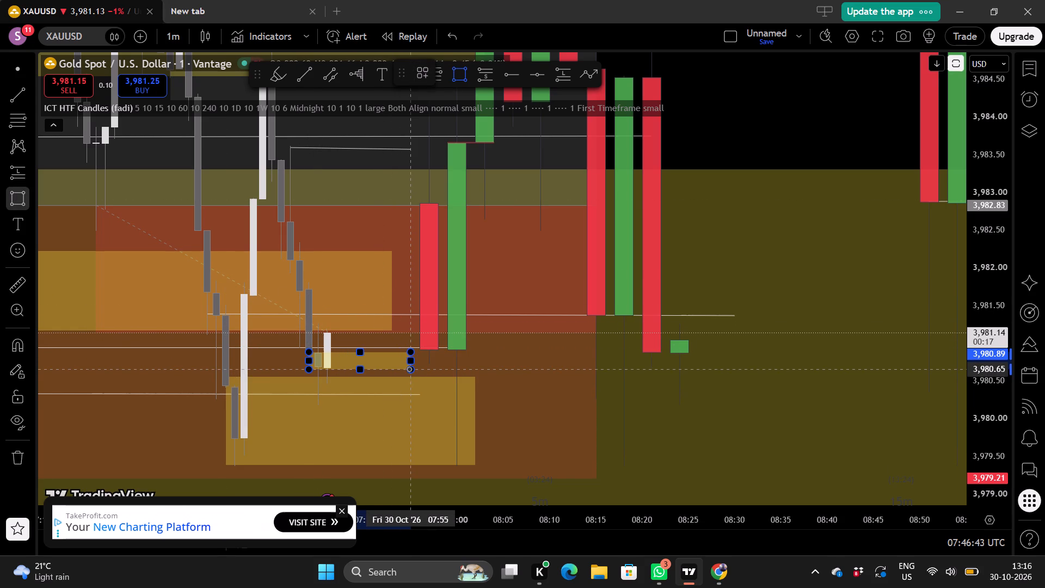
left_click(409, 369)
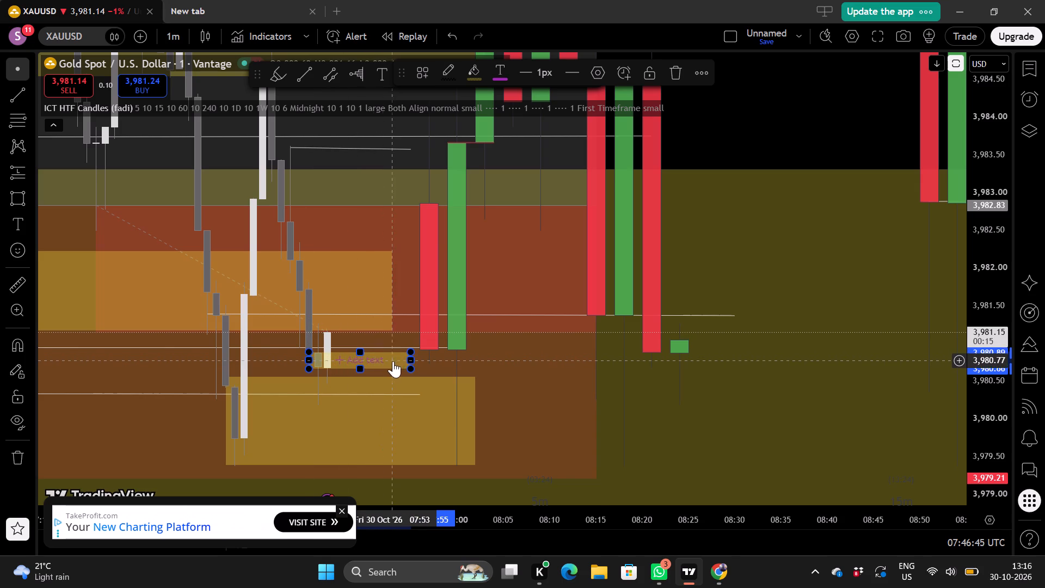
Shorten the small rectangle zone so that it ends at 07:52.
left_click(408, 360)
left_click_drag(408, 360, 383, 362)
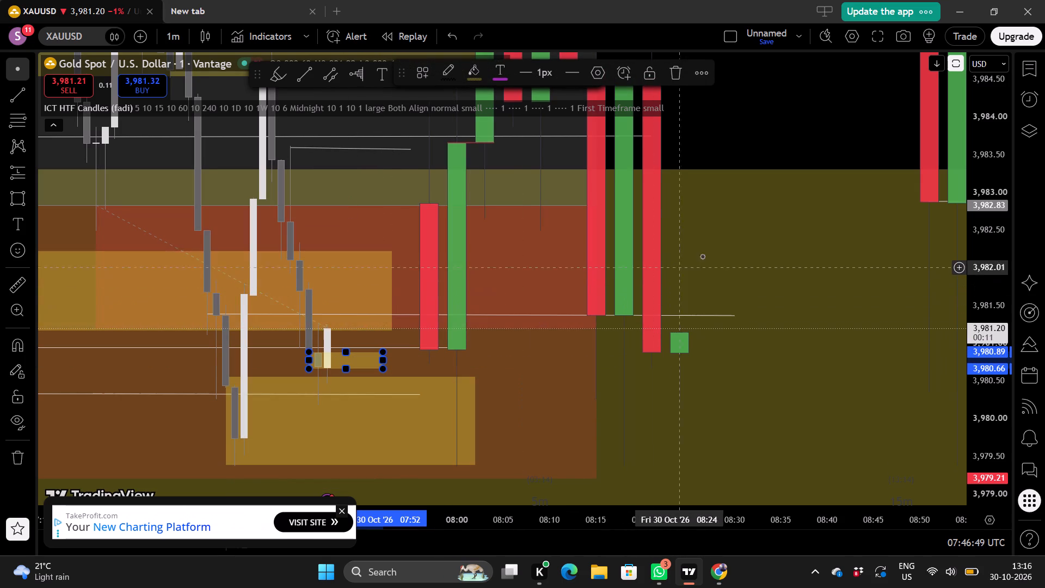
Examine how the newest one-minute candles react to the small rectangle zone and the nearby low-marking lines.
left_click_drag(741, 145, 749, 176)
scroll(749, 176, "down", 1)
scroll(798, 160, "up", 1)
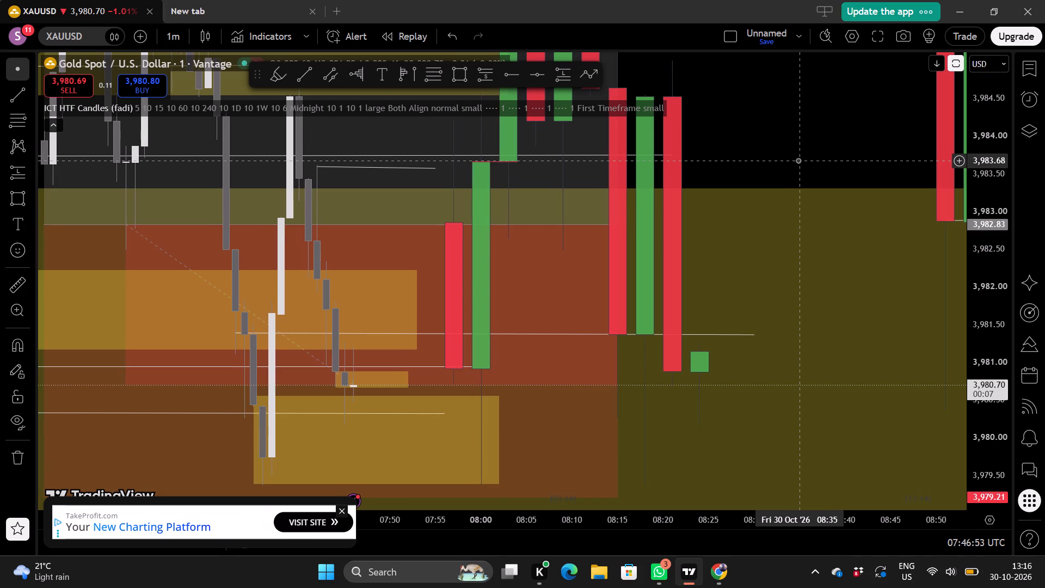
scroll(798, 139, "up", 1)
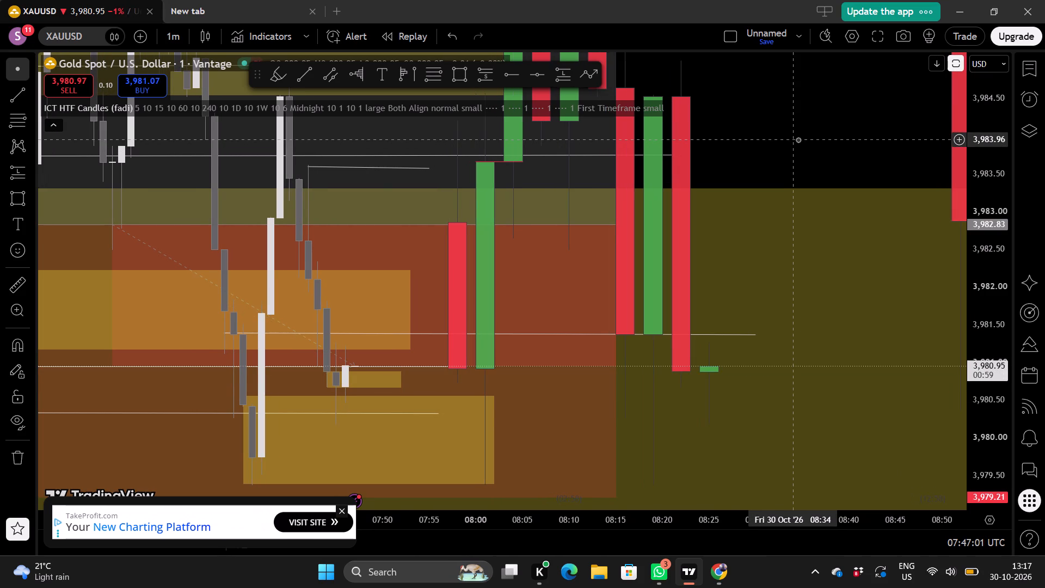
scroll(798, 139, "down", 1)
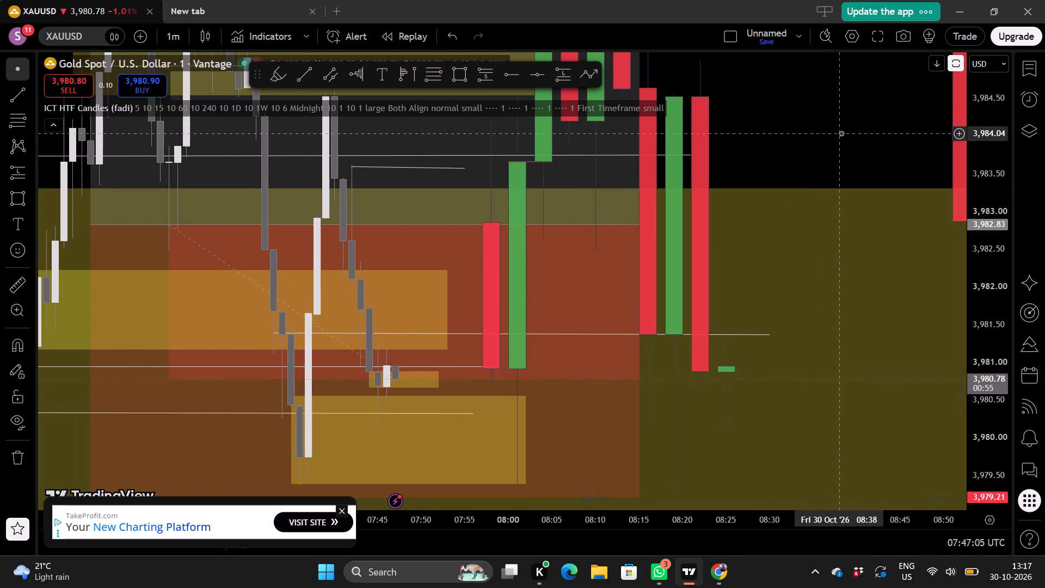
scroll(841, 133, "up", 1)
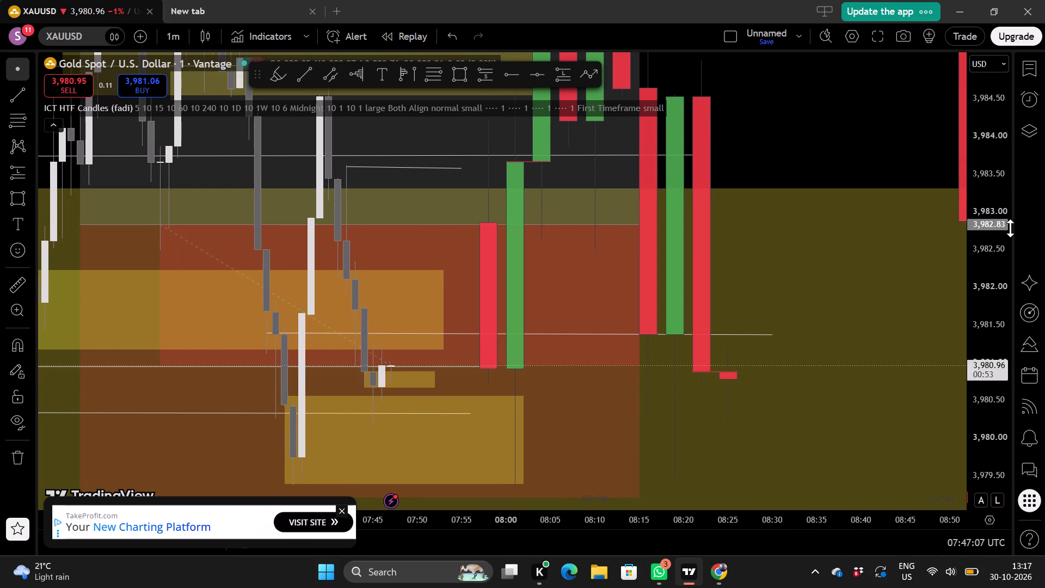
scroll(992, 236, "up", 1)
scroll(837, 197, "down", 1)
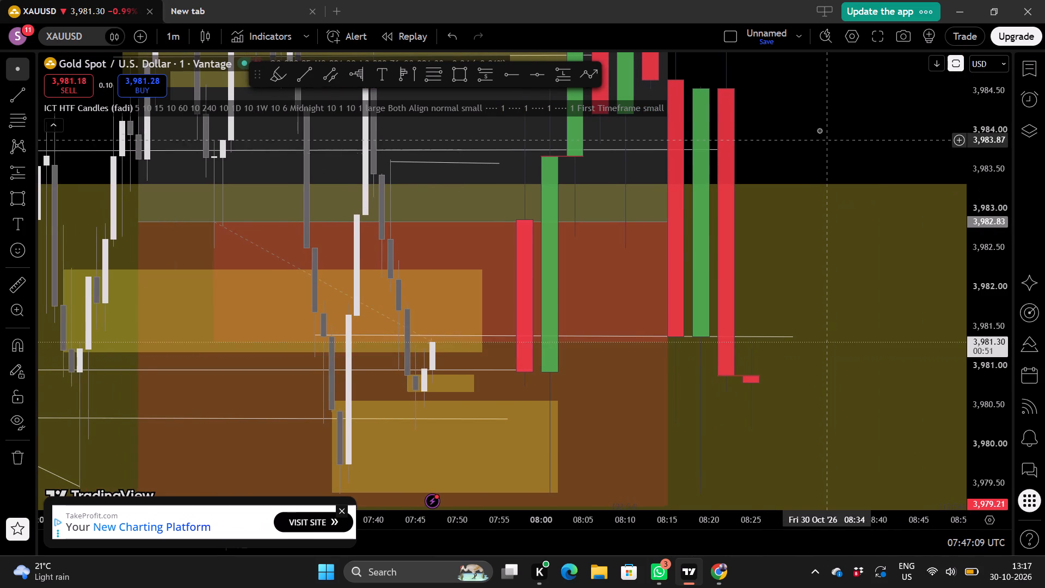
scroll(819, 130, "down", 1)
left_click_drag(842, 151, 813, 210)
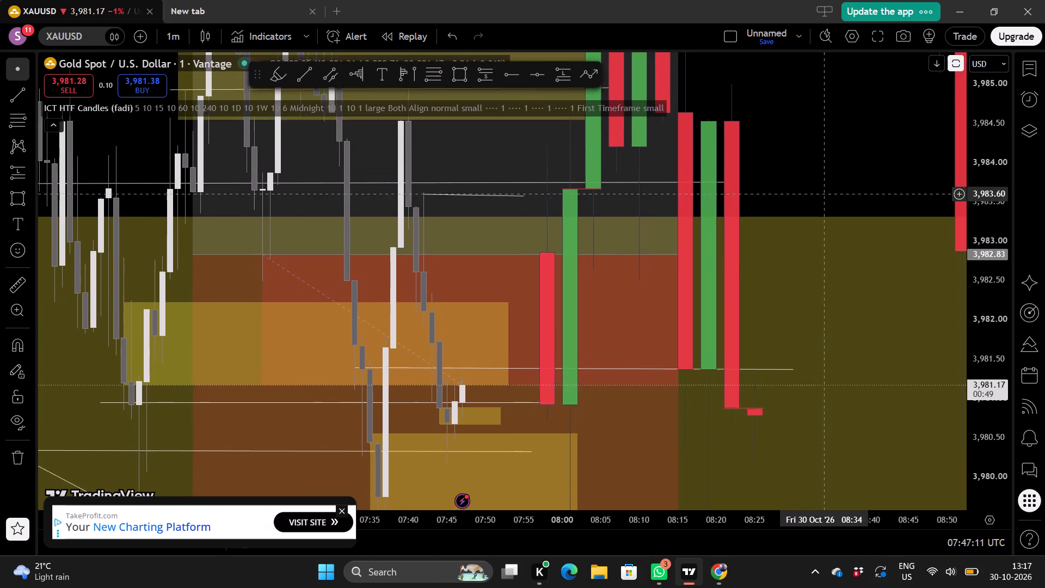
left_click_drag(813, 210, 802, 224)
scroll(802, 224, "down", 1)
scroll(840, 219, "up", 1)
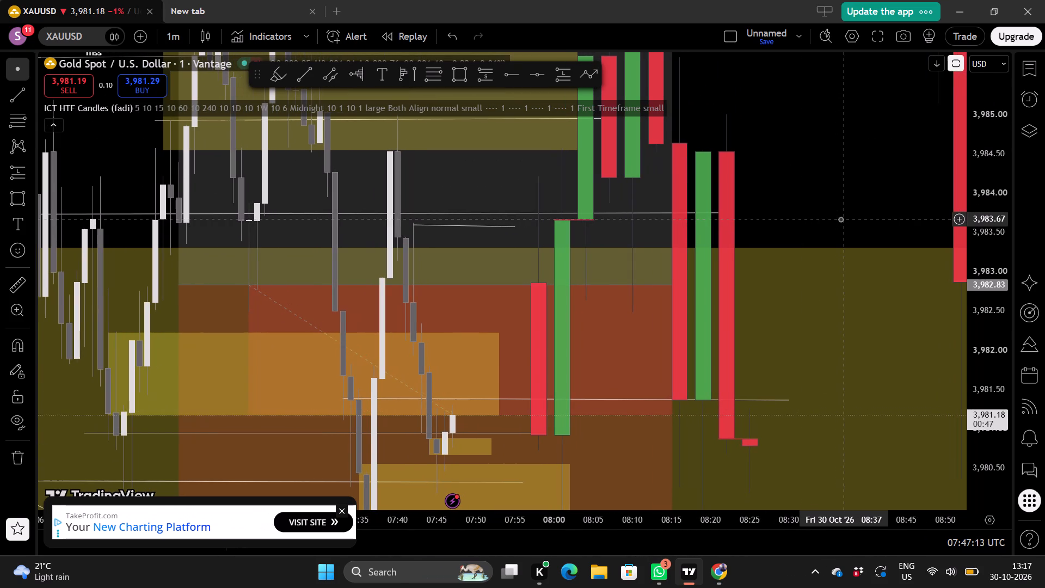
scroll(840, 219, "up", 1)
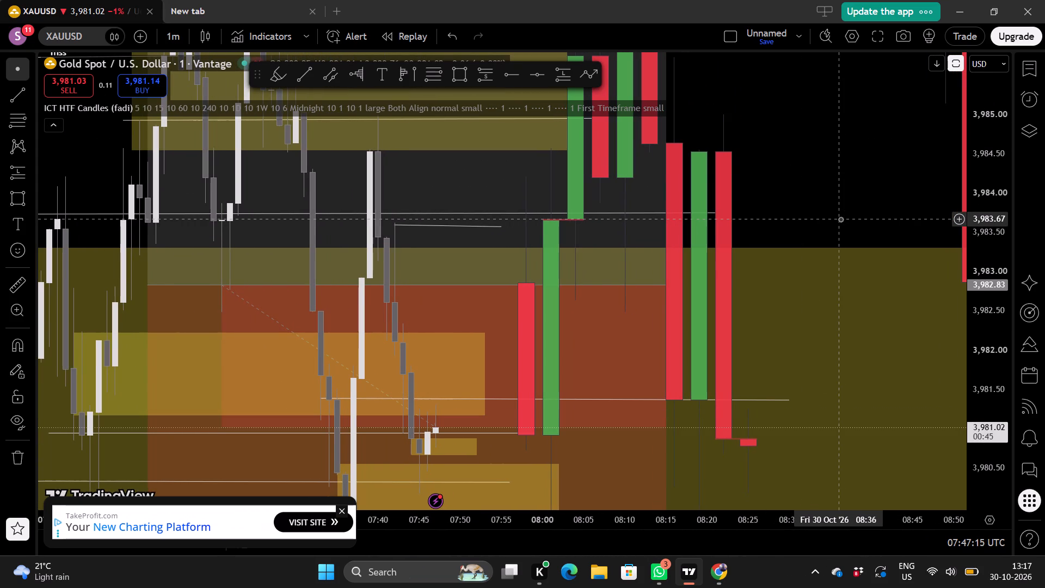
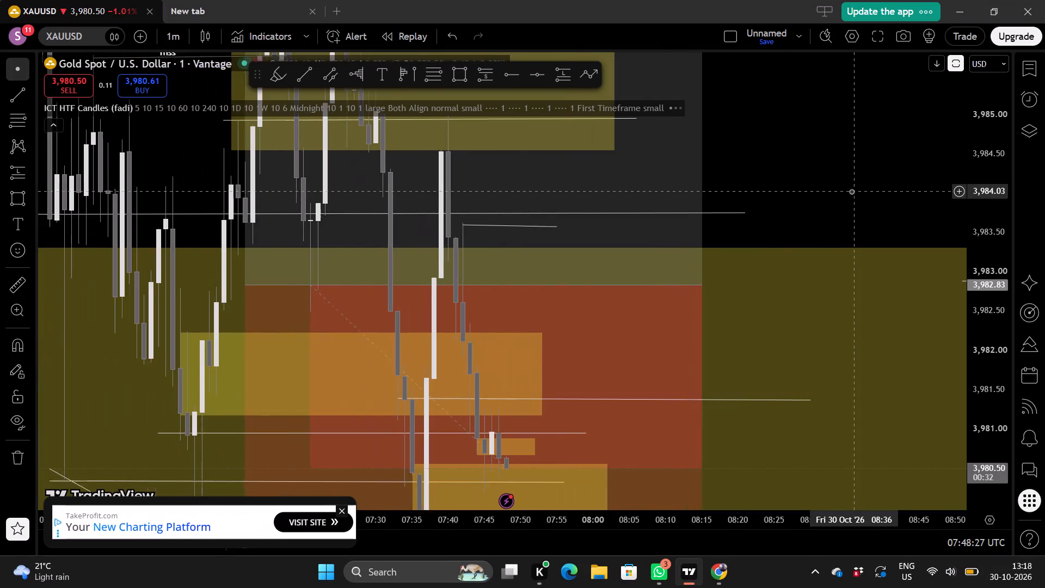
Examine how the latest one-minute candles behave around the small lower zones and the long position's stop level at 3,979.21.
left_click_drag(851, 195, 835, 78)
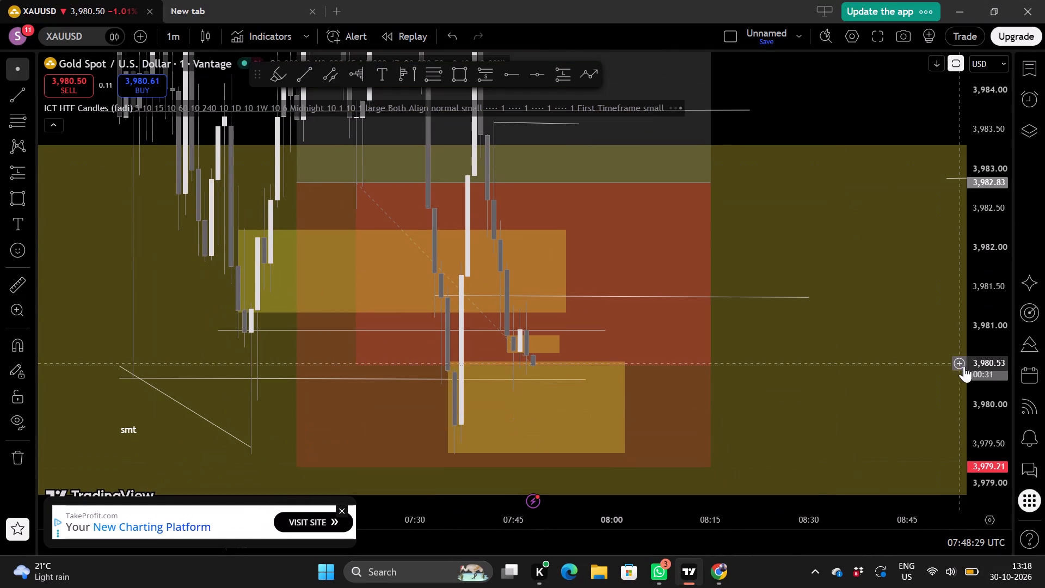
scroll(998, 328, "down", 3)
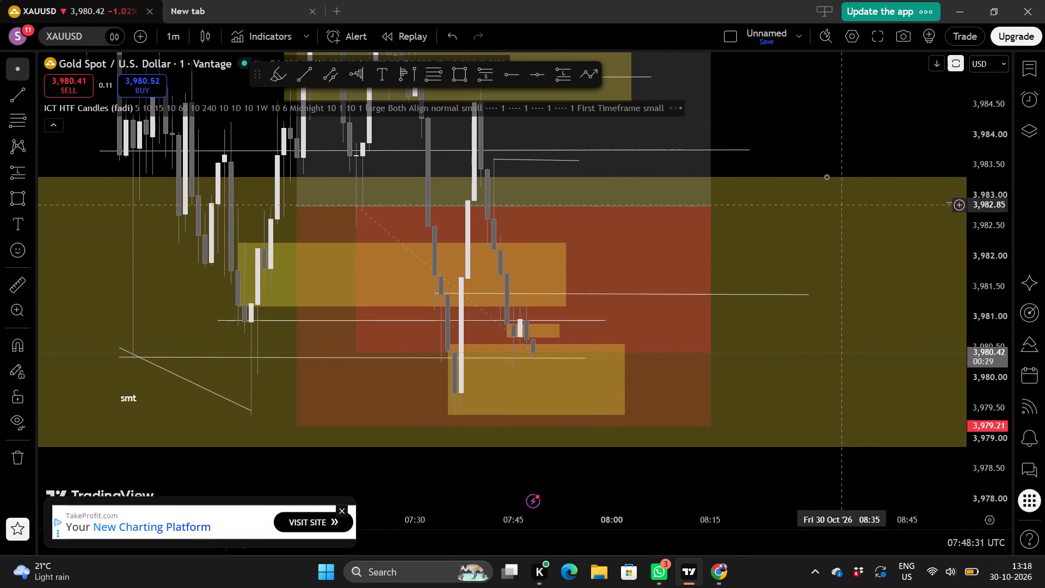
left_click_drag(826, 176, 743, 189)
left_click_drag(797, 167, 709, 178)
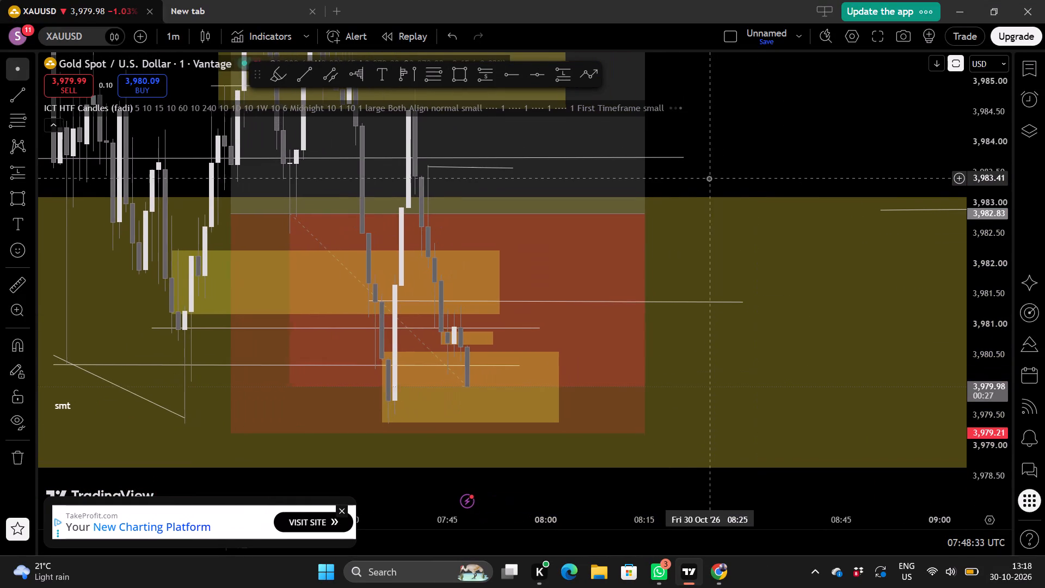
scroll(771, 177, "down", 1)
scroll(990, 319, "down", 5)
scroll(856, 170, "up", 1)
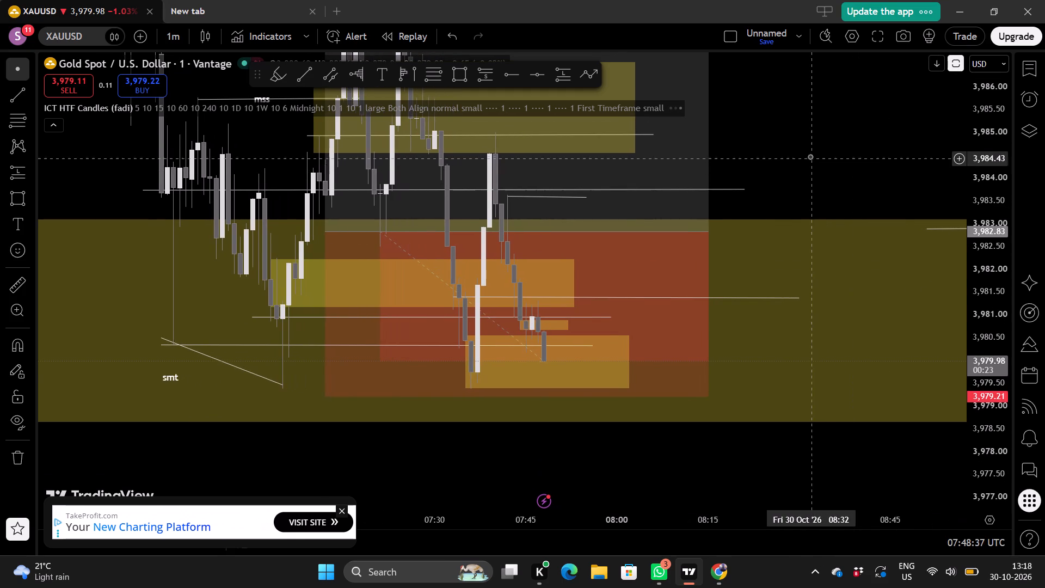
left_click_drag(810, 156, 733, 164)
scroll(780, 164, "up", 1)
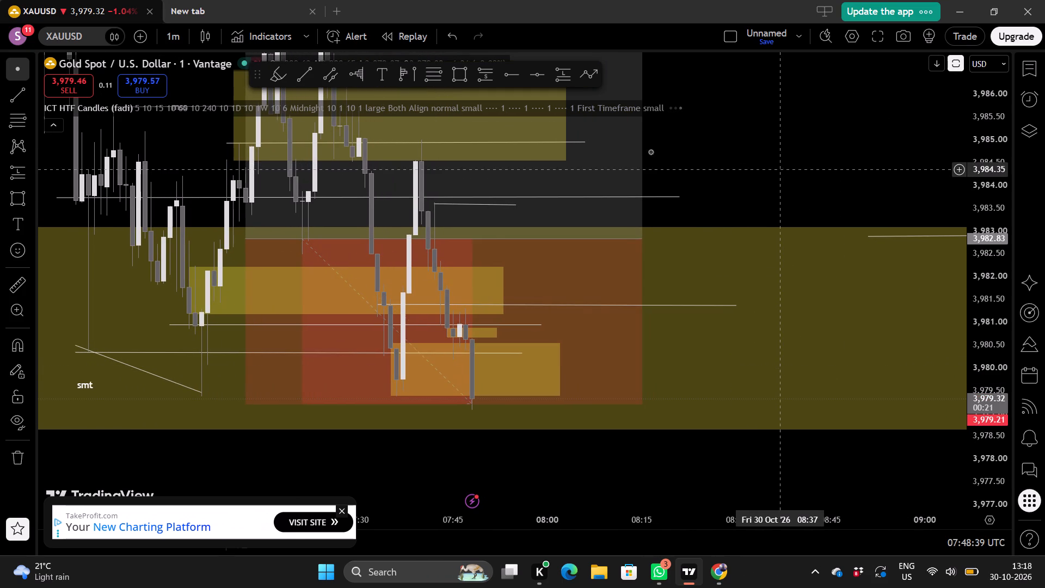
left_click_drag(715, 150, 588, 151)
scroll(658, 154, "down", 1)
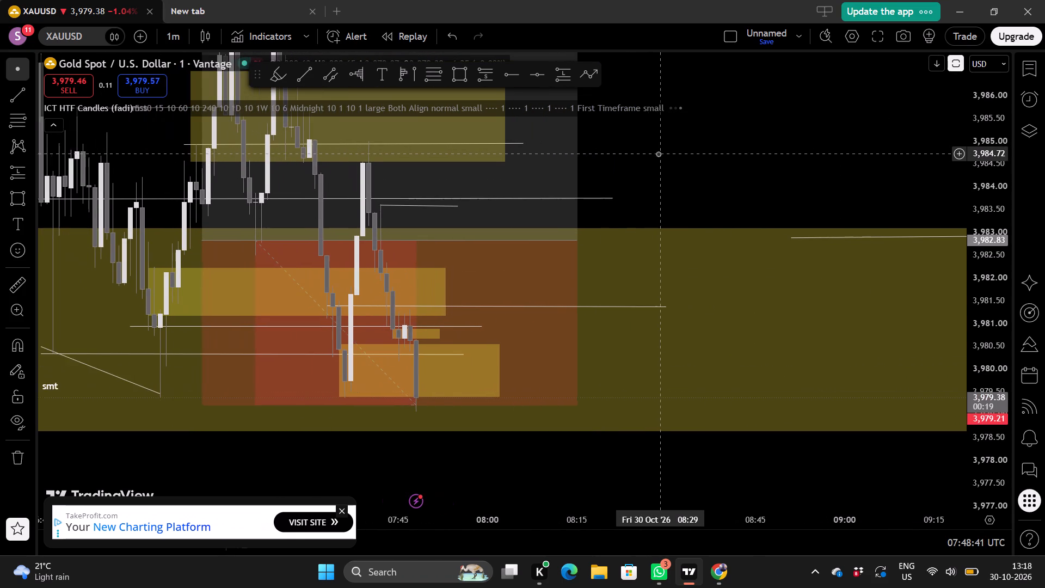
scroll(701, 151, "down", 1)
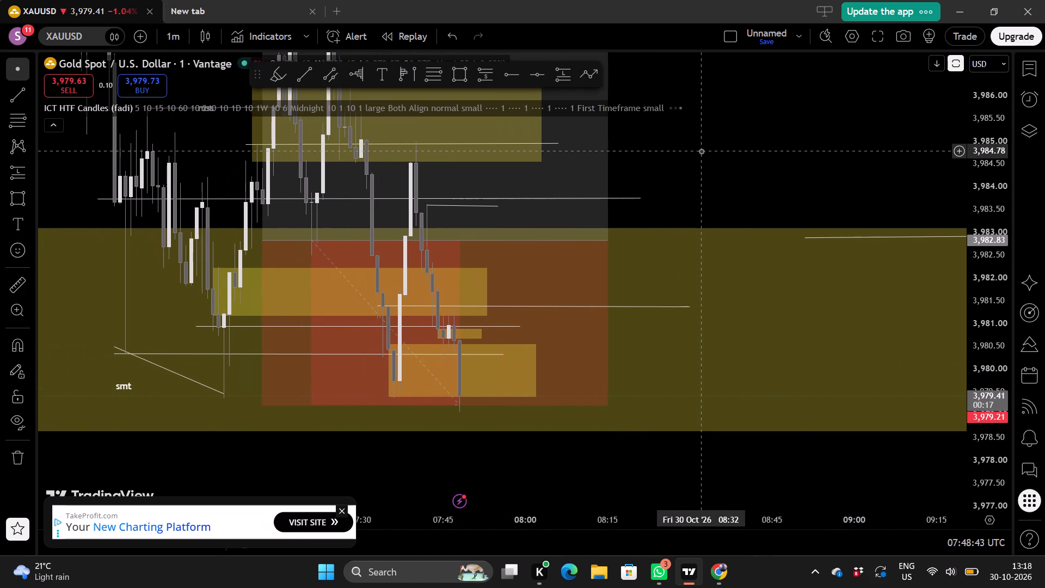
scroll(740, 155, "up", 1)
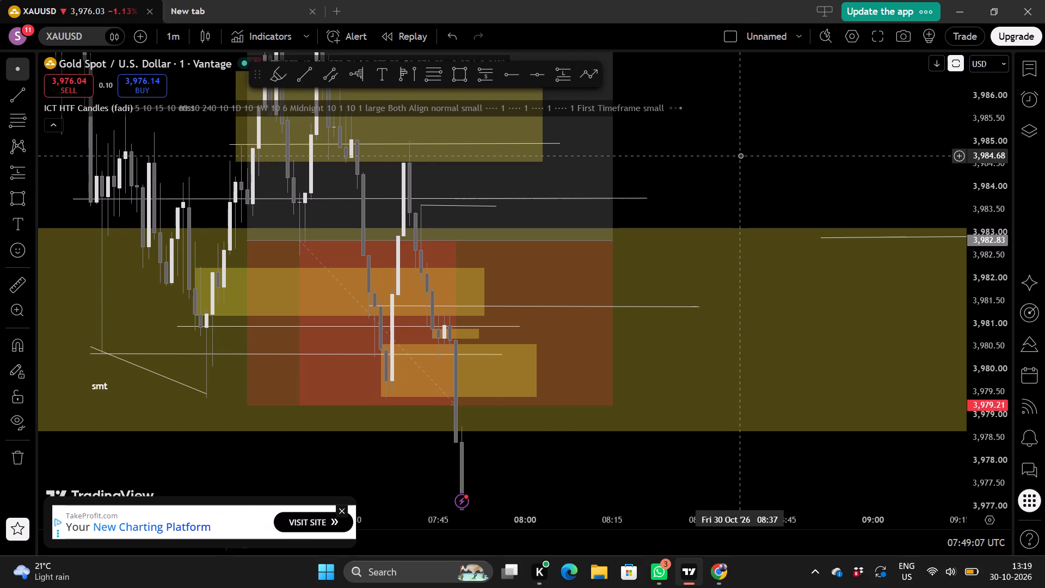
Examine the one-minute price action below the large lower zone and around the 3,975.44 line, against the wider structure.
left_click_drag(803, 184, 785, 53)
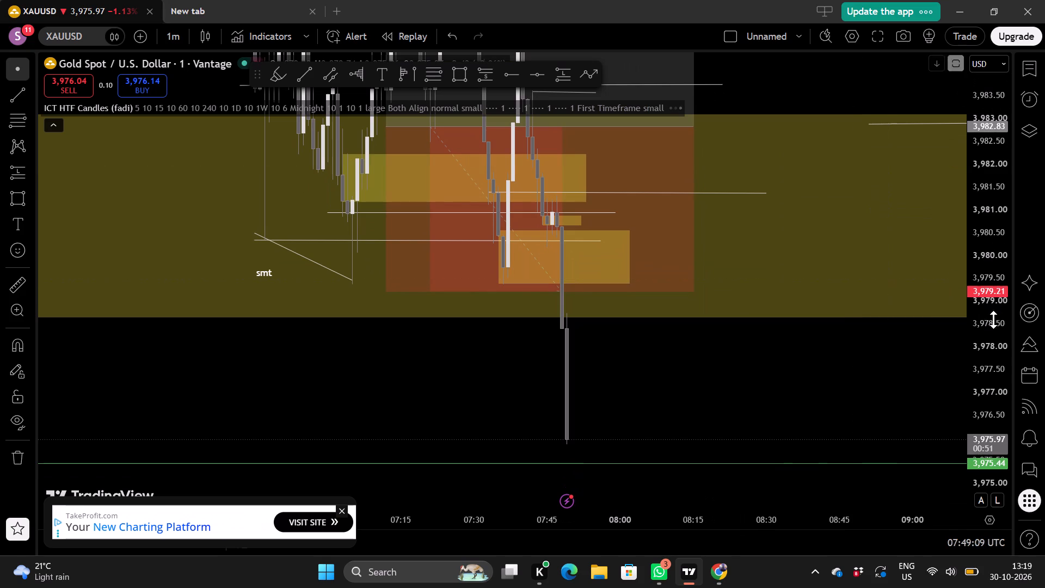
scroll(980, 339, "down", 2)
scroll(784, 430, "down", 2)
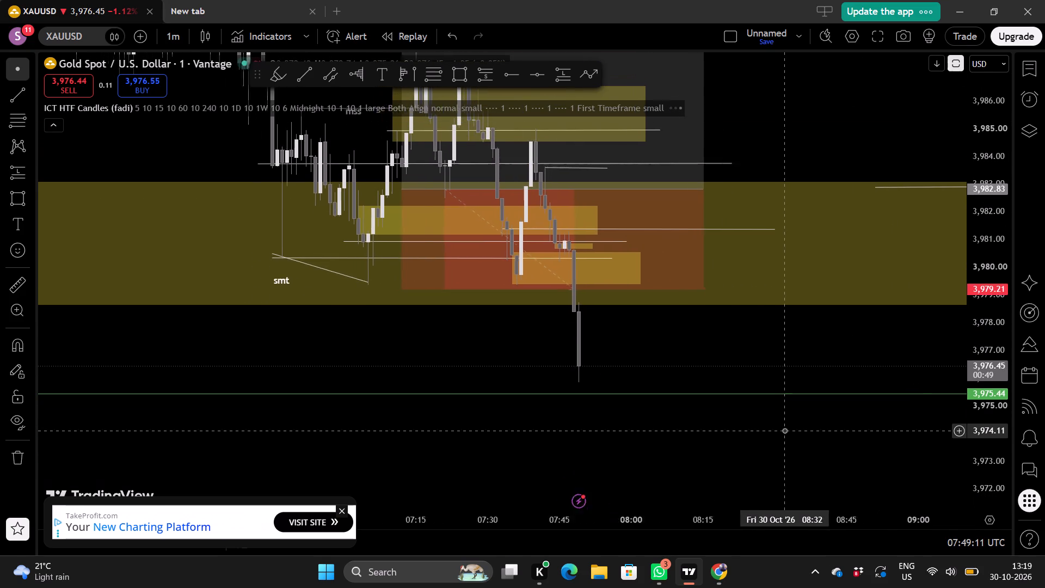
scroll(991, 298, "up", 3)
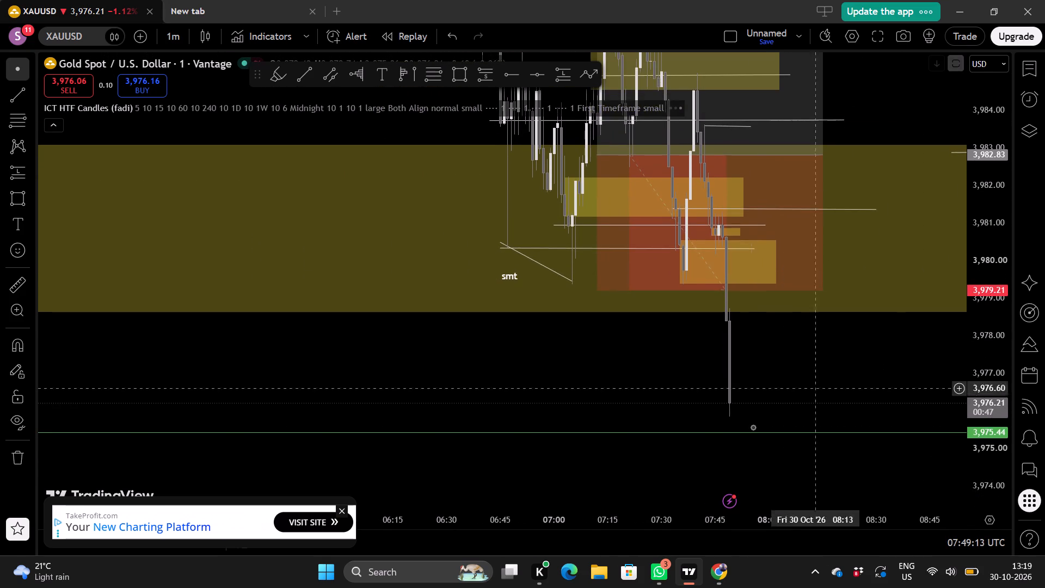
scroll(753, 427, "down", 3)
left_click_drag(648, 397, 560, 259)
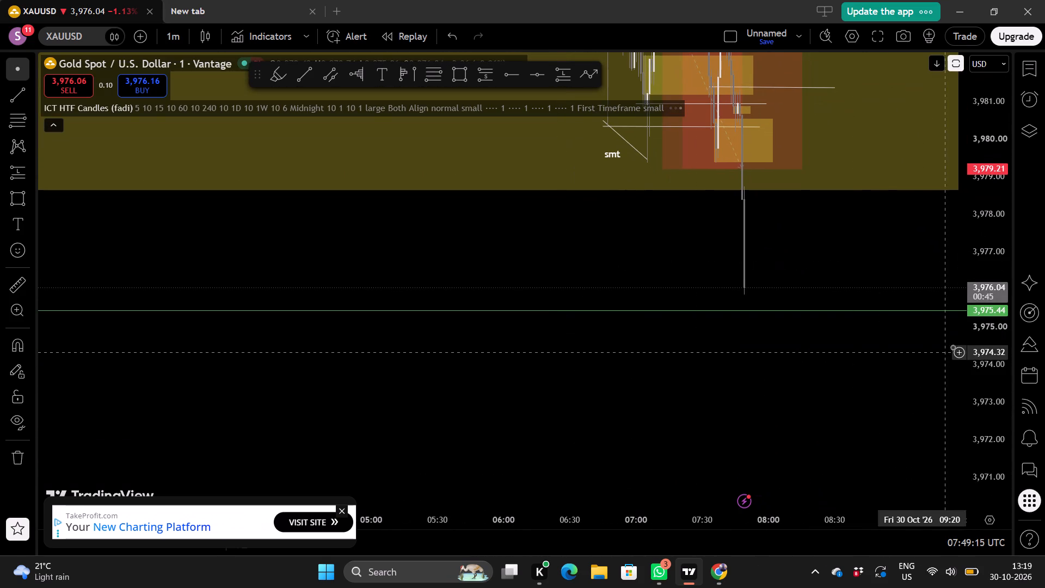
scroll(995, 322, "down", 5)
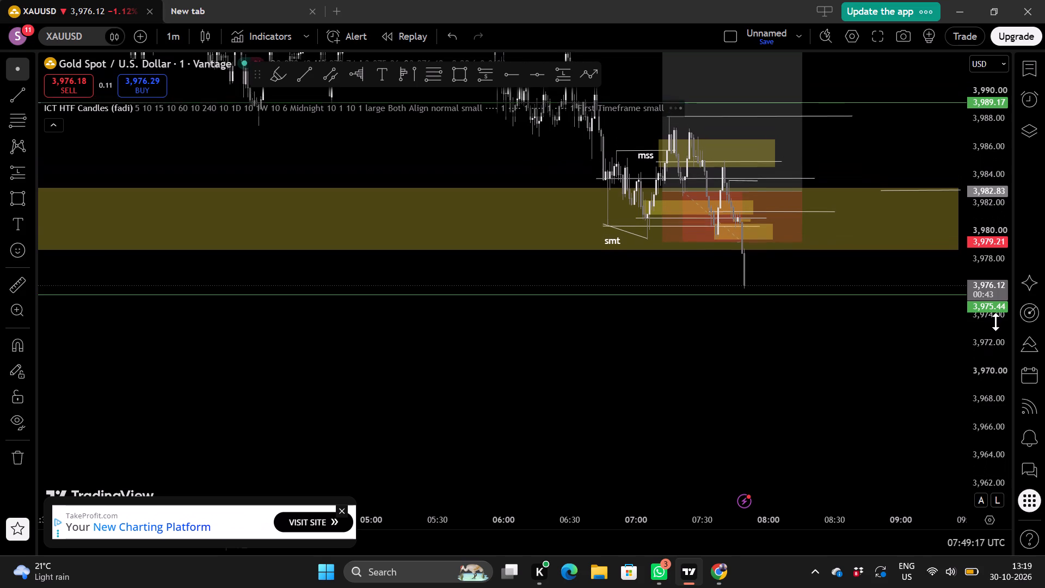
scroll(995, 322, "up", 2)
left_click_drag(723, 385, 628, 451)
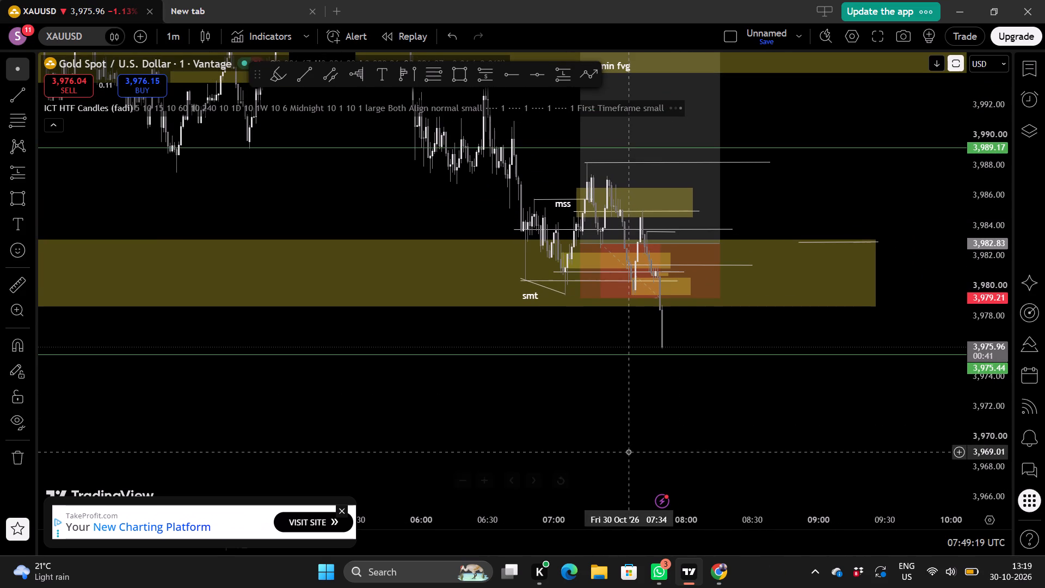
scroll(706, 425, "up", 1)
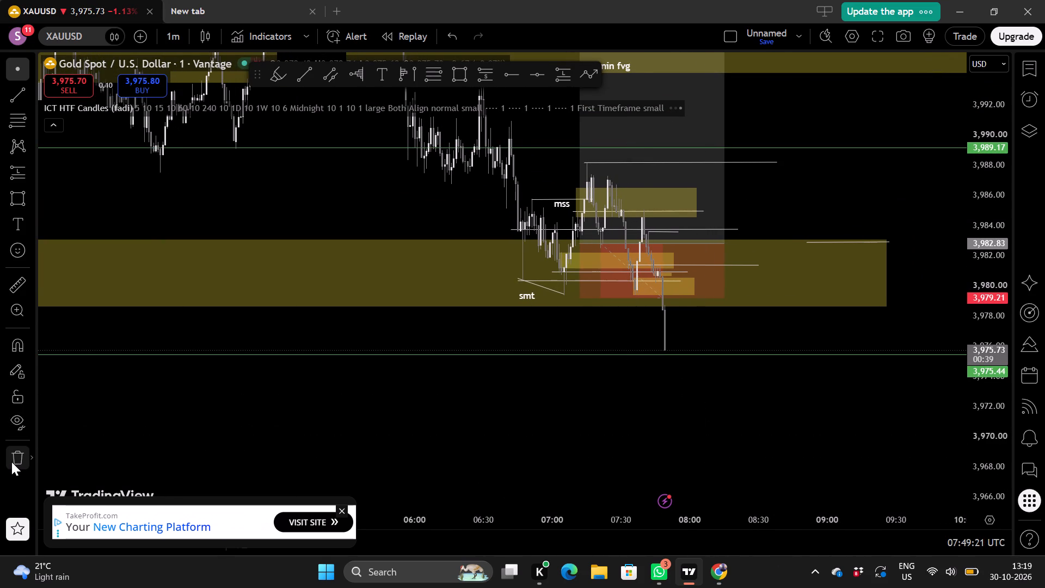
Remove all 36 drawings from the chart while keeping the indicators.
left_click(12, 461)
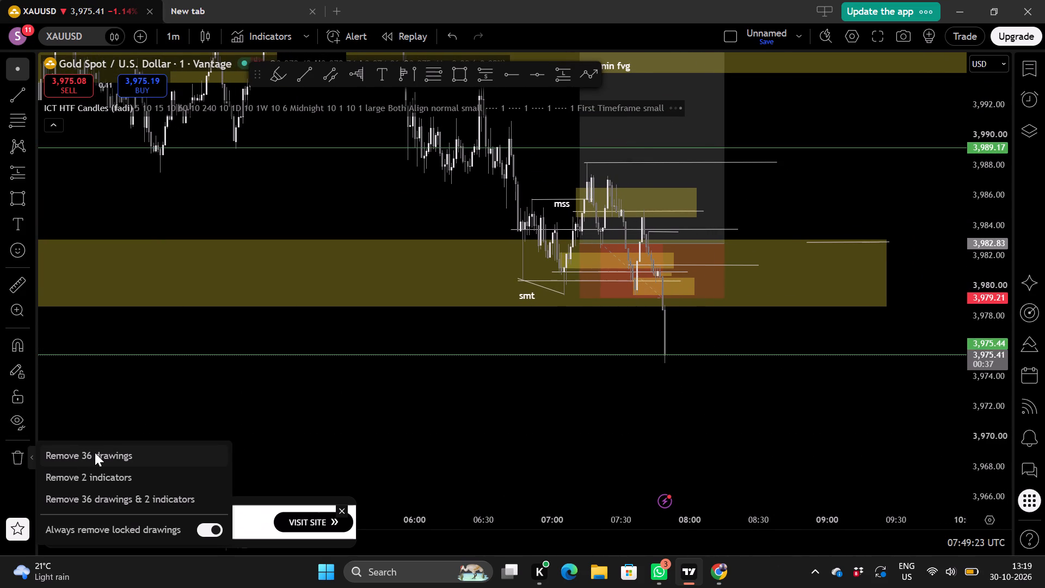
left_click(95, 452)
Examine the latest one-minute decline and the preceding swings on the cleared chart.
scroll(322, 388, "down", 1)
scroll(557, 362, "up", 1)
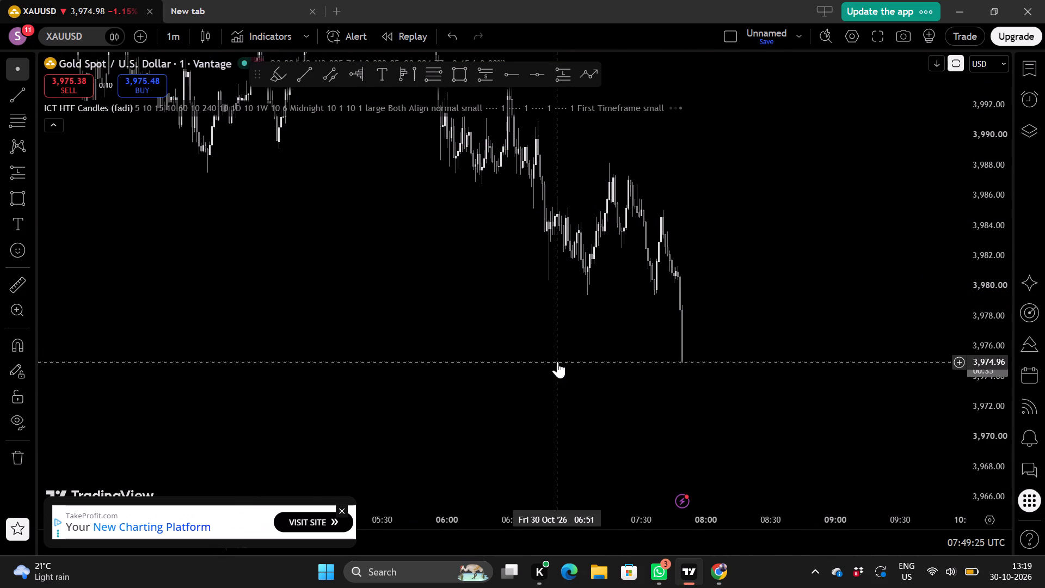
scroll(557, 362, "up", 1)
left_click_drag(864, 305, 765, 428)
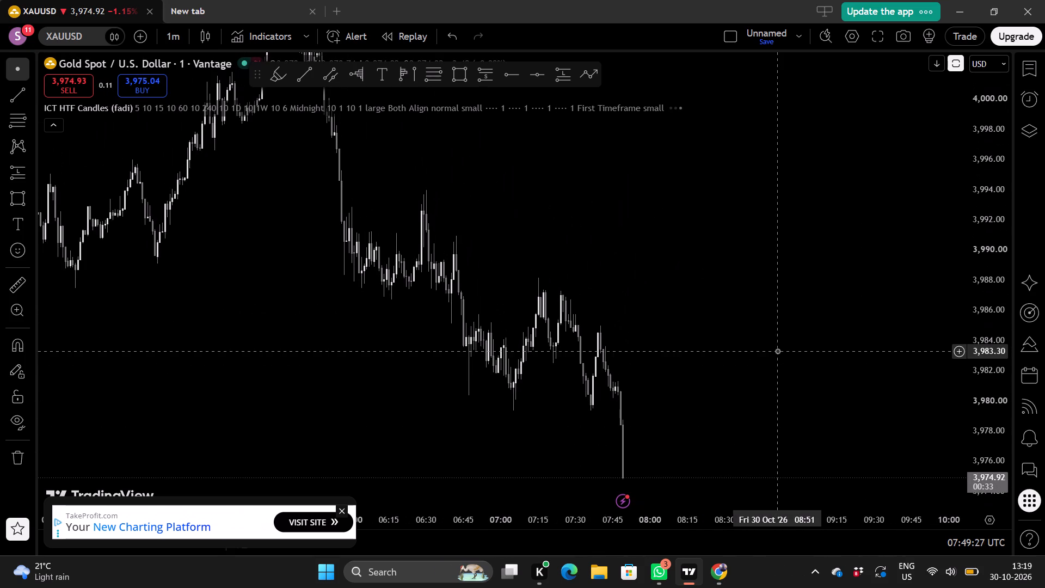
scroll(777, 351, "down", 1)
left_click_drag(773, 365, 765, 274)
scroll(806, 299, "right", 1)
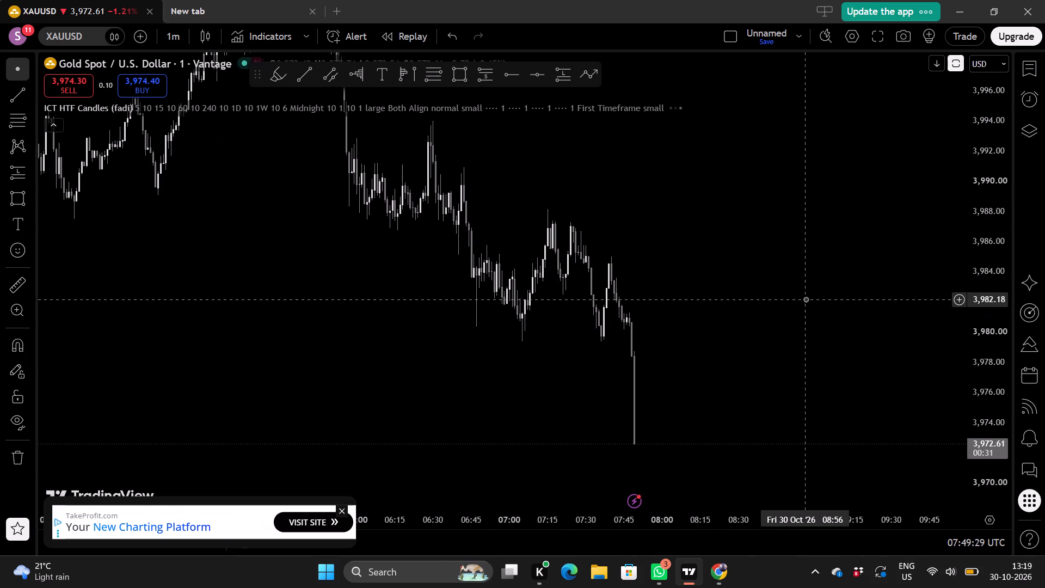
scroll(770, 298, "right", 1)
scroll(770, 298, "up", 1)
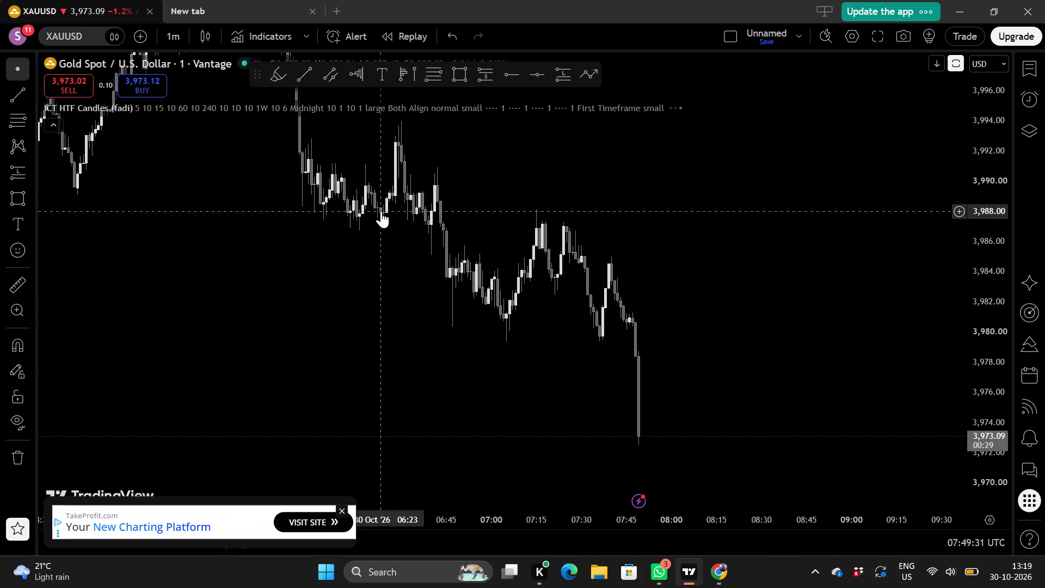
Change the chart interval to 3 minutes.
left_click(14, 193)
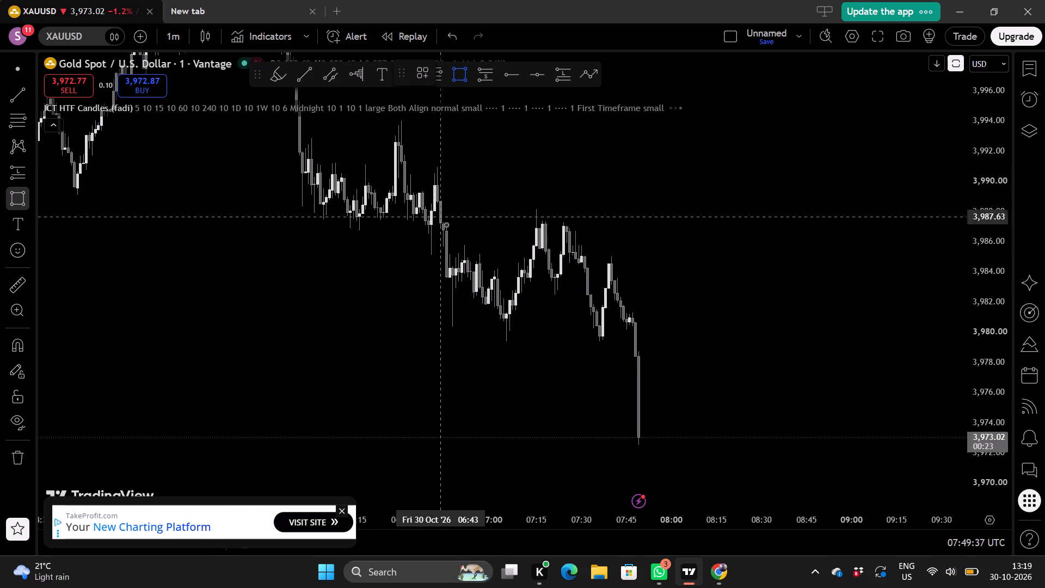
left_click(177, 39)
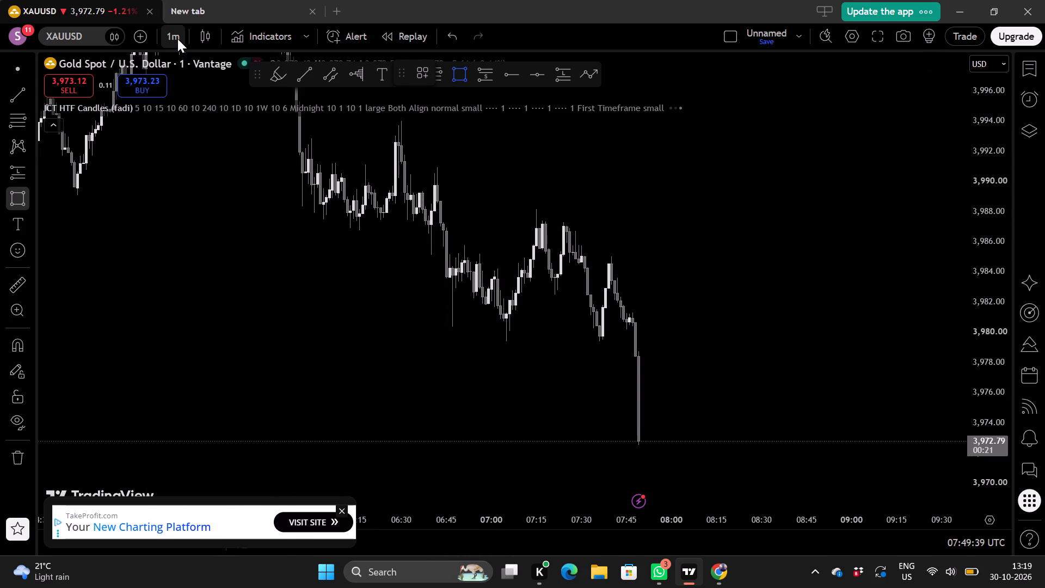
left_click(206, 402)
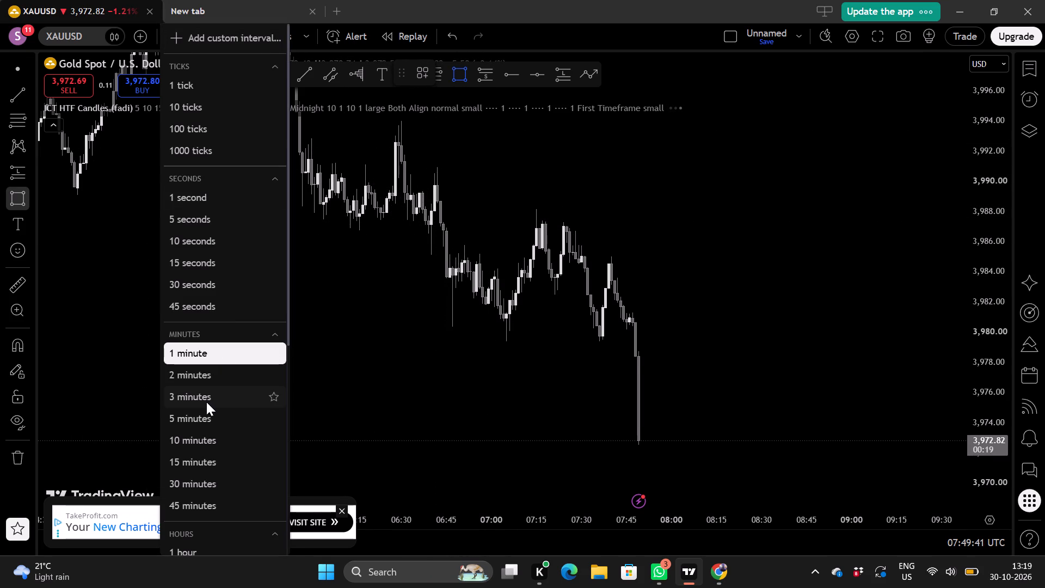
Draw a rectangle zone from about 3,987.17 to 3,980.01 over the consolidation before the latest drop, spanning 06:36 to 08:15.
scroll(502, 336, "up", 1)
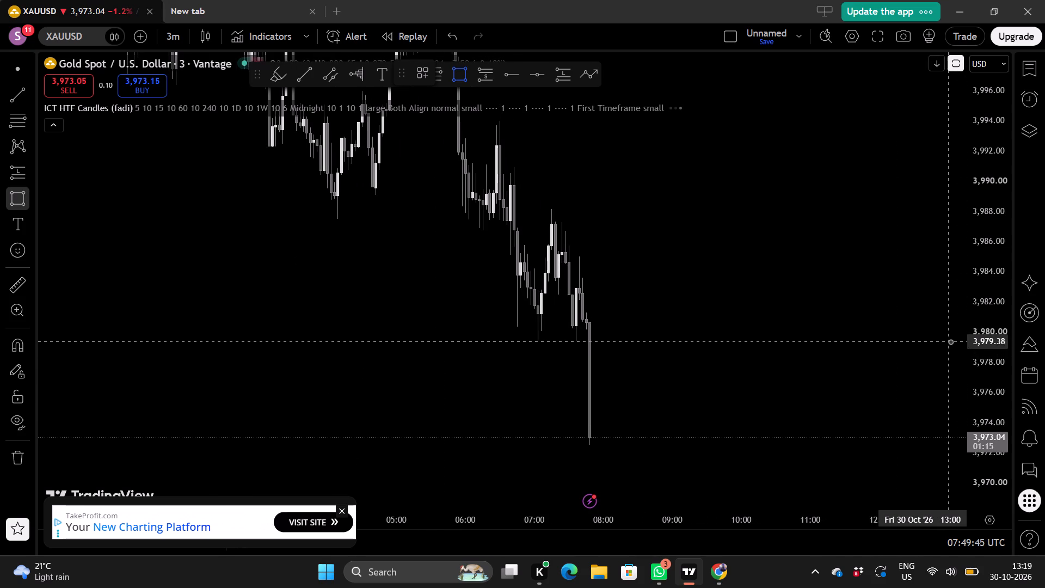
scroll(991, 342, "down", 4)
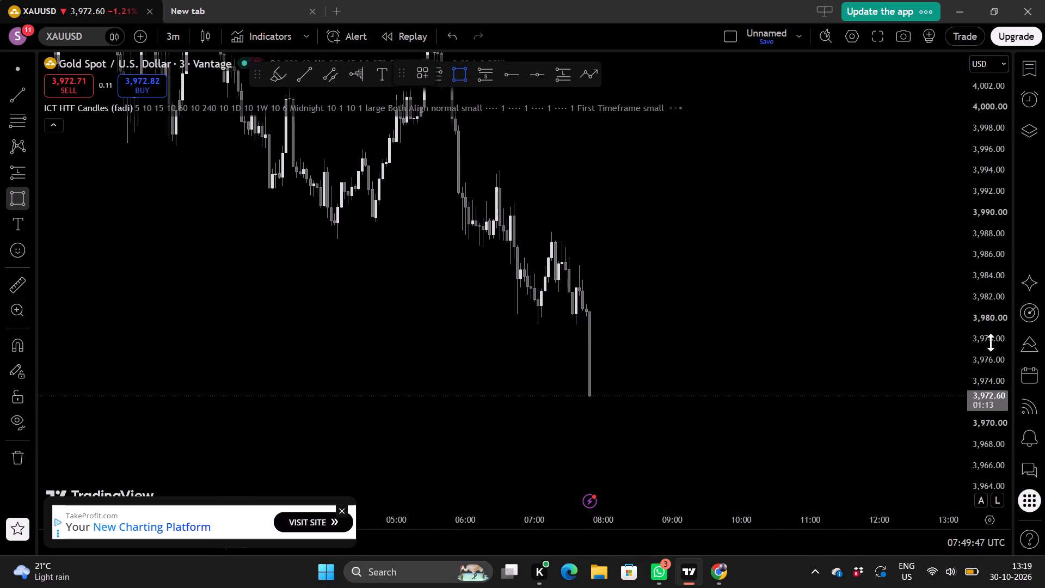
scroll(991, 342, "down", 1)
scroll(852, 318, "up", 1)
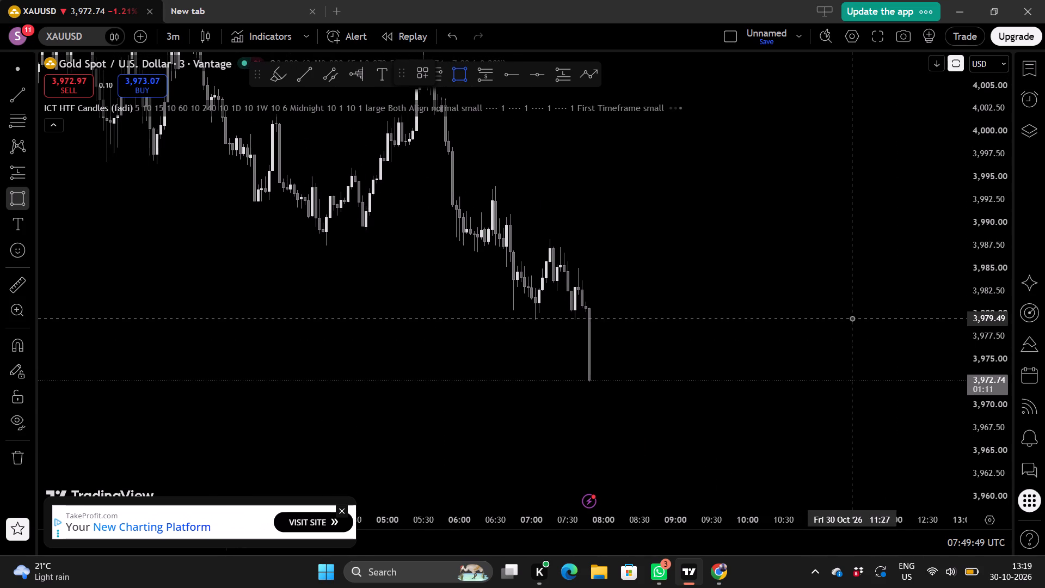
scroll(852, 318, "up", 1)
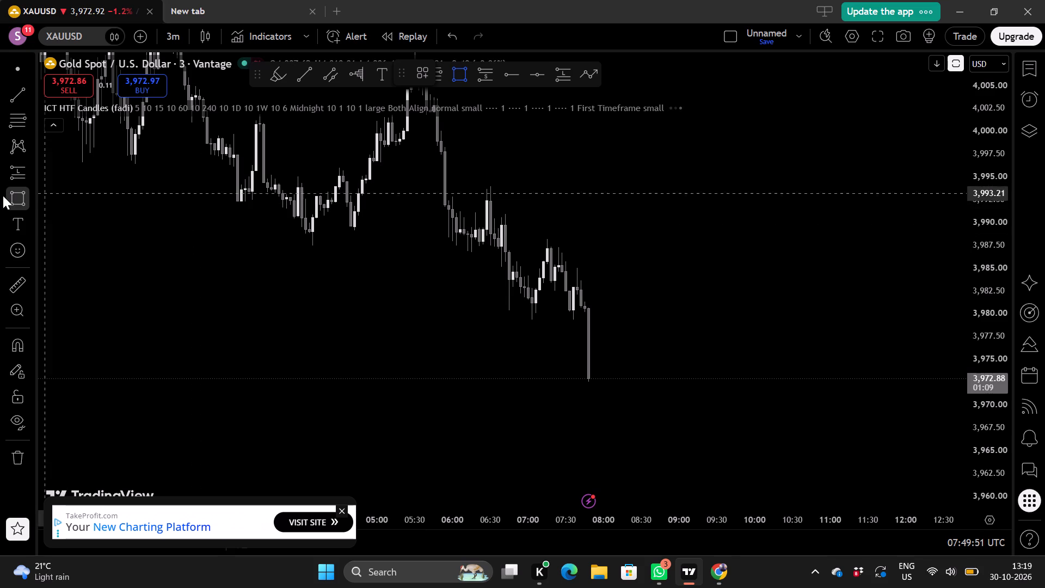
left_click(16, 197)
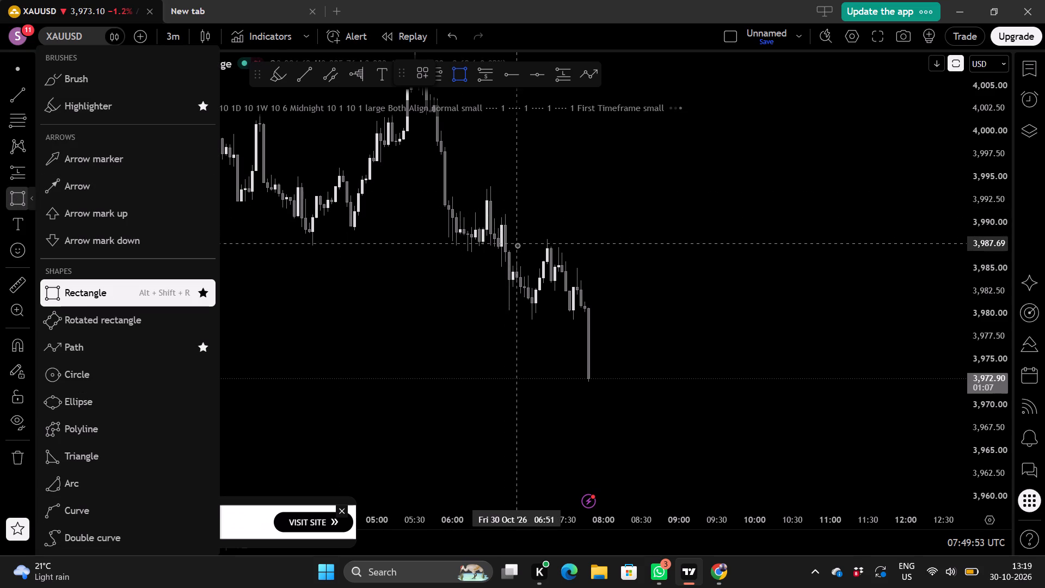
left_click_drag(497, 248, 719, 332)
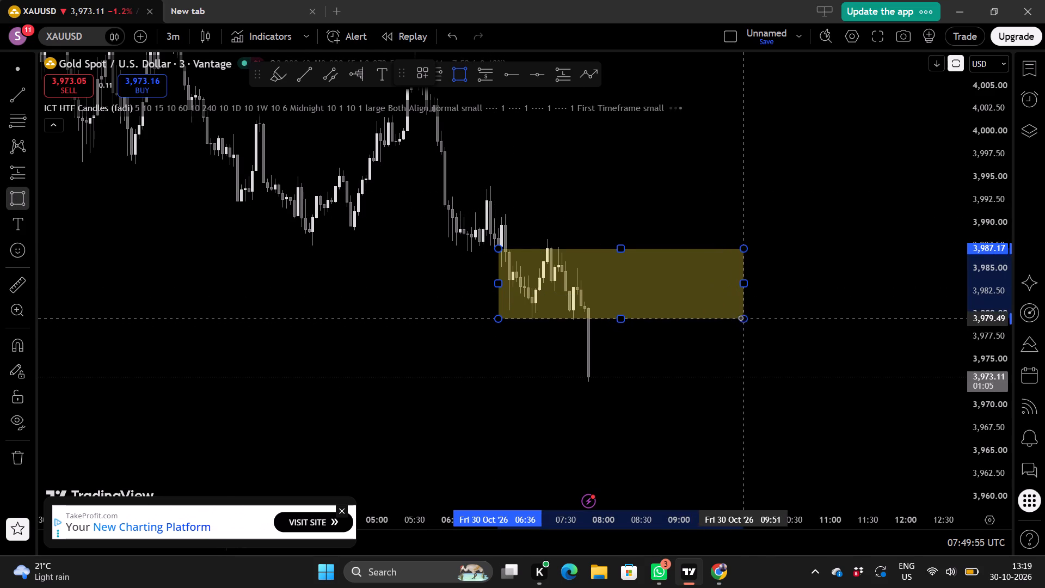
double_click(623, 314)
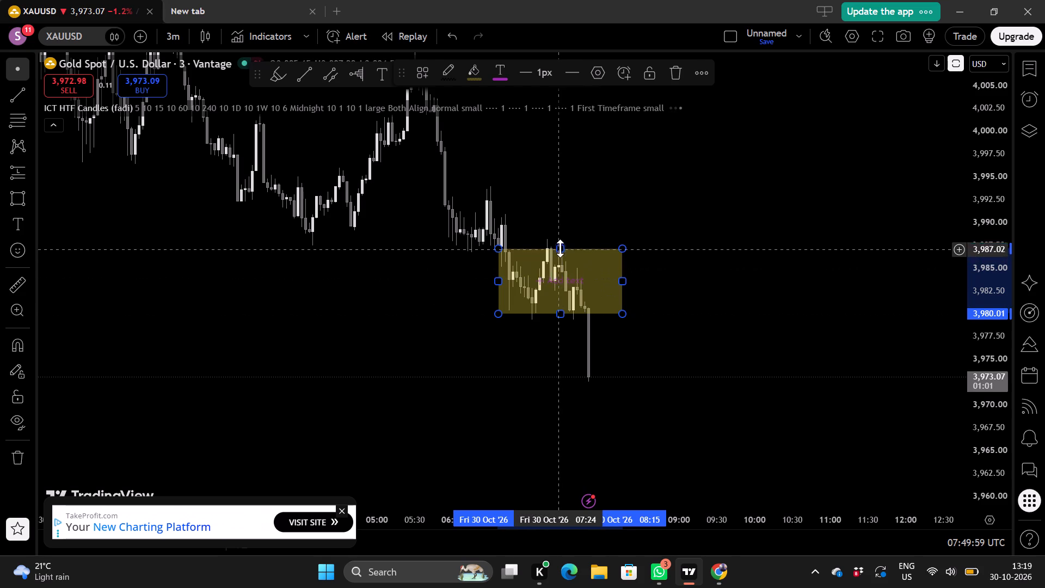
Raise the rectangle zone's upper edge to about 3,988.00 and shorten the zone so that it ends at about 08:00.
left_click_drag(561, 247, 619, 180)
left_click(619, 180)
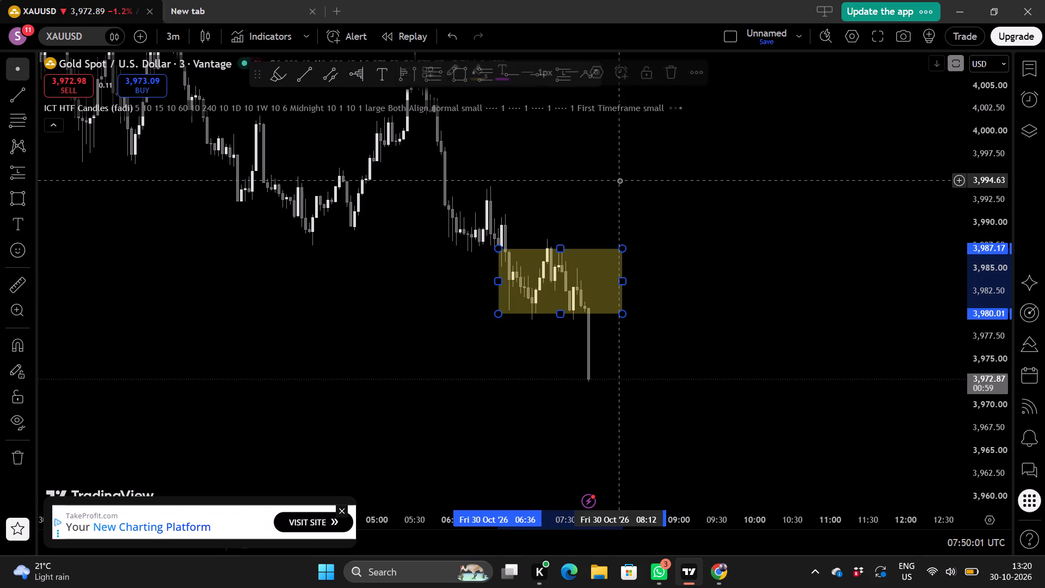
left_click_drag(562, 248, 560, 239)
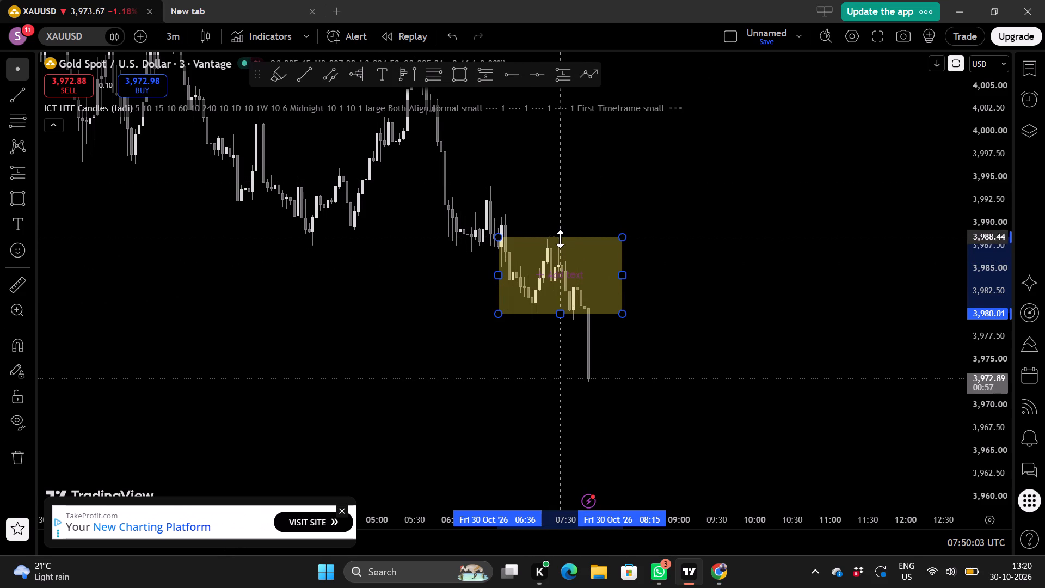
left_click_drag(560, 239, 561, 240)
left_click_drag(625, 275, 603, 277)
left_click(673, 283)
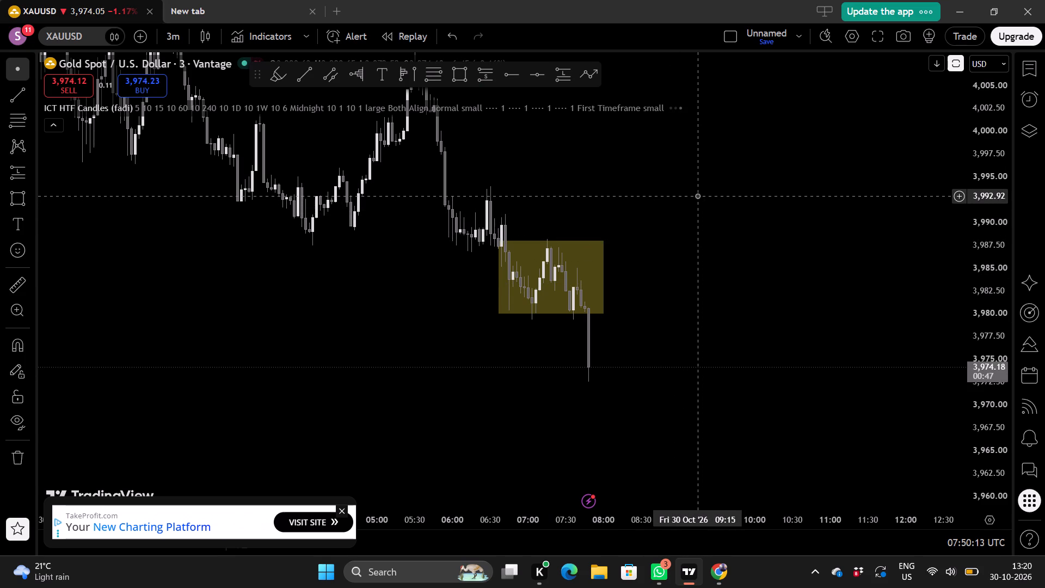
Examine the new consolidation zone and the latest drop against the wider three-minute price history since the previous days.
scroll(764, 274, "down", 1)
scroll(852, 321, "down", 2)
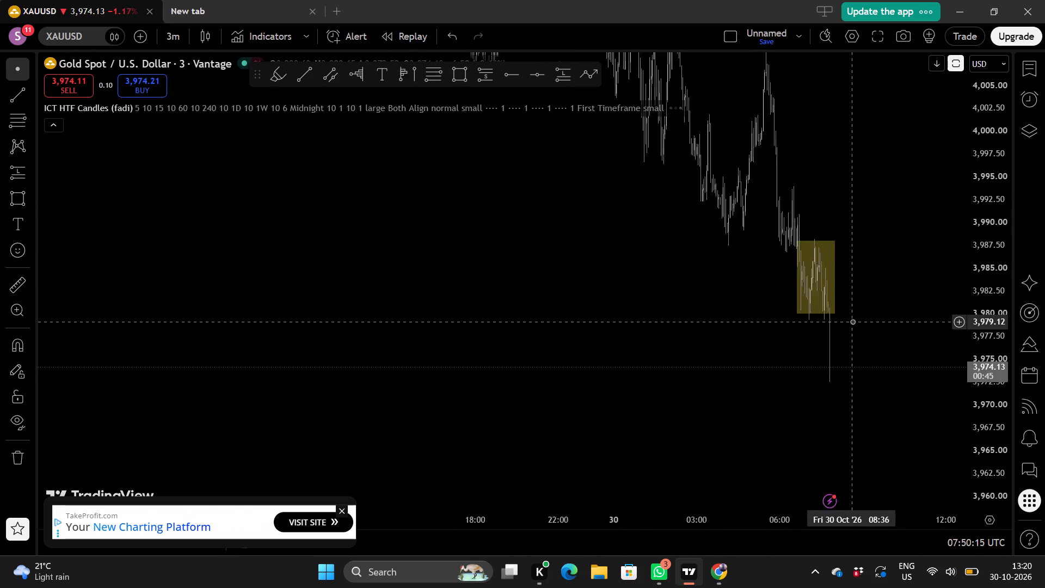
scroll(852, 321, "down", 2)
scroll(998, 334, "down", 7)
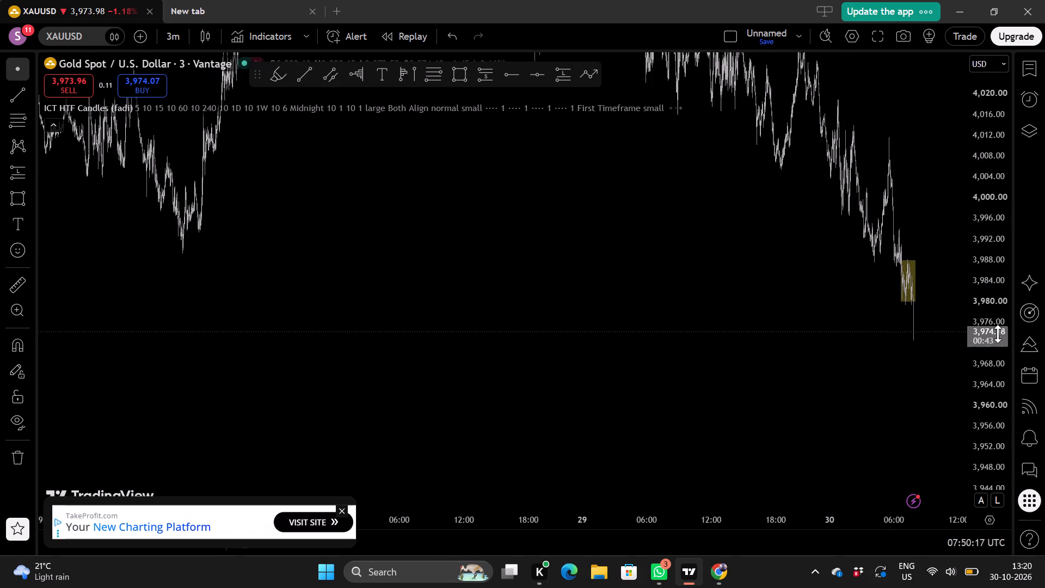
scroll(815, 319, "up", 12)
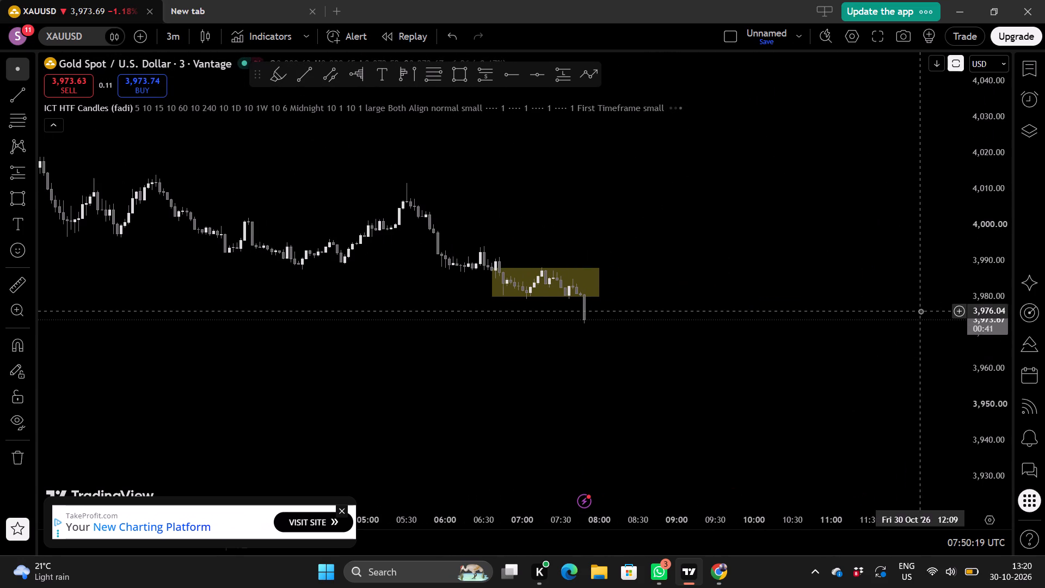
scroll(989, 281, "up", 5)
scroll(790, 284, "up", 2)
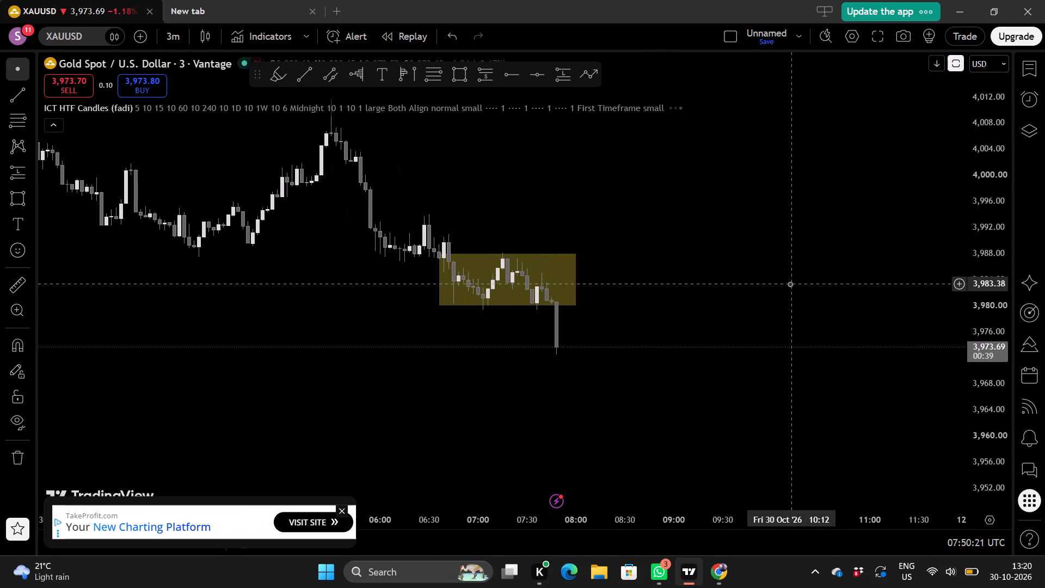
scroll(987, 293, "up", 5)
scroll(771, 321, "down", 1)
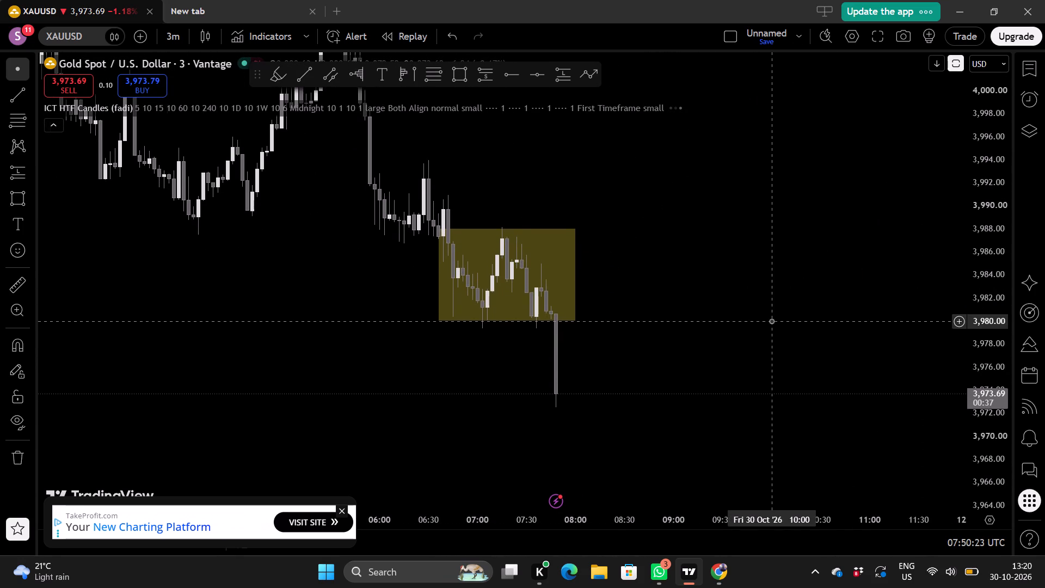
scroll(771, 321, "down", 1)
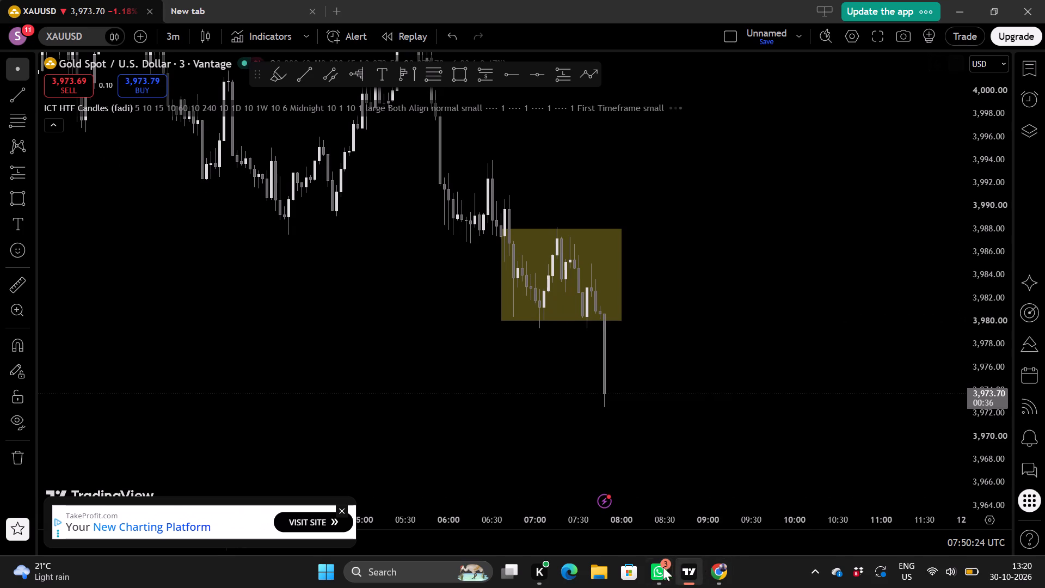
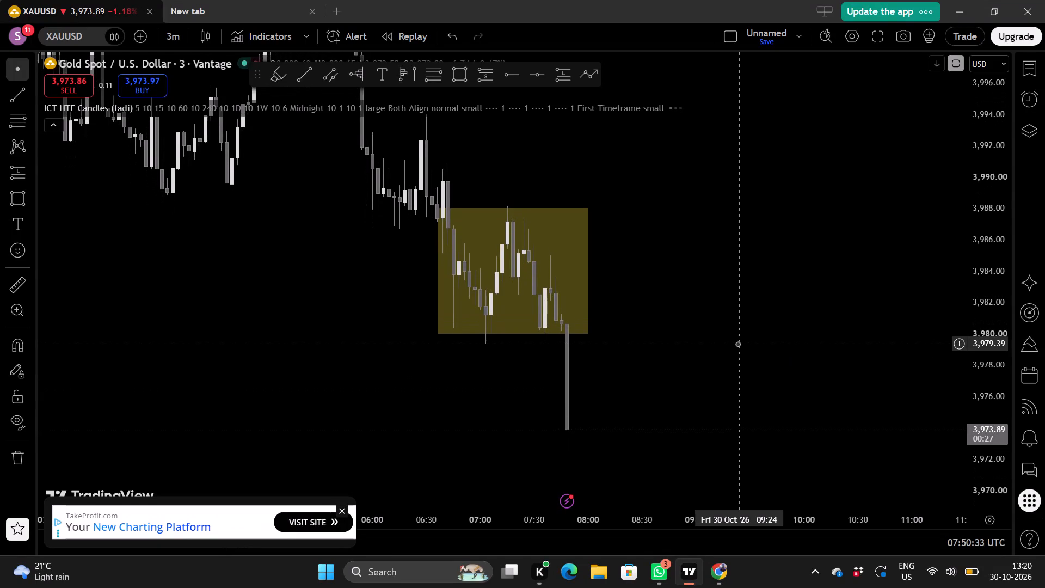
Examine the live drop below the marked consolidation zone at several price and time scales, against the preceding decline.
left_click_drag(737, 344, 734, 260)
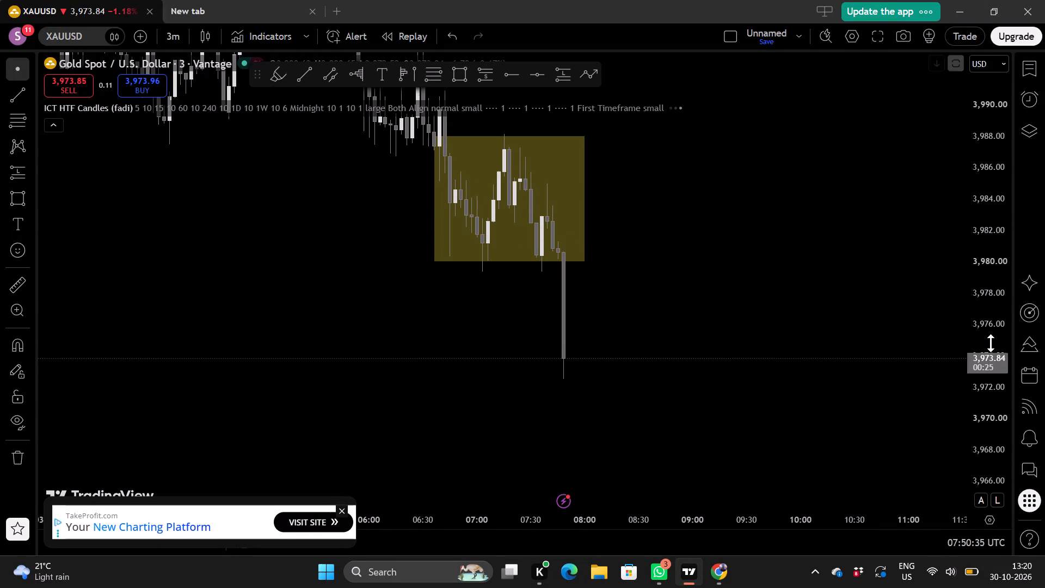
scroll(991, 343, "up", 2)
scroll(869, 344, "down", 1)
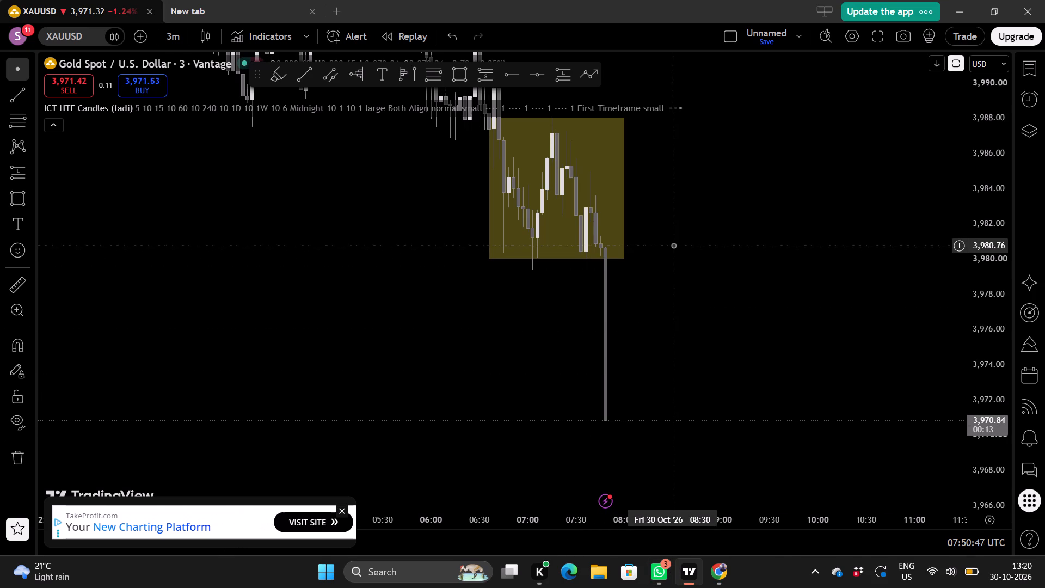
scroll(717, 299, "down", 1)
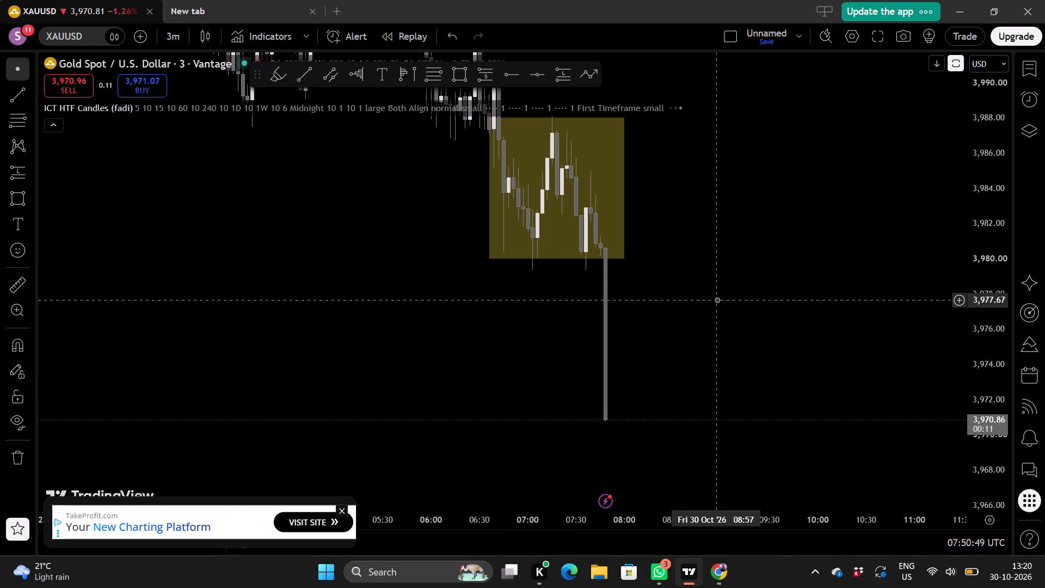
scroll(717, 299, "down", 1)
scroll(1002, 328, "down", 4)
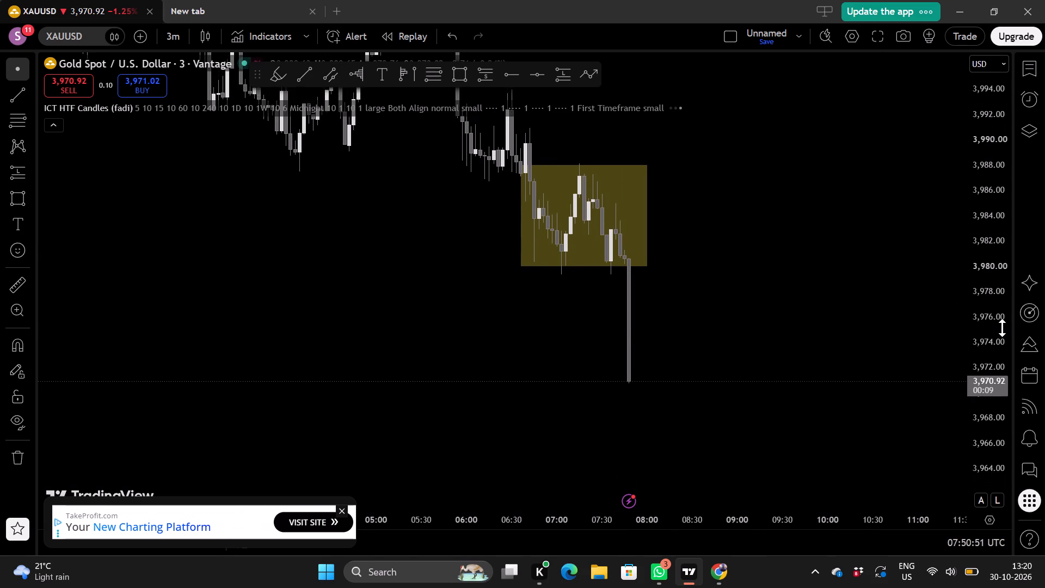
scroll(1002, 328, "down", 5)
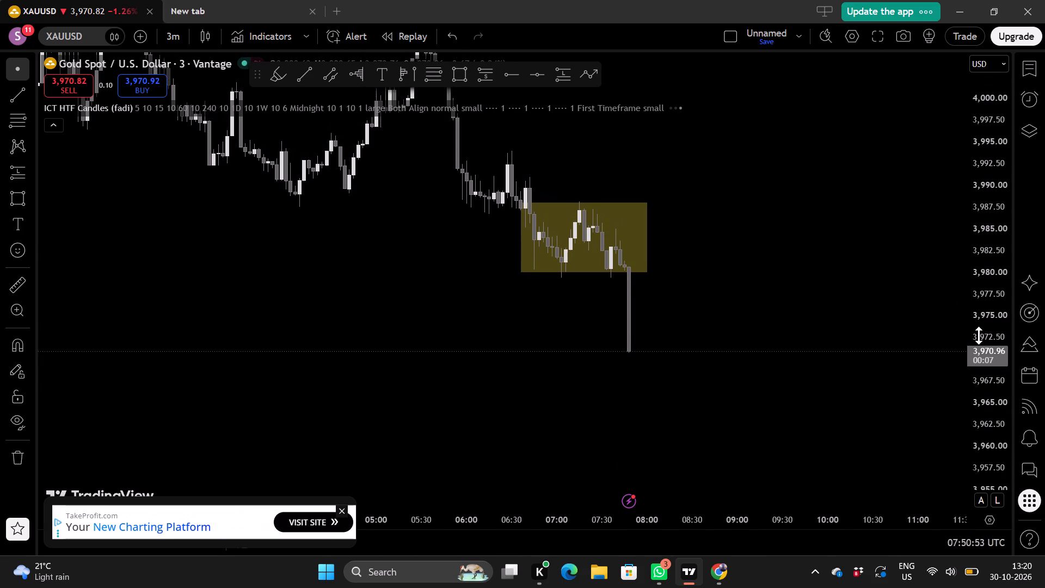
scroll(979, 335, "down", 2)
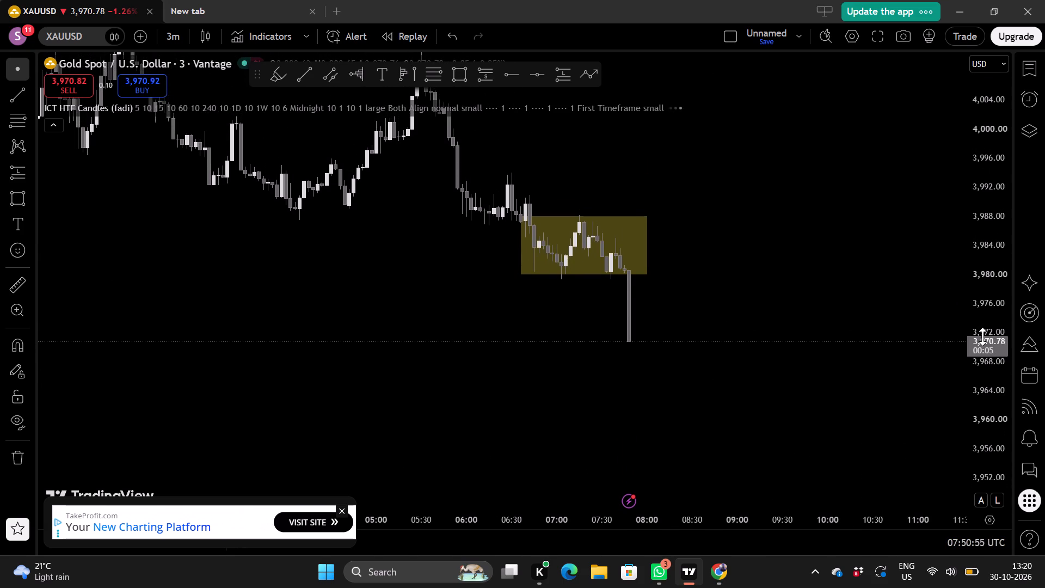
scroll(982, 336, "up", 10)
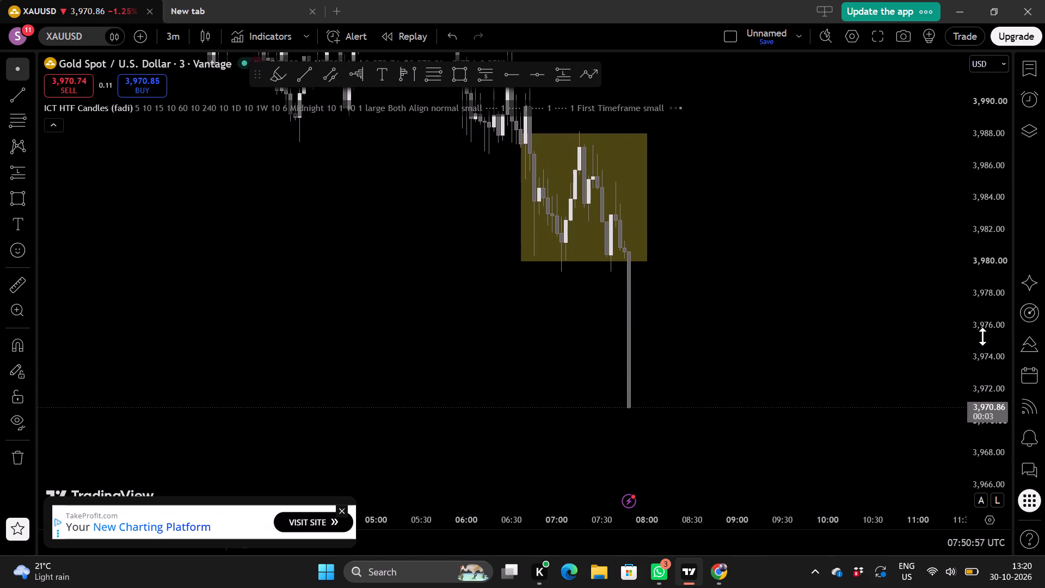
scroll(982, 336, "up", 3)
scroll(862, 347, "down", 2)
scroll(993, 378, "down", 4)
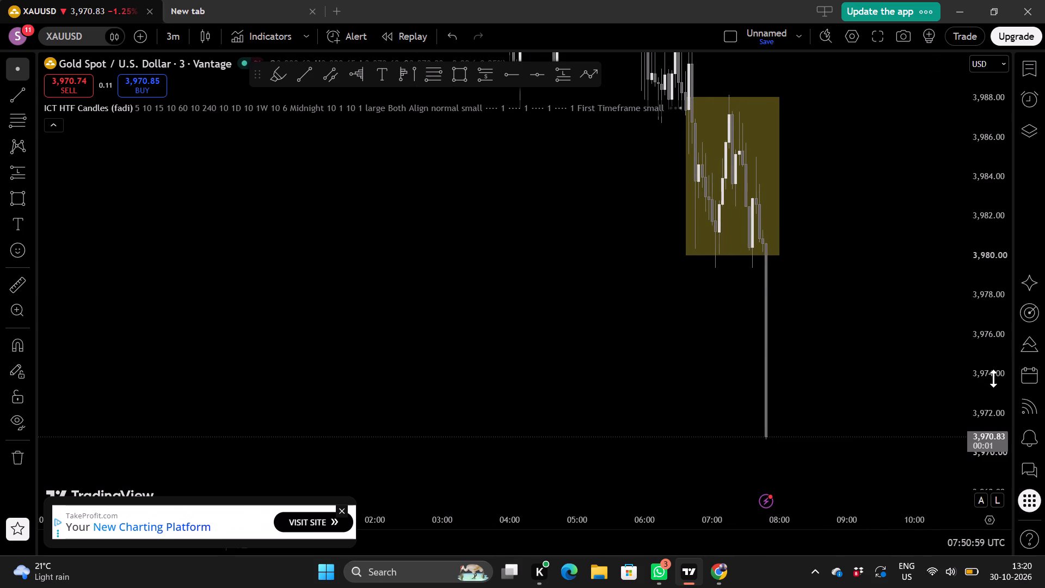
scroll(993, 378, "down", 6)
left_click_drag(932, 301, 926, 303)
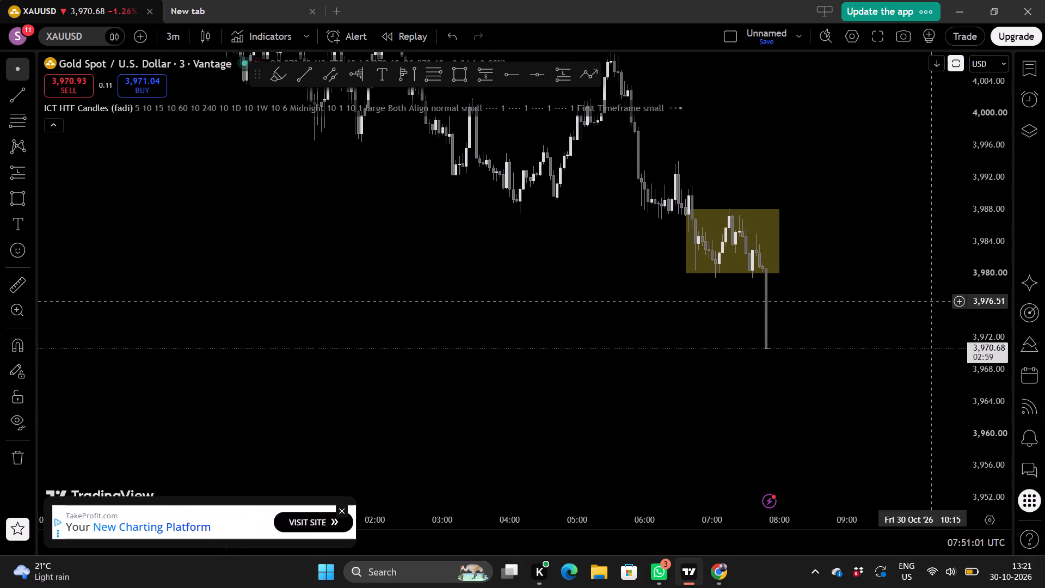
left_click_drag(926, 303, 783, 353)
scroll(783, 353, "down", 1)
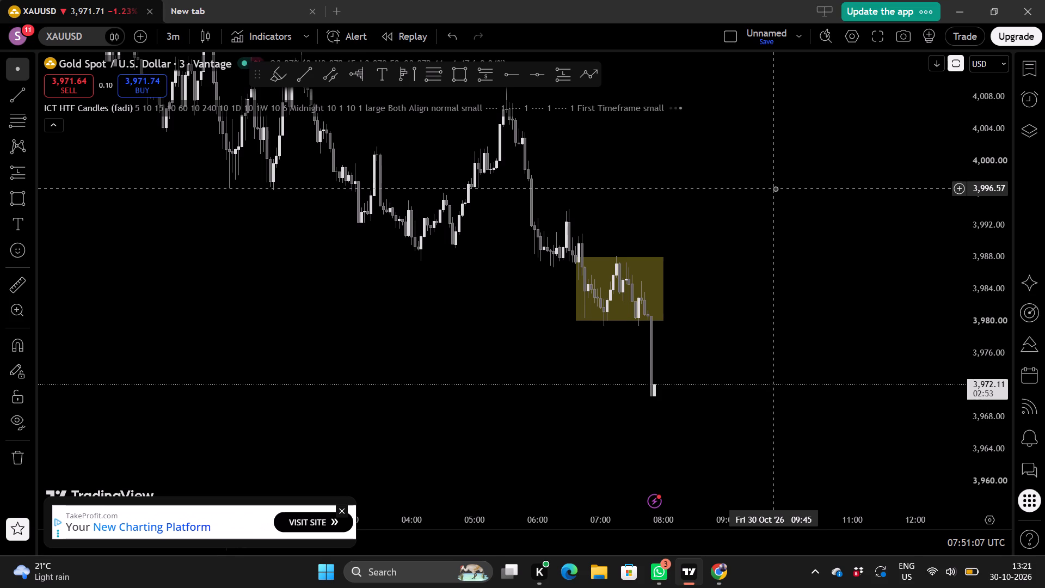
scroll(826, 271, "down", 1)
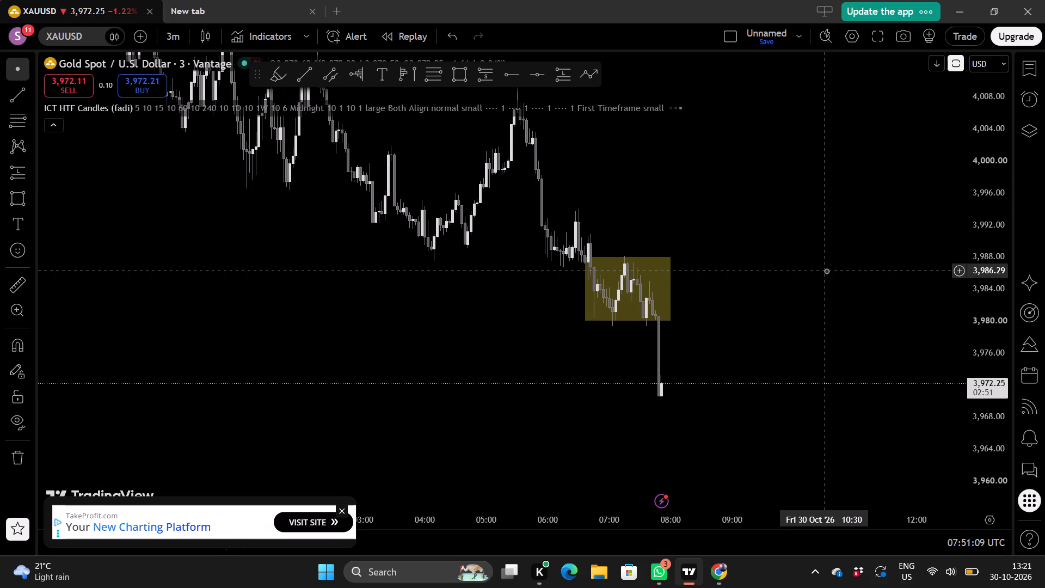
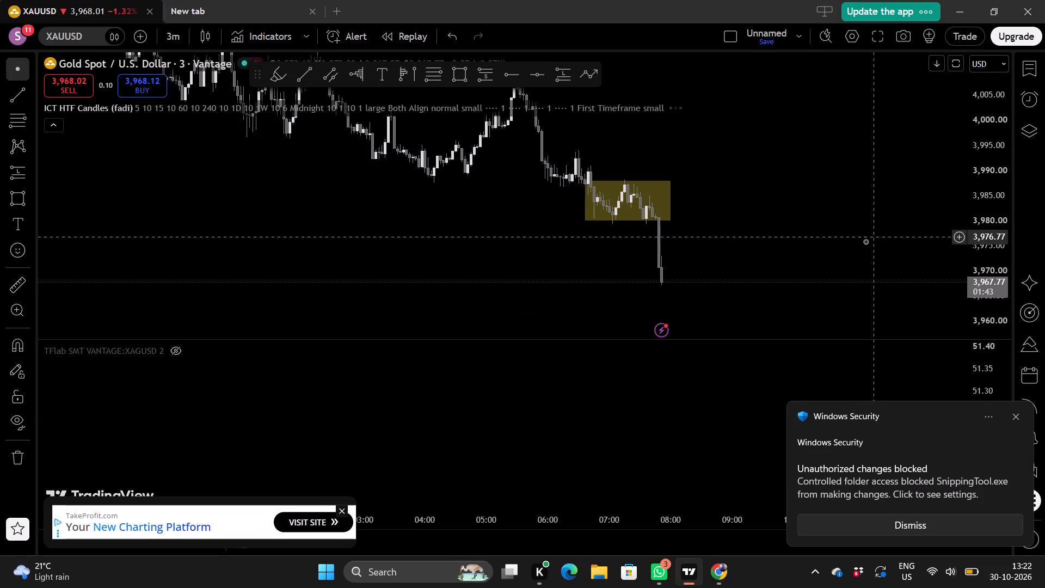
Dismiss the Windows Security notification about blocked changes.
left_click(1016, 416)
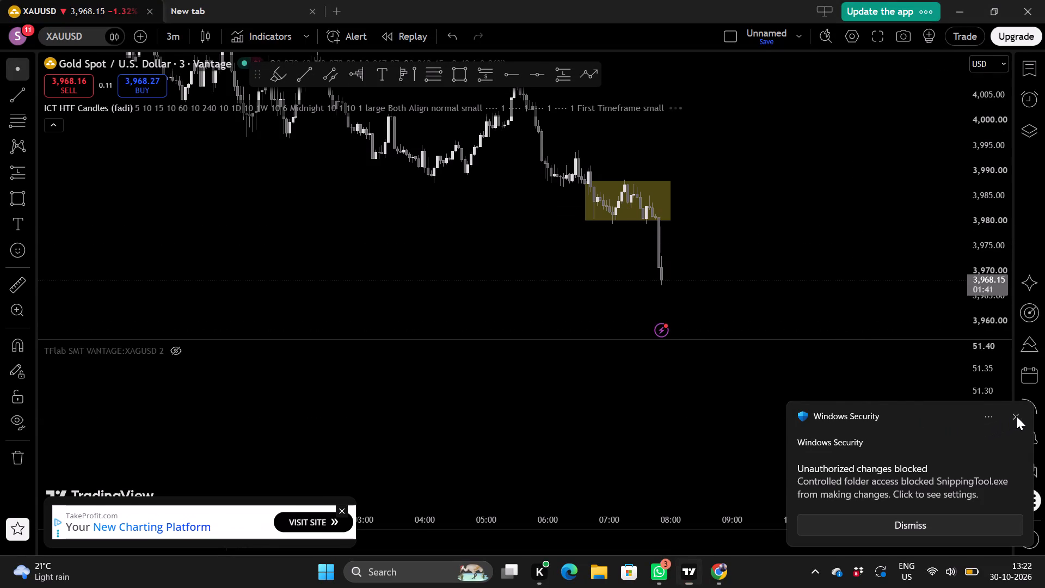
Maximize the XAUUSD price pane so the lower indicator pane is hidden.
scroll(994, 282, "up", 6)
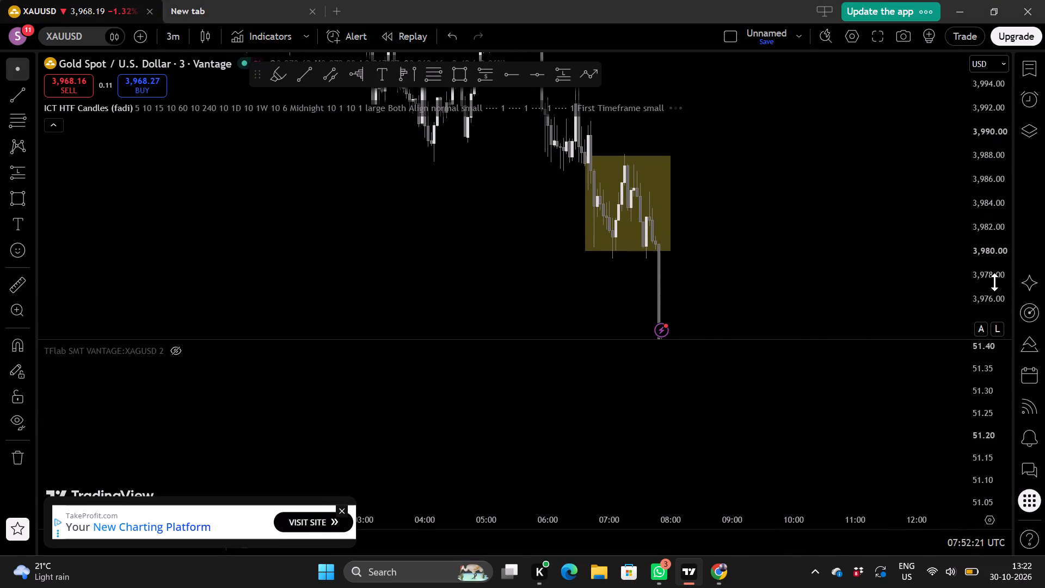
scroll(819, 250, "up", 1)
double_click(818, 250)
Examine the live 3-minute drop below the consolidation zone at several price and time scales.
left_click_drag(829, 328, 856, 83)
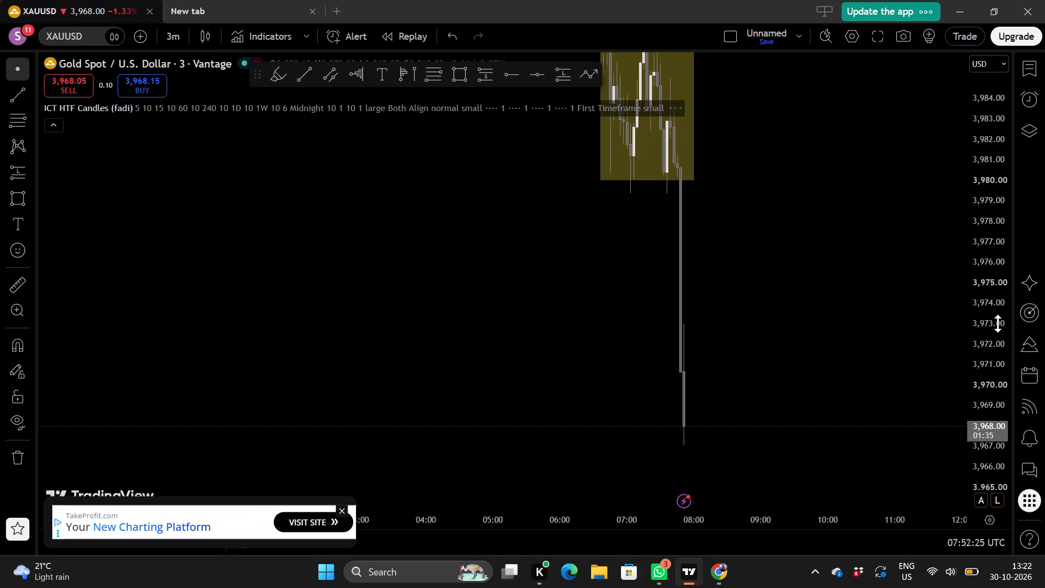
scroll(995, 323, "down", 6)
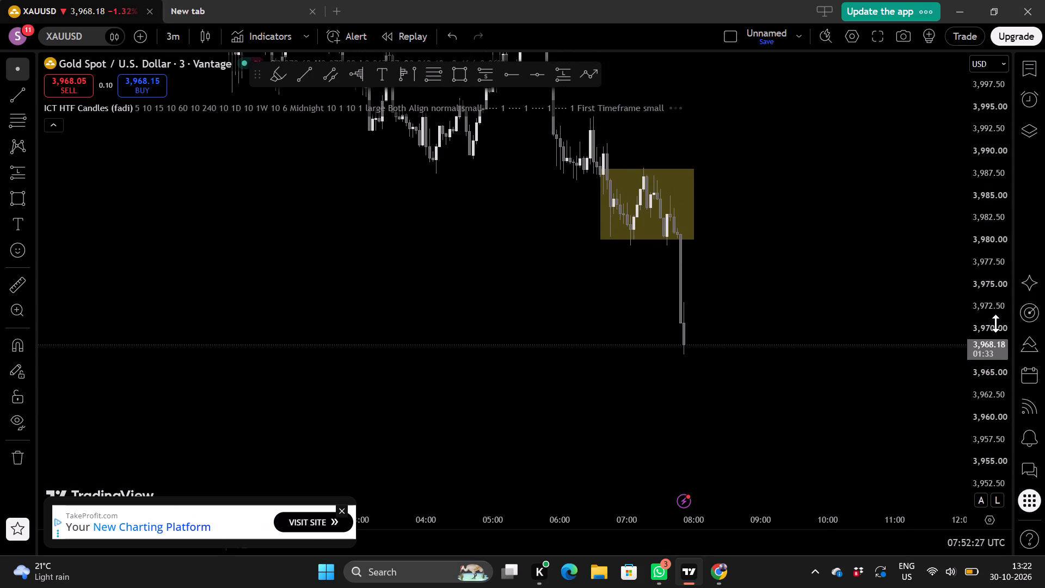
scroll(994, 314, "up", 3)
scroll(900, 299, "up", 1)
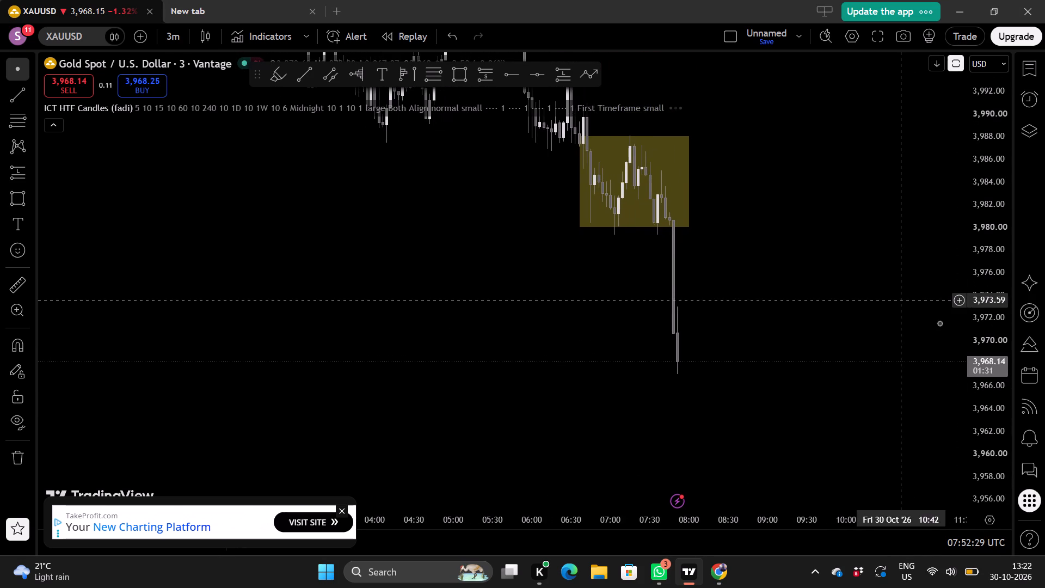
scroll(993, 341, "down", 4)
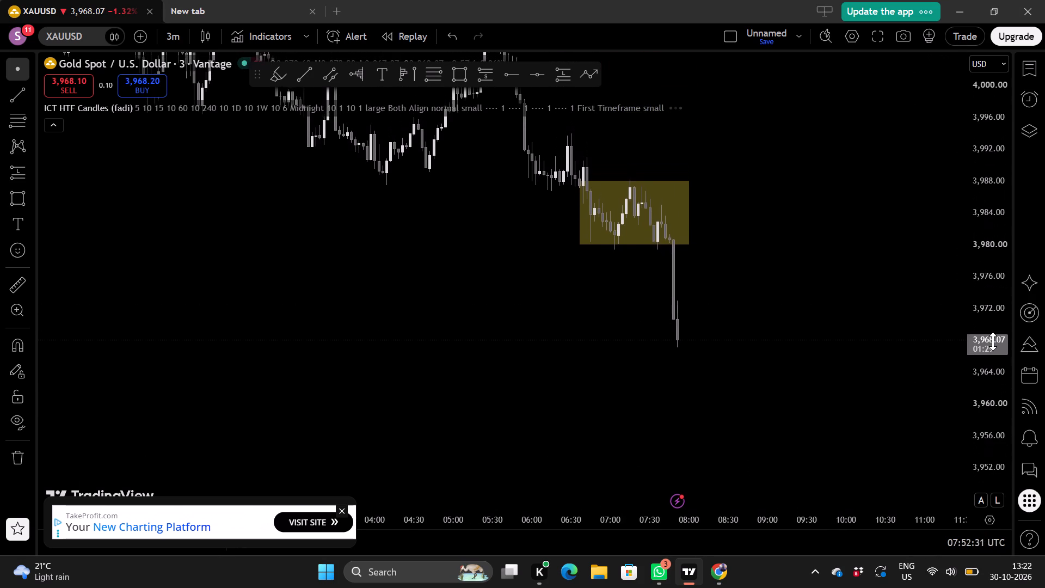
scroll(993, 341, "down", 1)
scroll(993, 341, "up", 3)
scroll(889, 303, "up", 1)
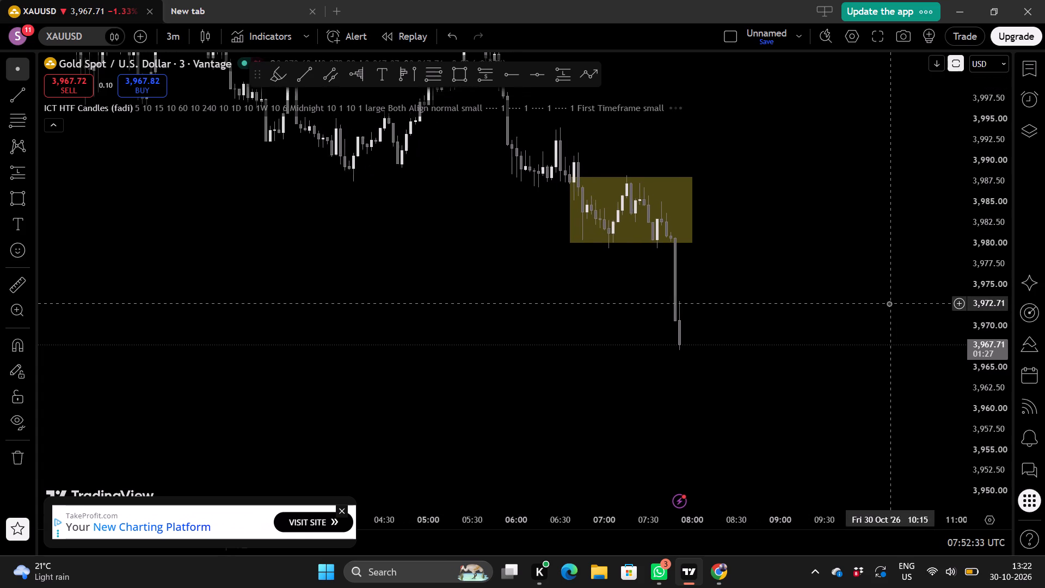
scroll(889, 303, "up", 1)
scroll(836, 283, "up", 2)
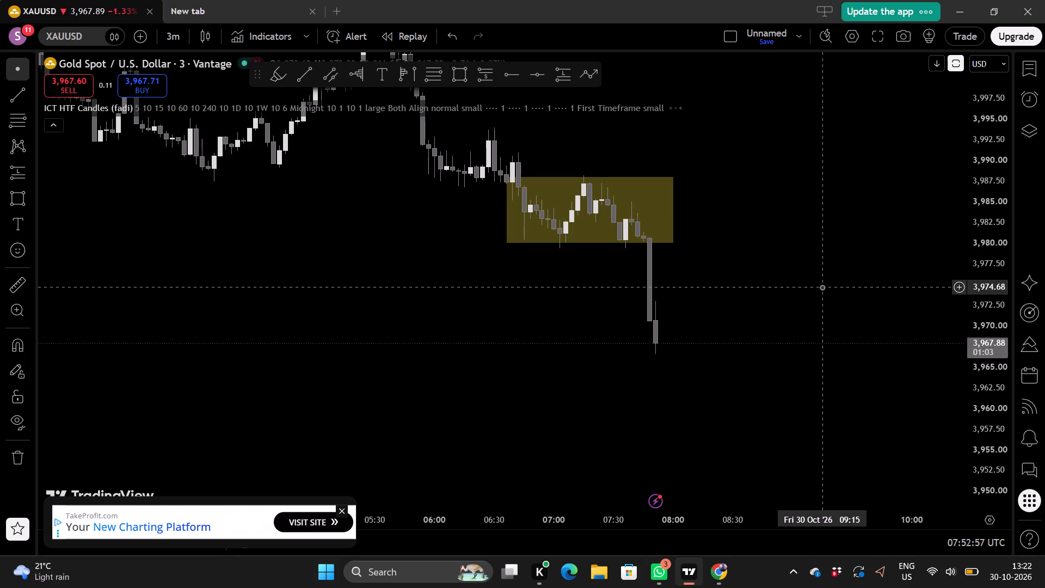
Switch the chart interval to 4 hours.
left_click(169, 35)
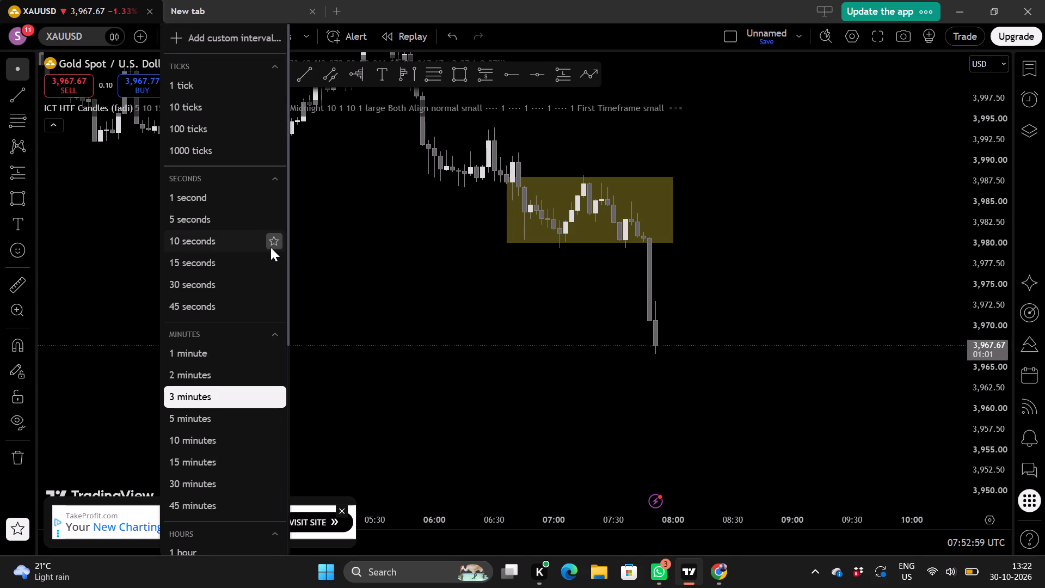
scroll(271, 247, "down", 1)
scroll(197, 476, "down", 1)
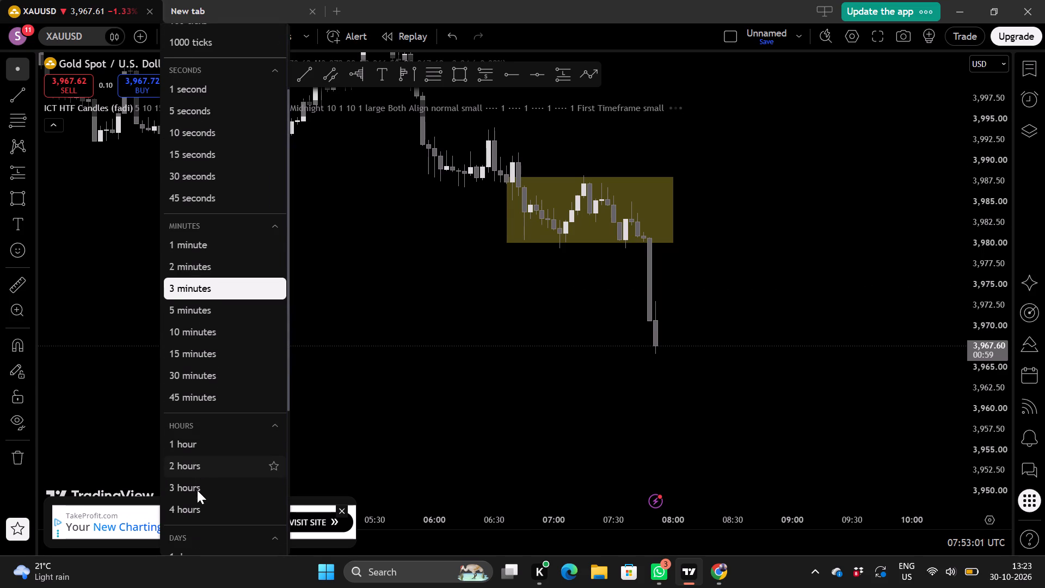
left_click(194, 518)
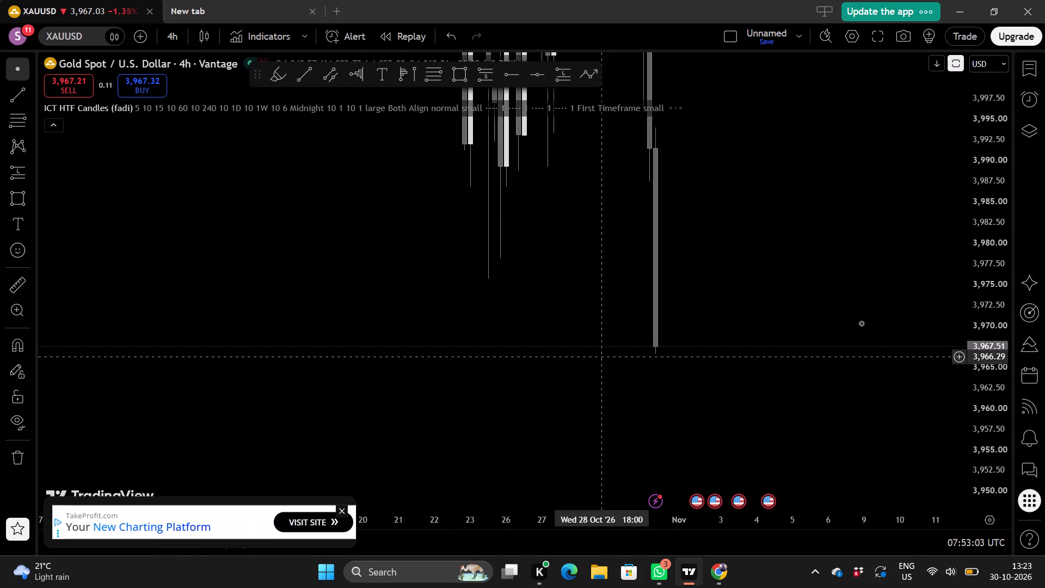
Draw a horizontal trend line at about 3,988.92 along the recent 4-hour lows, from 23 Oct 02:00 to 2 Nov 23:00.
scroll(992, 336, "down", 7)
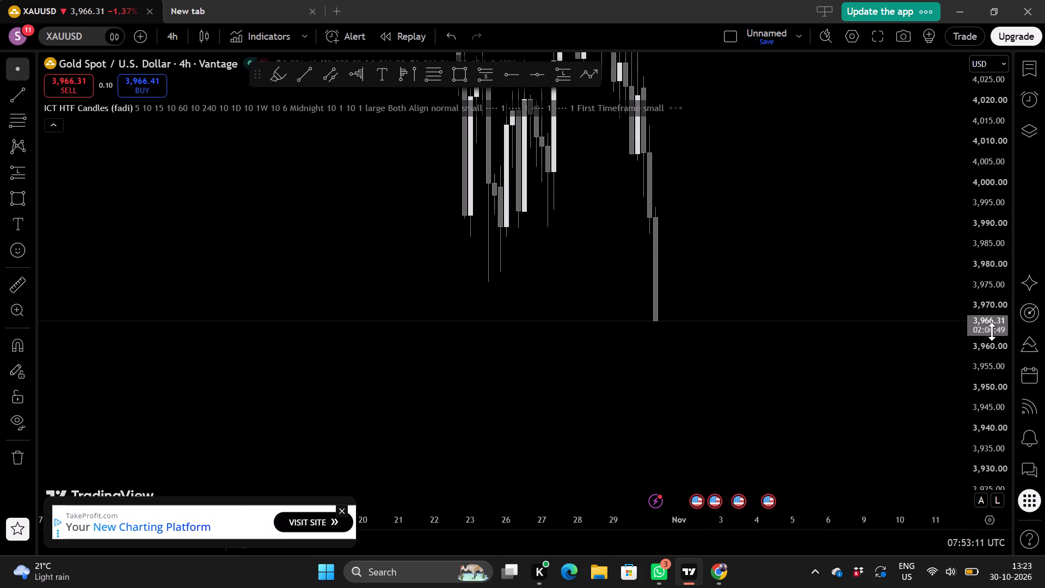
scroll(992, 332, "down", 6)
scroll(992, 332, "up", 1)
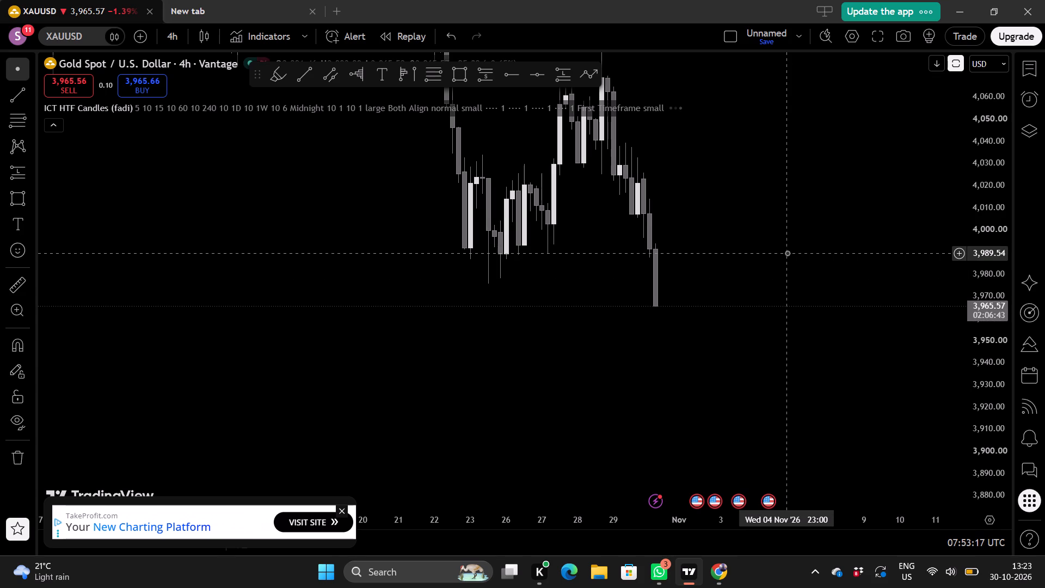
left_click(17, 92)
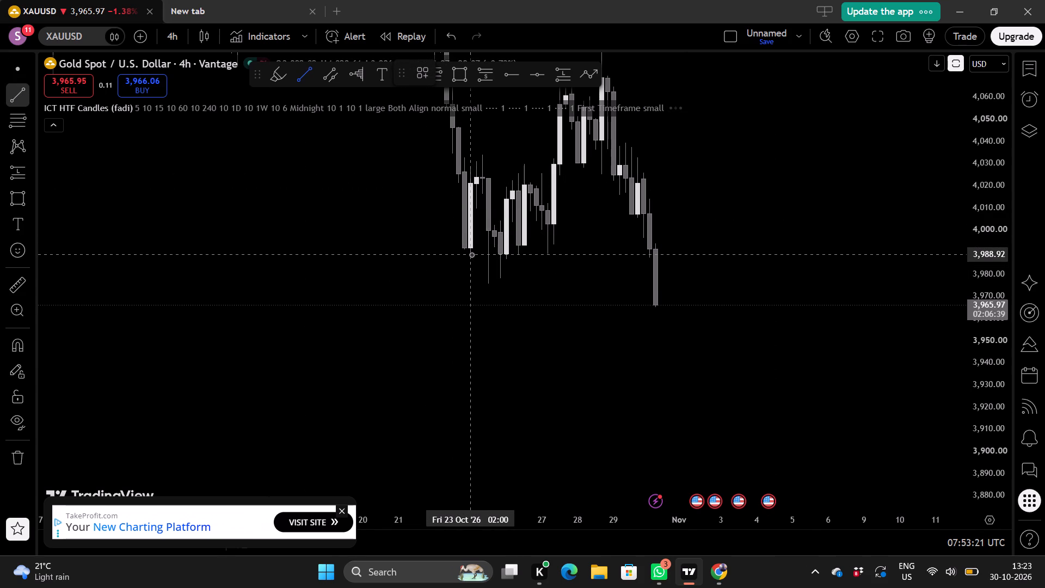
left_click_drag(471, 254, 620, 268)
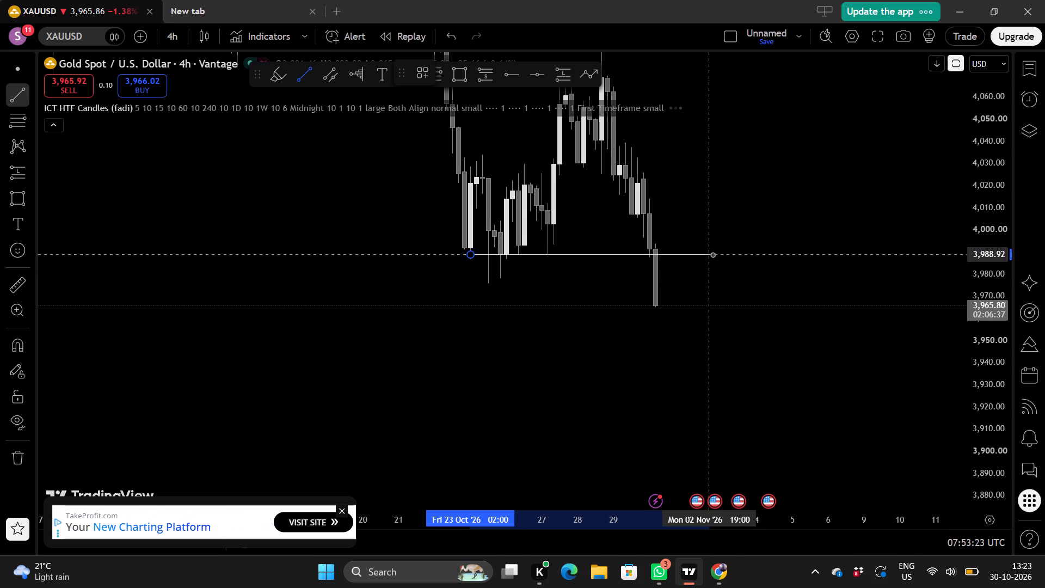
left_click(712, 254)
Draw a rectangle zone above the trend line between about 4,016 and 3,990.5, spanning 27 Oct 06:00 to 3 Nov 19:00.
scroll(796, 281, "up", 1)
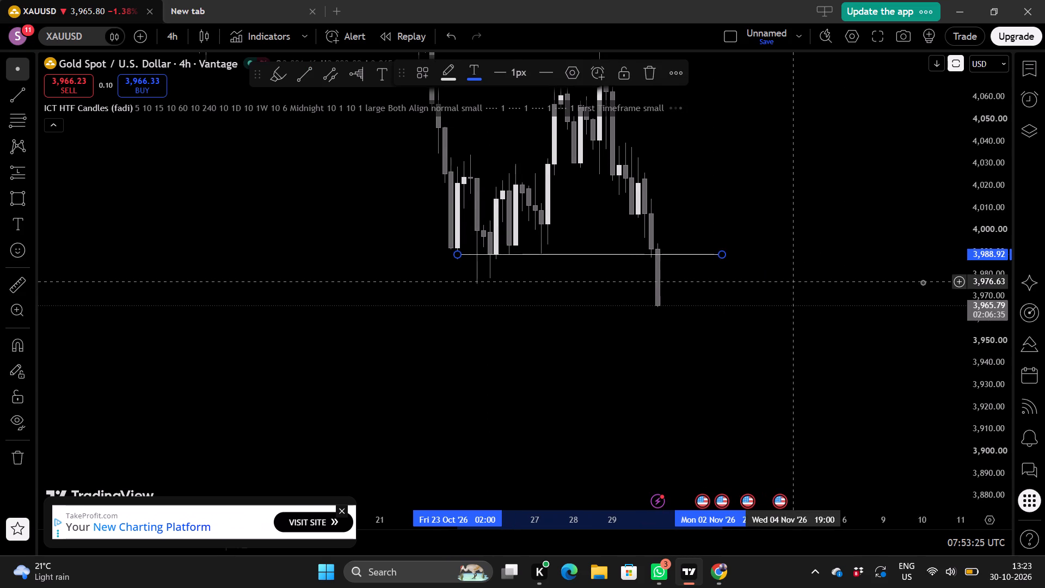
scroll(998, 308, "down", 2)
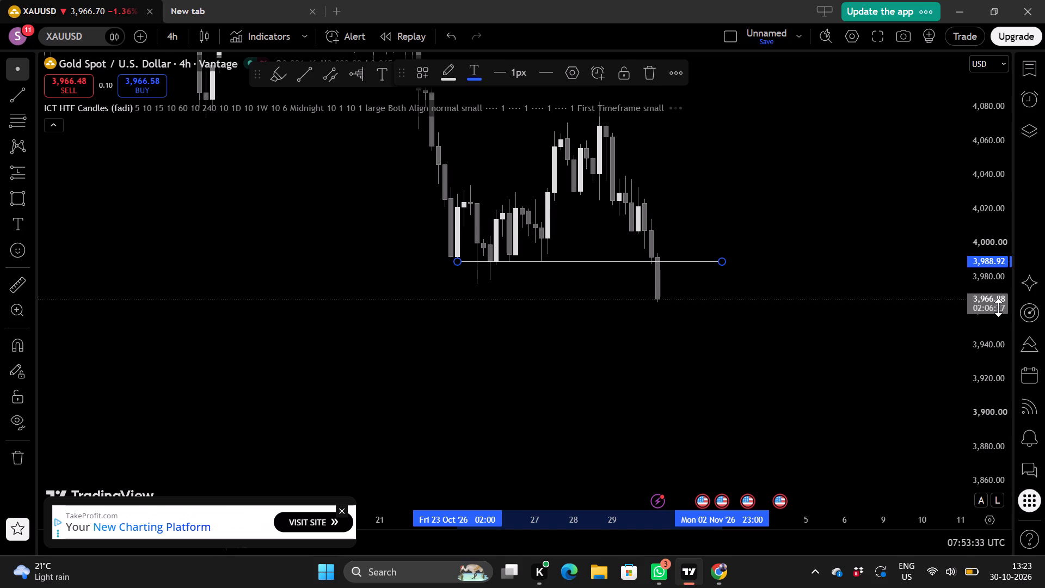
scroll(998, 308, "up", 1)
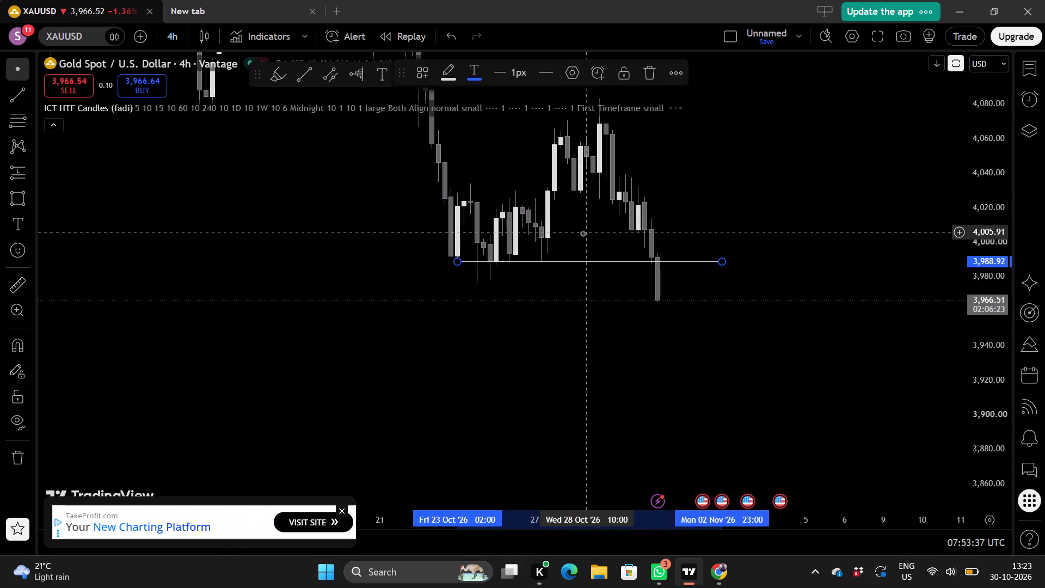
left_click(19, 197)
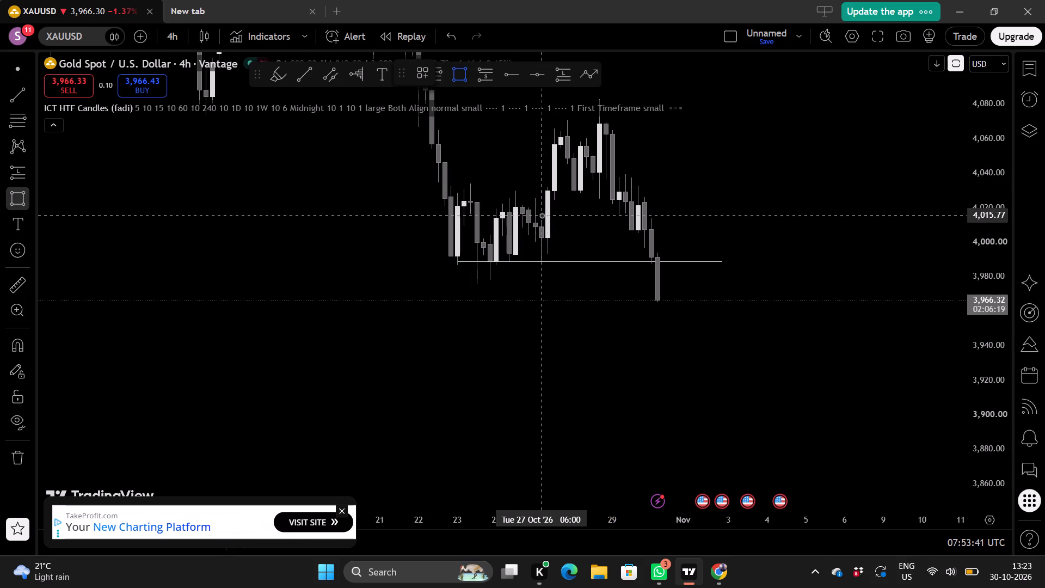
left_click_drag(539, 215, 747, 249)
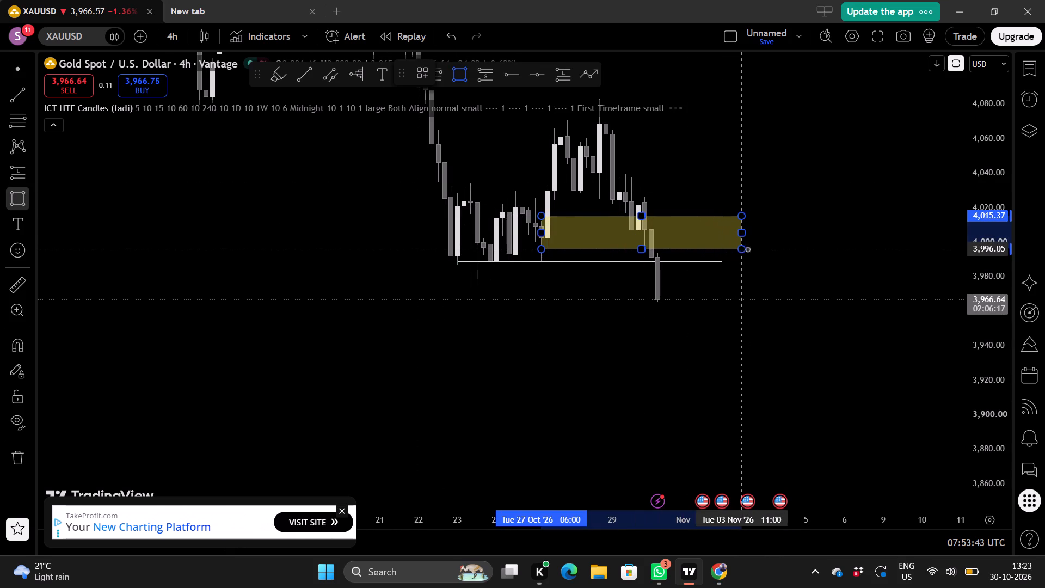
left_click_drag(747, 249, 753, 258)
left_click(753, 258)
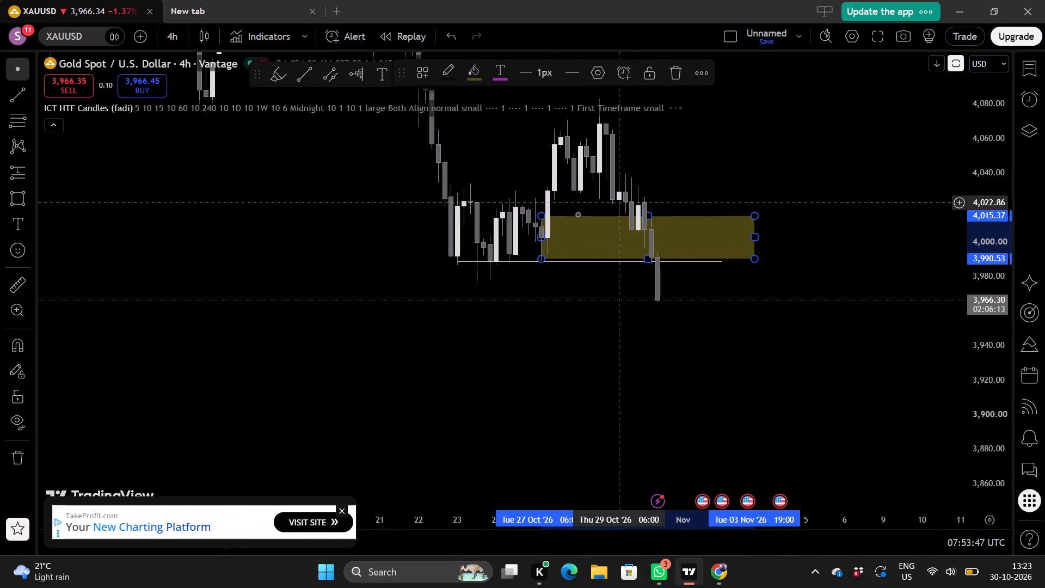
left_click_drag(542, 214, 614, 212)
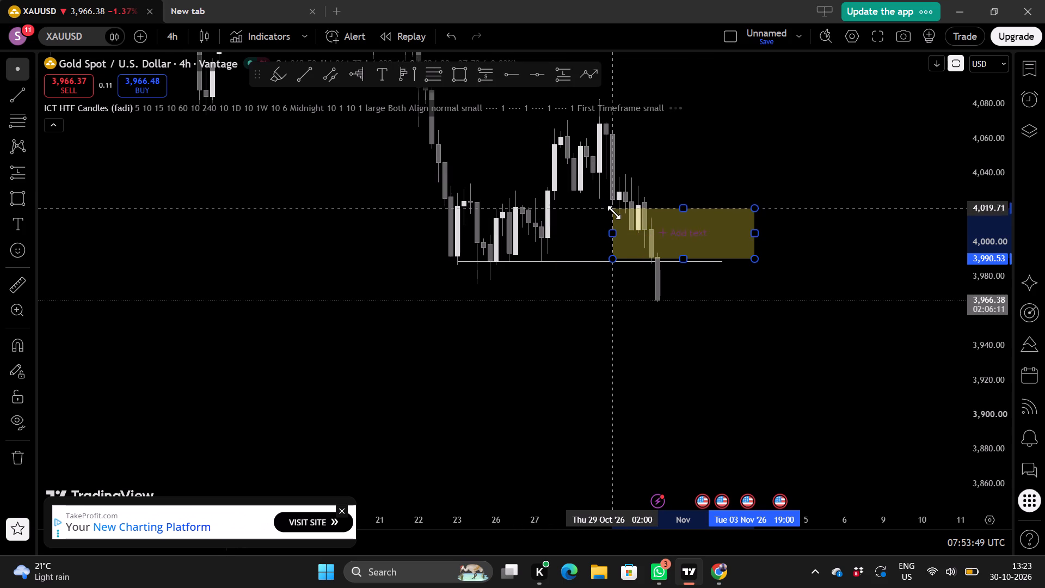
left_click_drag(614, 212, 614, 214)
left_click_drag(617, 236, 538, 231)
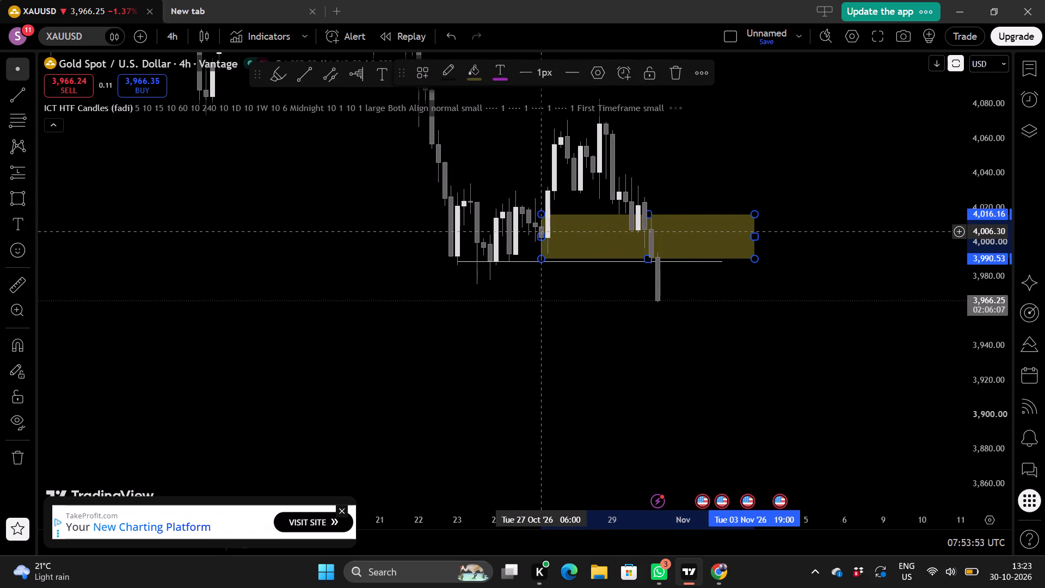
Examine the 4-hour price action around the new zone and line against the older swing lows of previous months.
scroll(851, 216, "up", 1)
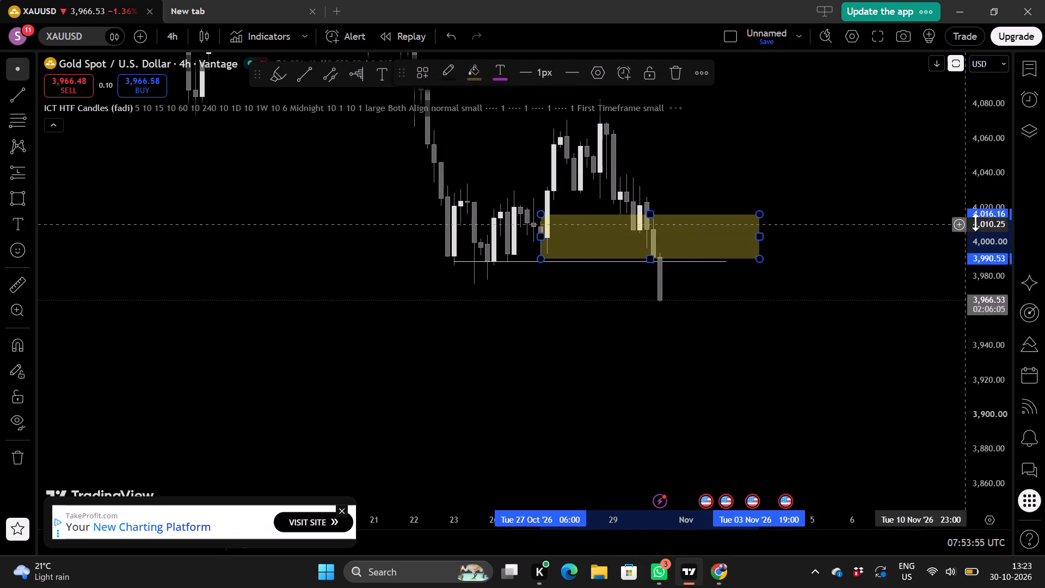
scroll(981, 221, "up", 7)
left_click_drag(845, 152, 852, 206)
scroll(846, 223, "right", 1)
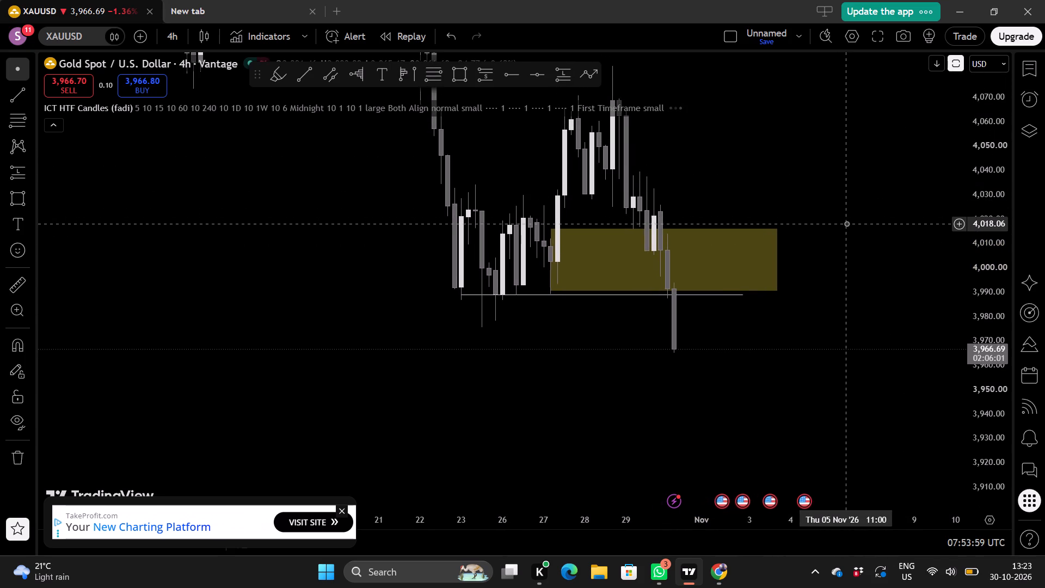
scroll(864, 254, "down", 1)
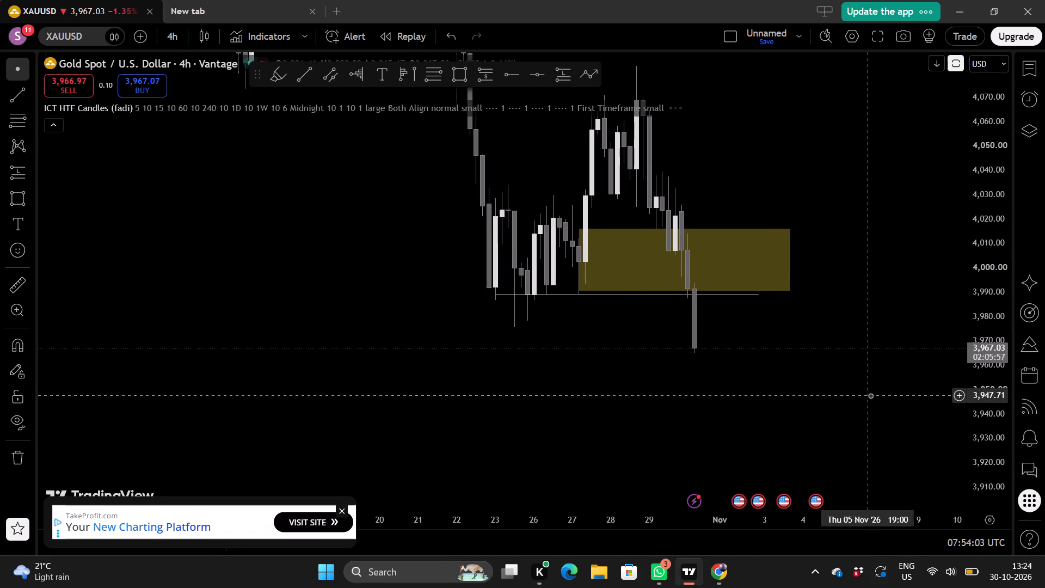
scroll(1000, 356, "down", 9)
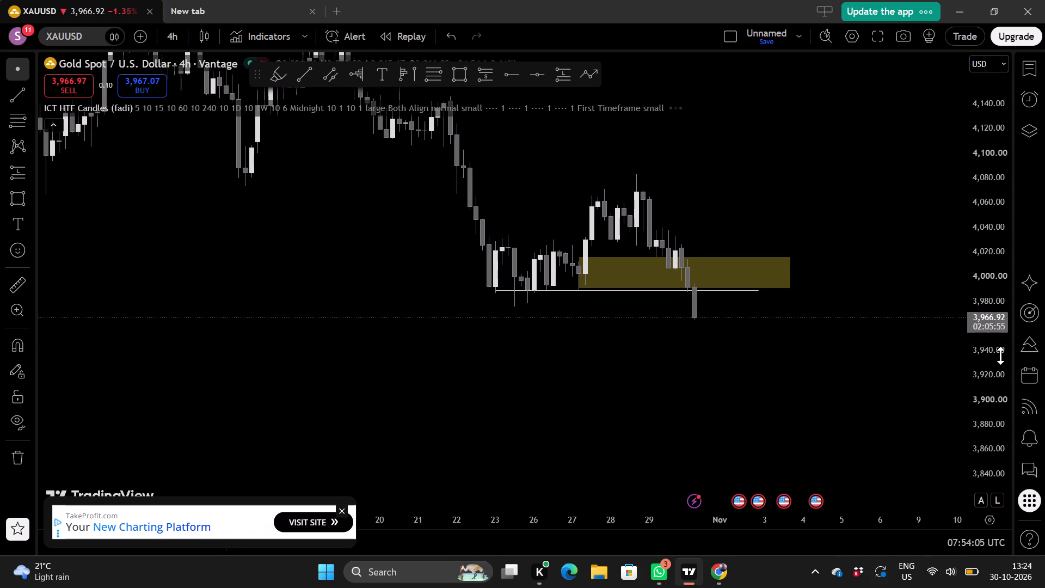
scroll(657, 425, "down", 6)
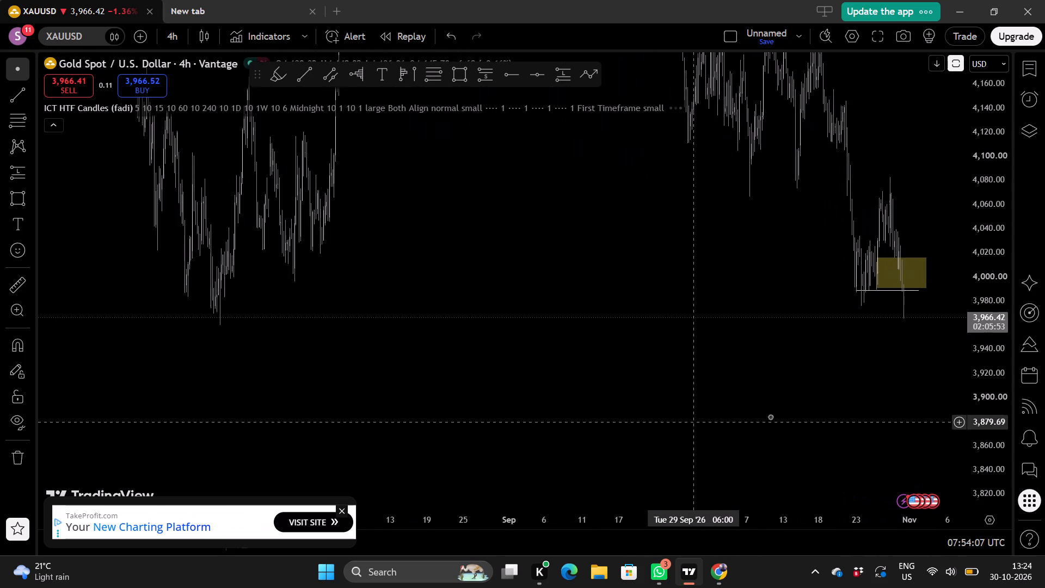
scroll(783, 416, "up", 1)
scroll(733, 414, "down", 2)
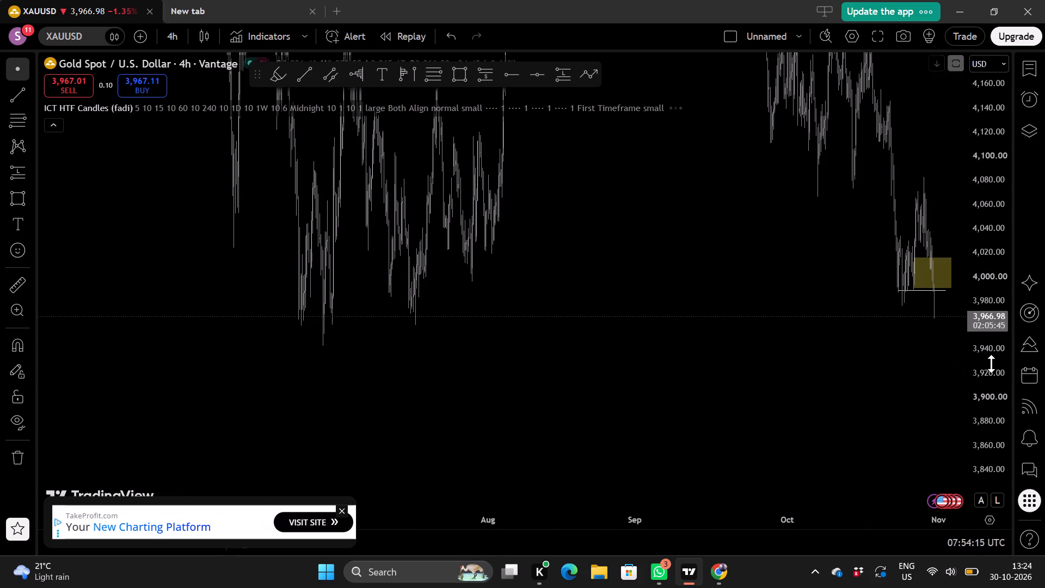
Draw a horizontal trend line at about 3,944.10 from the lowest older 4-hour swing low to 1 Dec 11:00.
scroll(993, 364, "down", 6)
left_click(738, 399)
left_click_drag(738, 399, 505, 329)
scroll(505, 329, "right", 1)
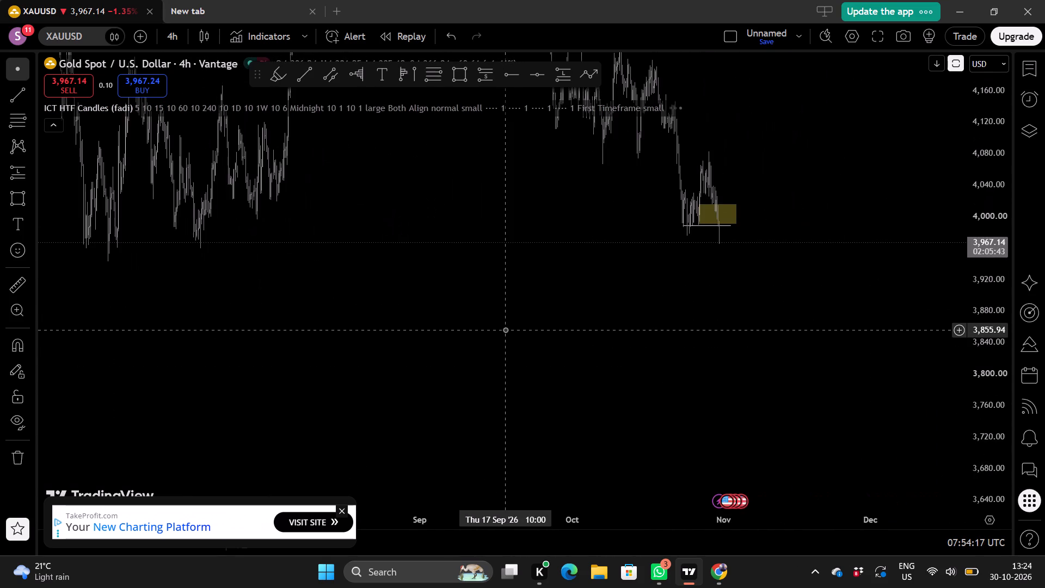
scroll(505, 329, "right", 1)
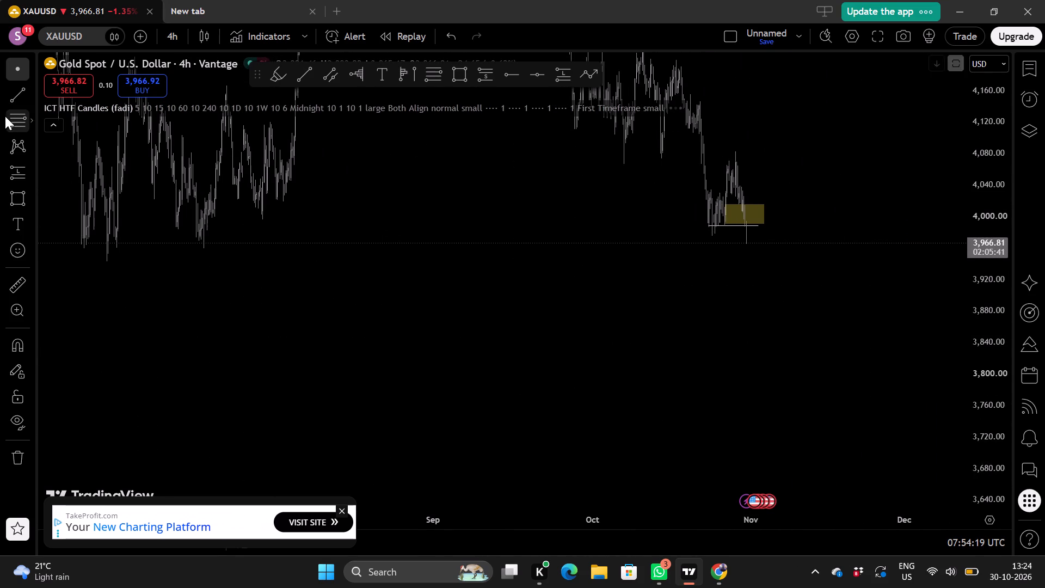
left_click(16, 99)
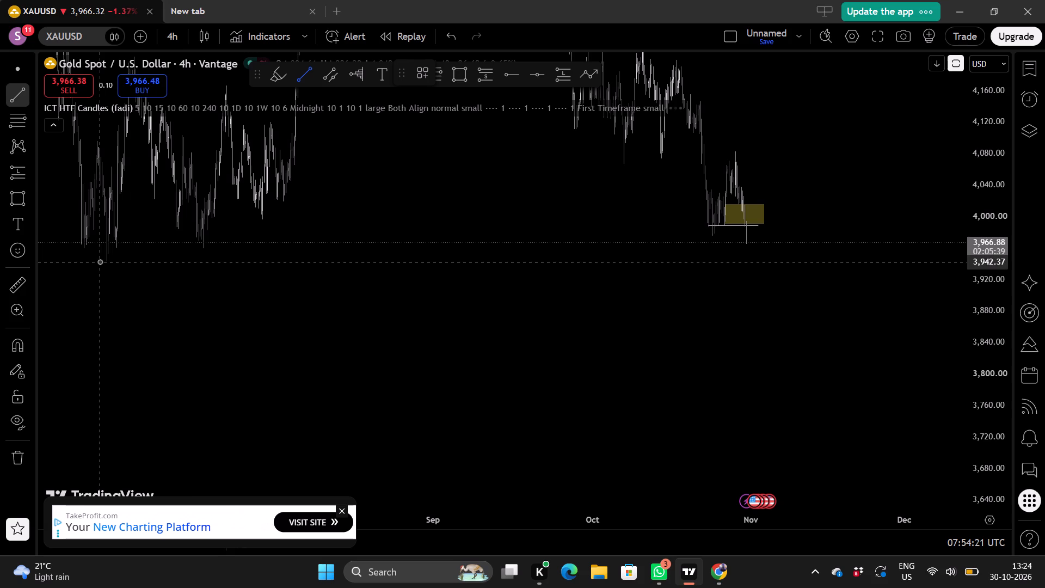
left_click_drag(101, 260, 734, 308)
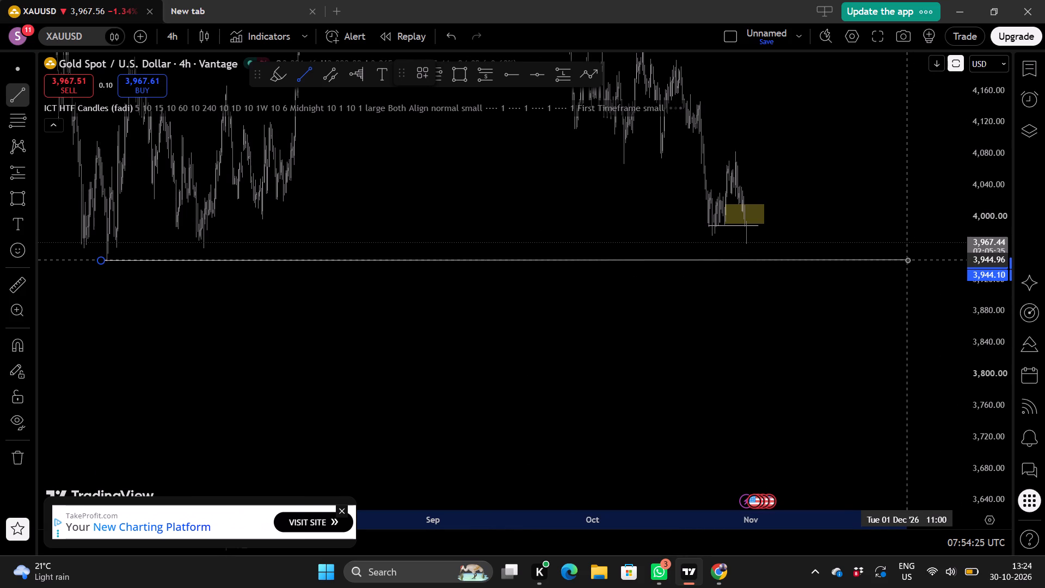
left_click(907, 260)
Examine the current 4-hour decline relative to the rectangle zone and the lower trend line at 3,944.10.
scroll(983, 266, "up", 10)
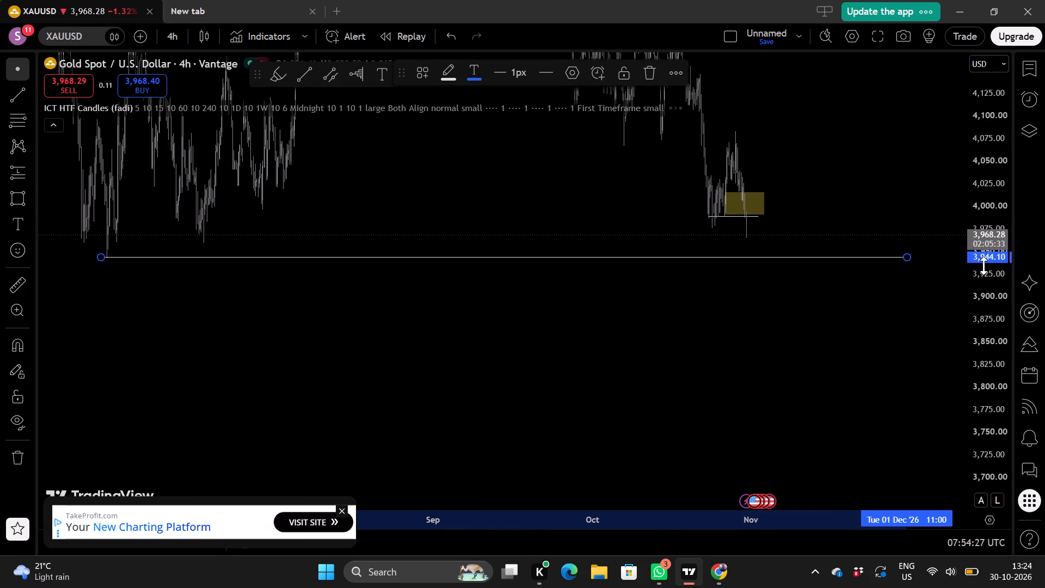
scroll(983, 266, "up", 3)
scroll(844, 175, "up", 2)
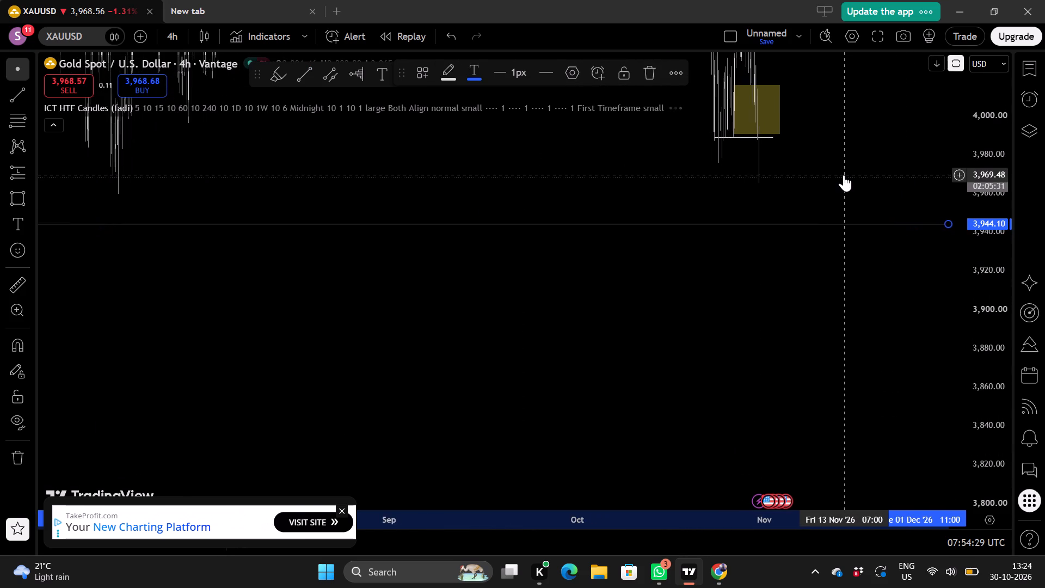
left_click(874, 182)
scroll(874, 181, "up", 4)
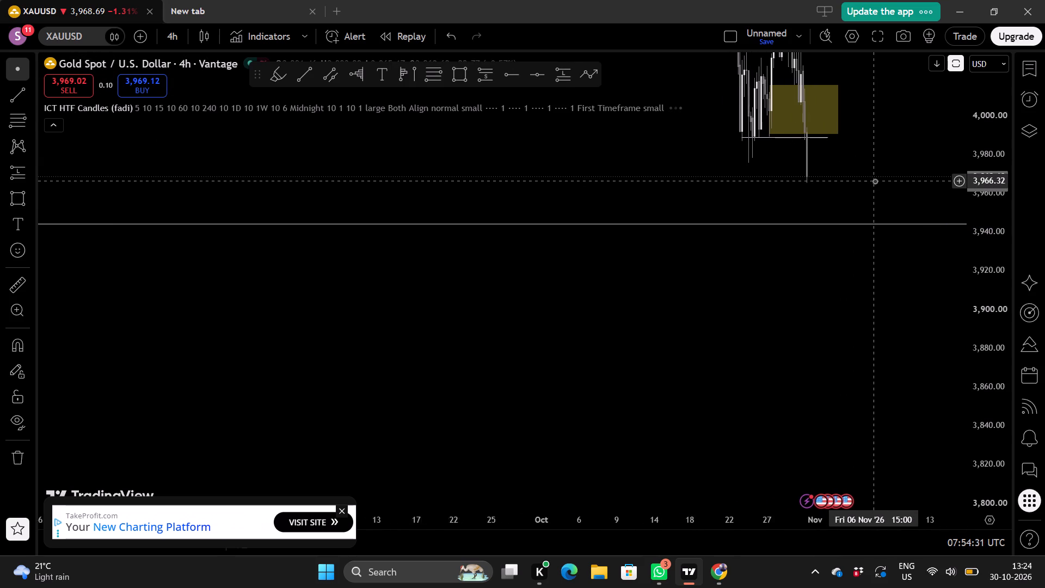
scroll(875, 181, "up", 2)
left_click_drag(831, 177, 768, 332)
scroll(852, 302, "right", 1)
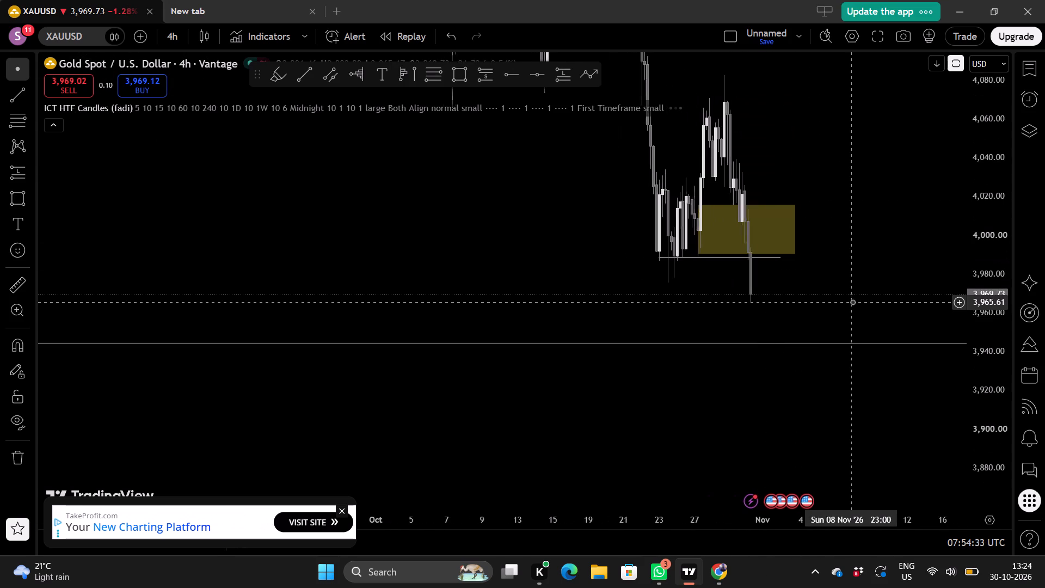
scroll(869, 284, "up", 4)
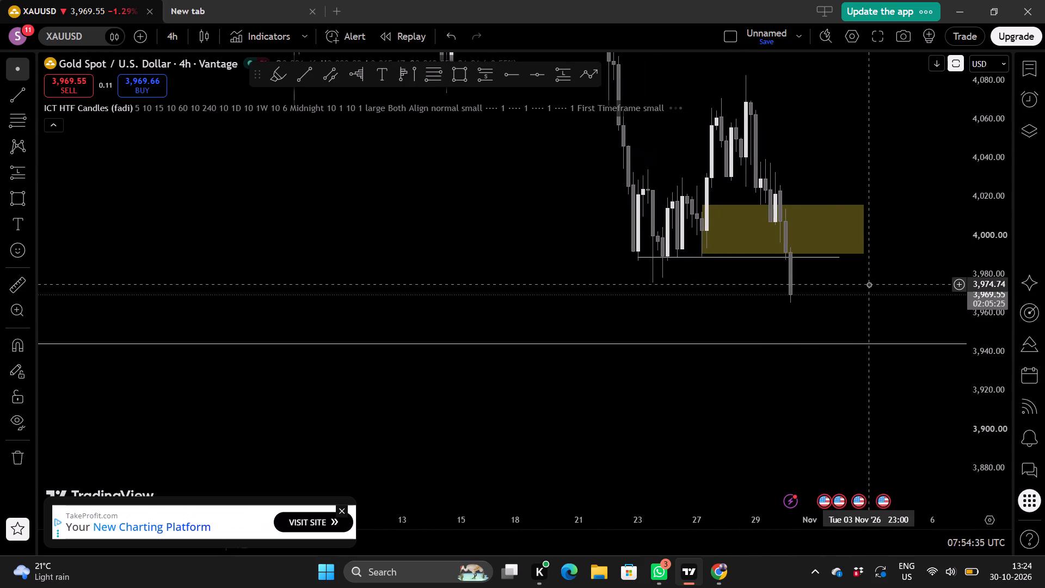
scroll(869, 284, "up", 1)
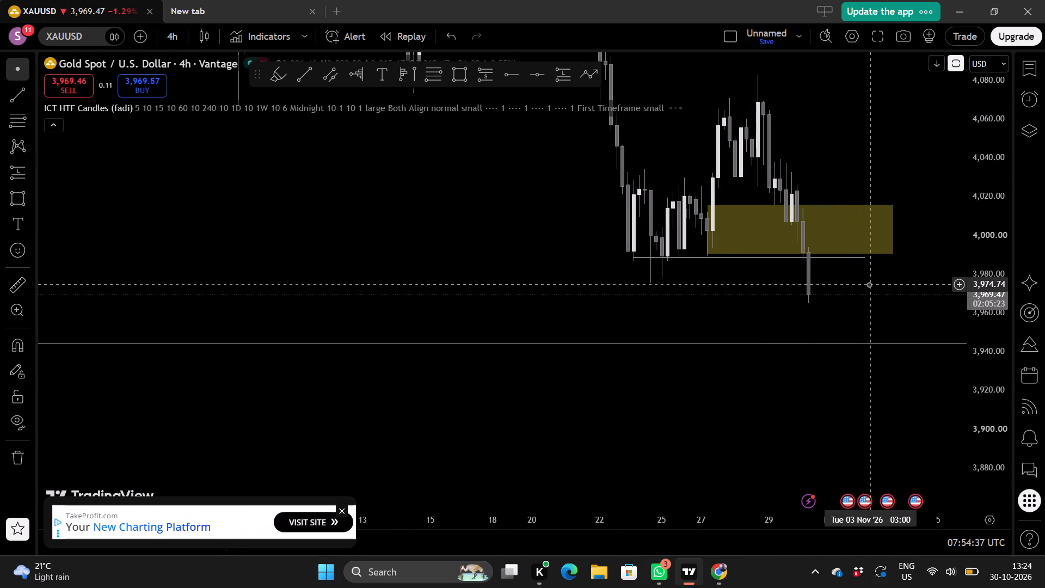
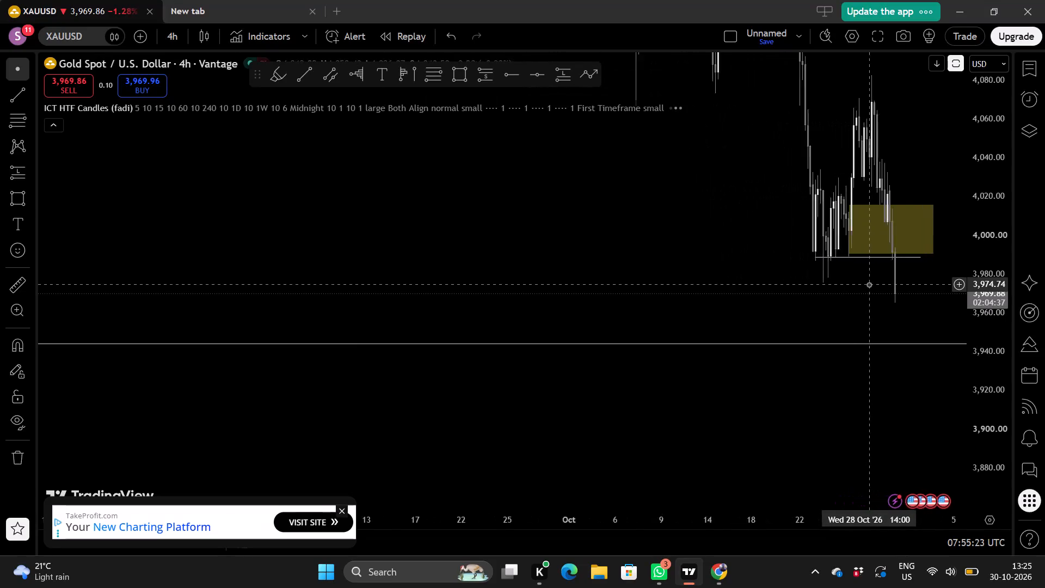
Draw a horizontal ray at 3,960.00 from the mid-July 4-hour swing low, above the lower trend line.
scroll(732, 273, "up", 2)
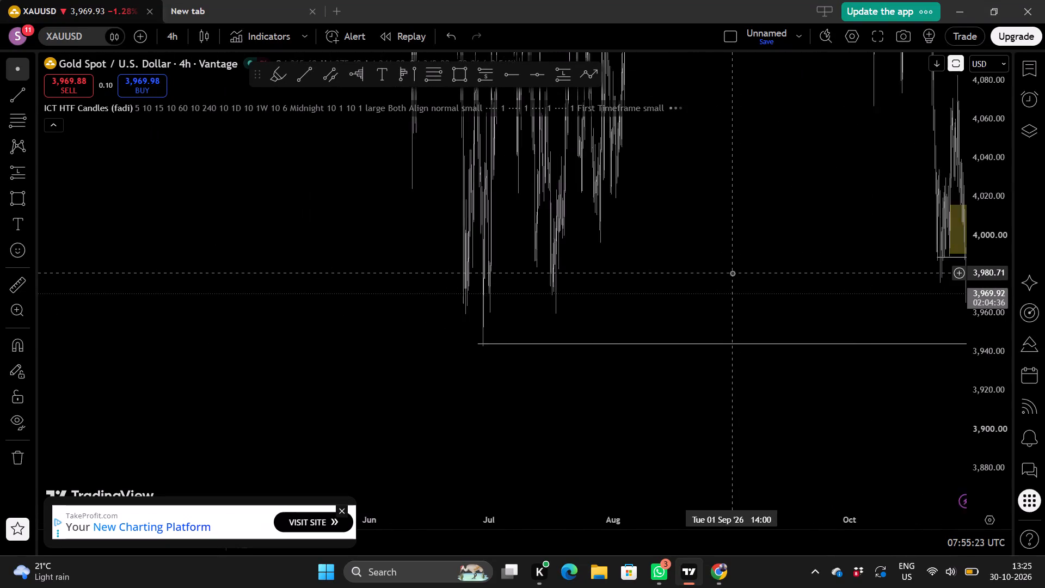
scroll(732, 273, "up", 6)
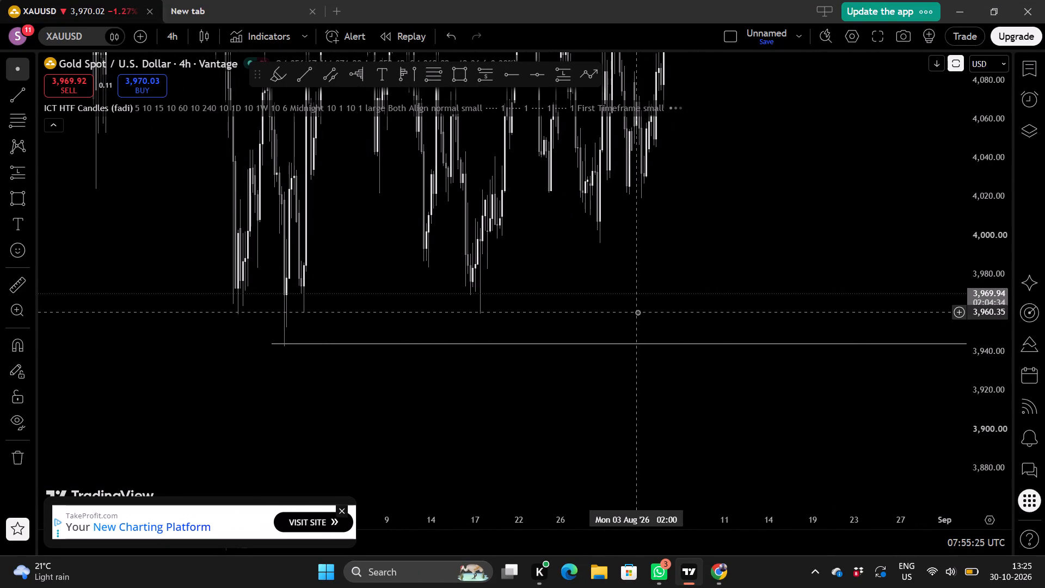
scroll(637, 312, "up", 3)
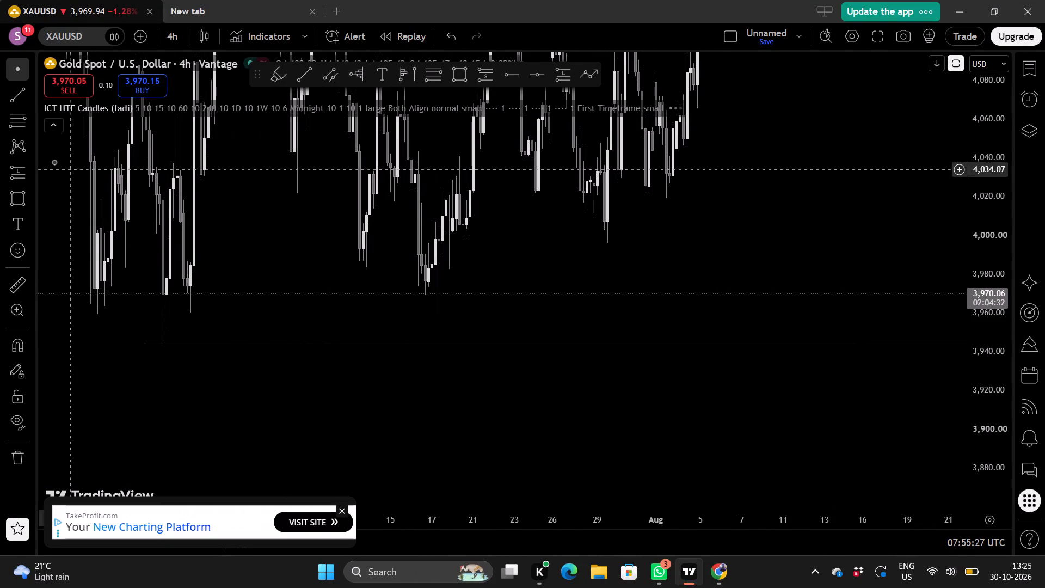
left_click(28, 99)
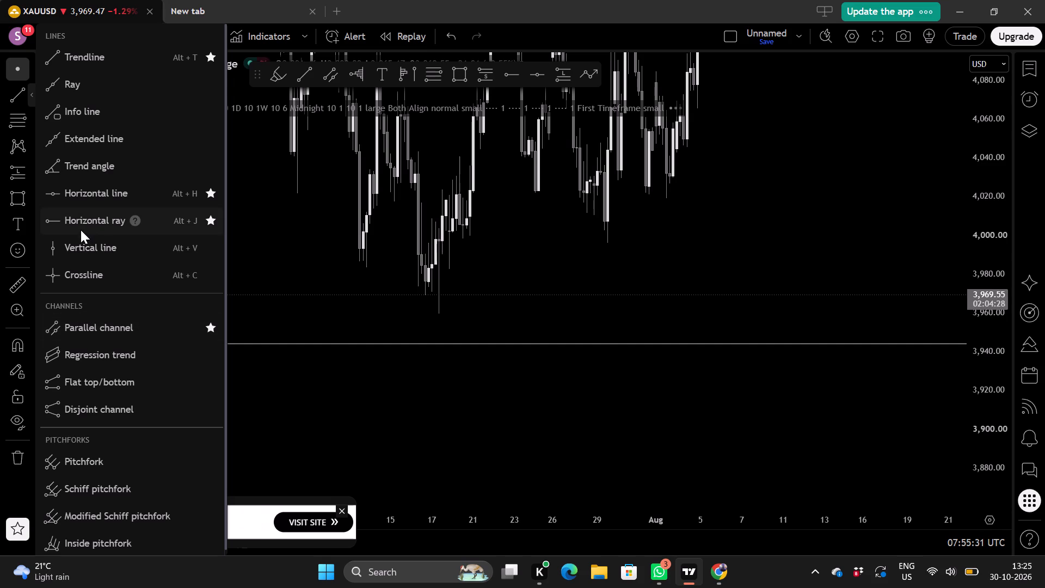
left_click(81, 224)
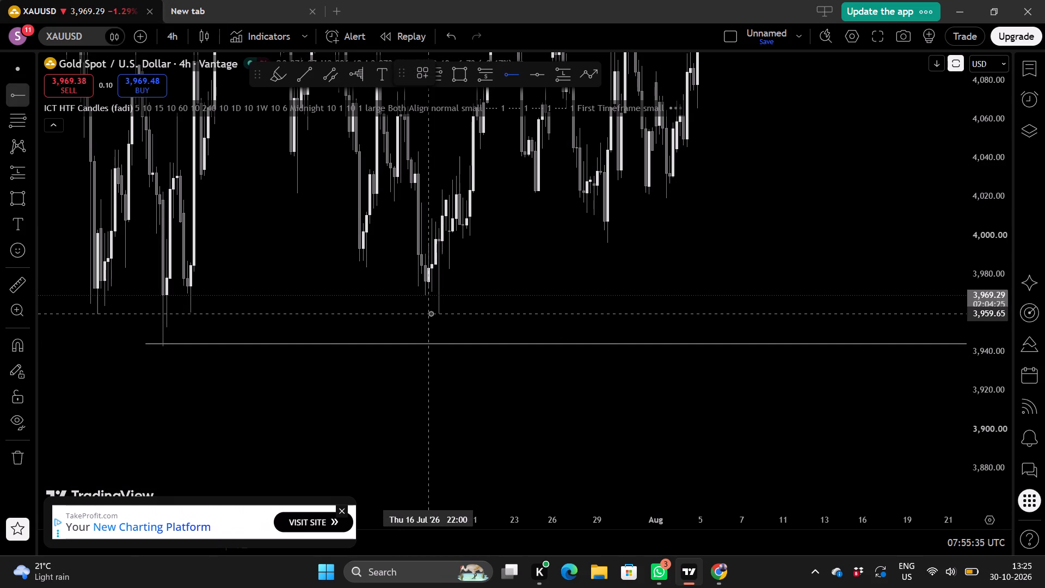
Place a horizontal ray from the mid-July 4-hour swing low and align it with the wick's tip at 3,960.00.
left_click(431, 312)
scroll(667, 289, "up", 1)
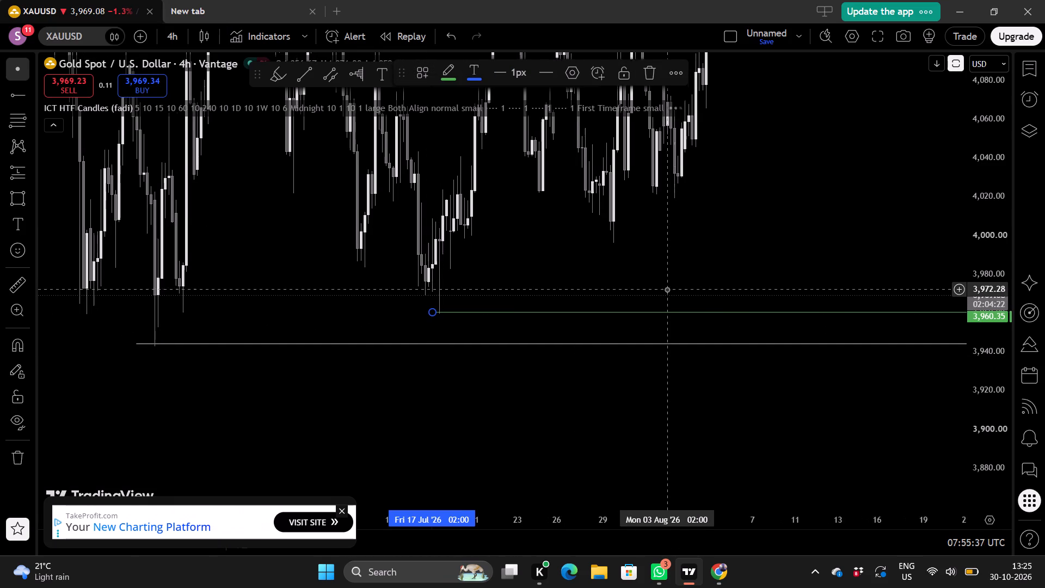
scroll(667, 289, "up", 1)
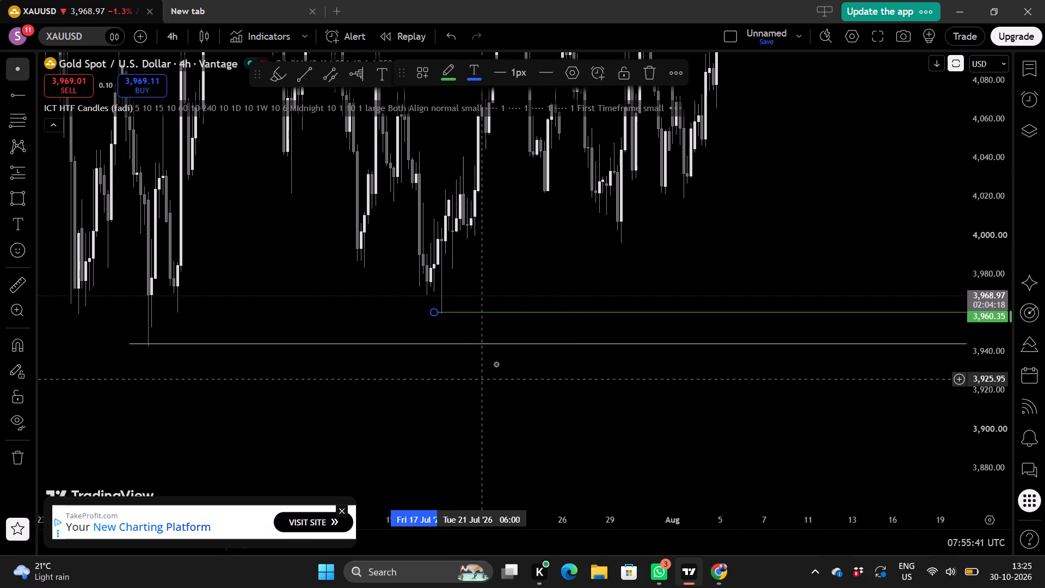
left_click(522, 313)
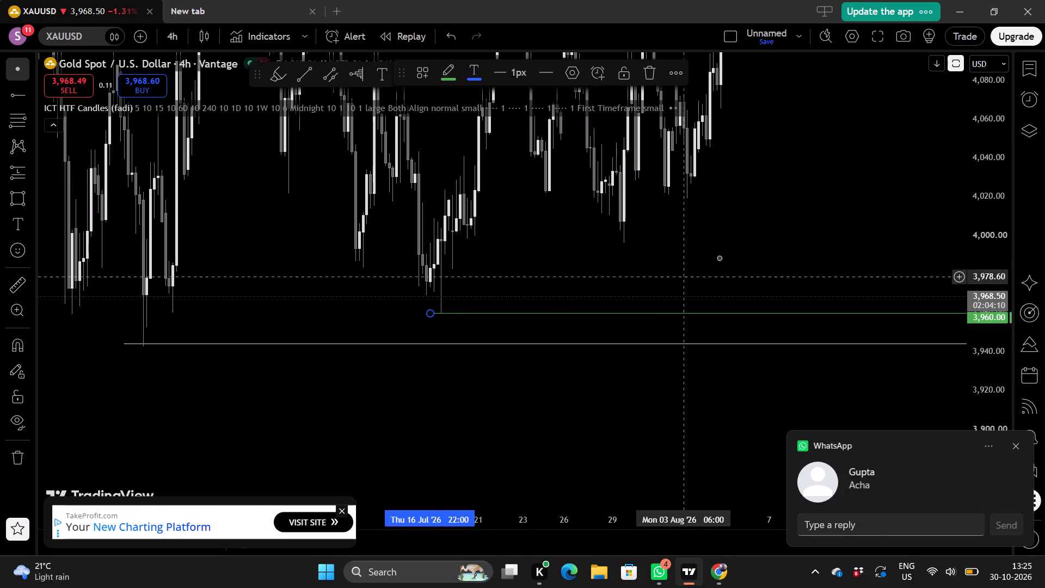
Lower the horizontal trend line beneath the ray to about 3,943 so it meets the tip of the lowest older swing low.
scroll(719, 258, "right", 1)
scroll(413, 340, "right", 1)
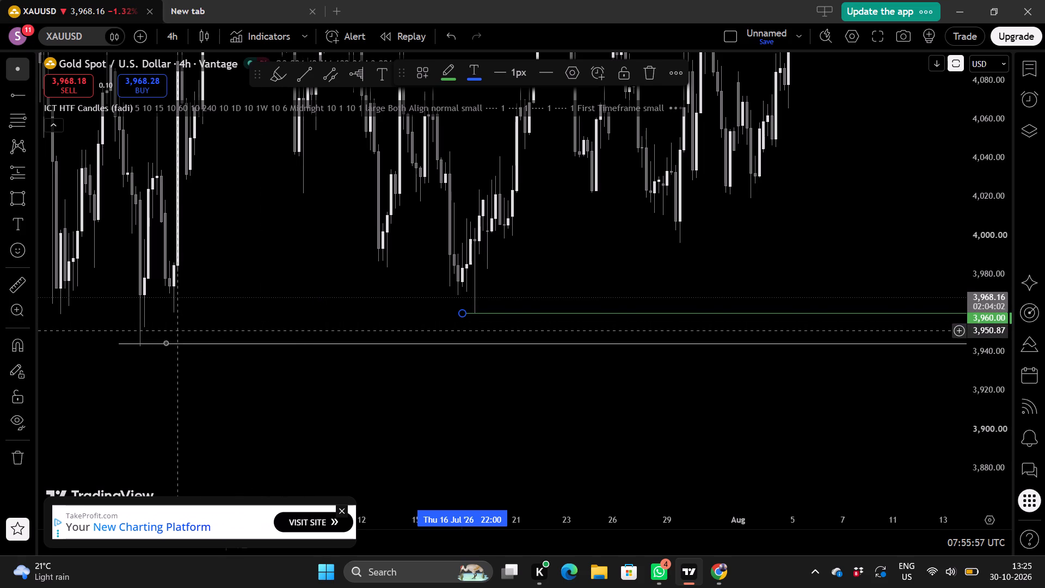
left_click_drag(156, 342, 167, 346)
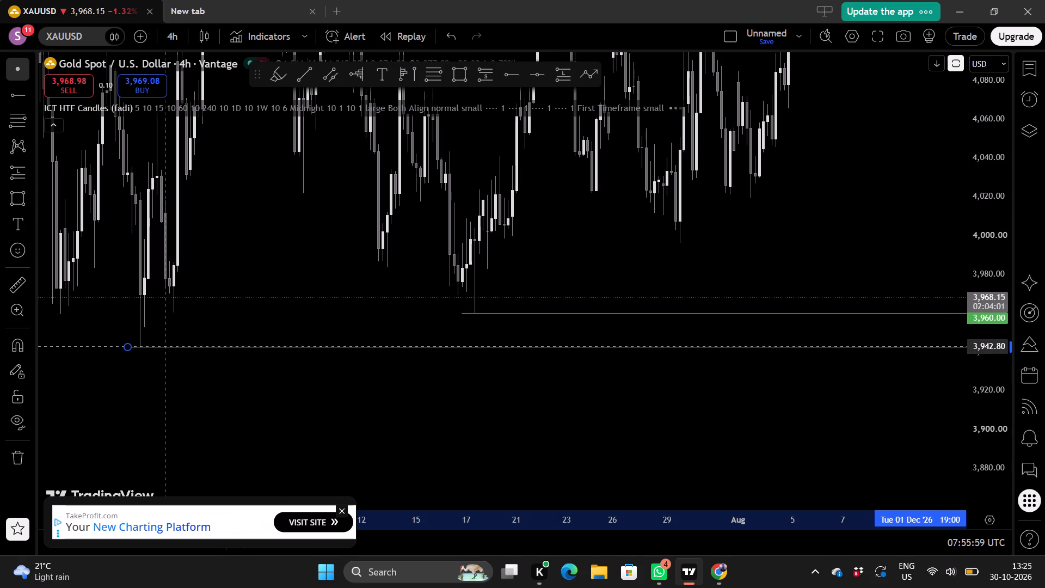
left_click_drag(167, 346, 167, 345)
left_click(210, 332)
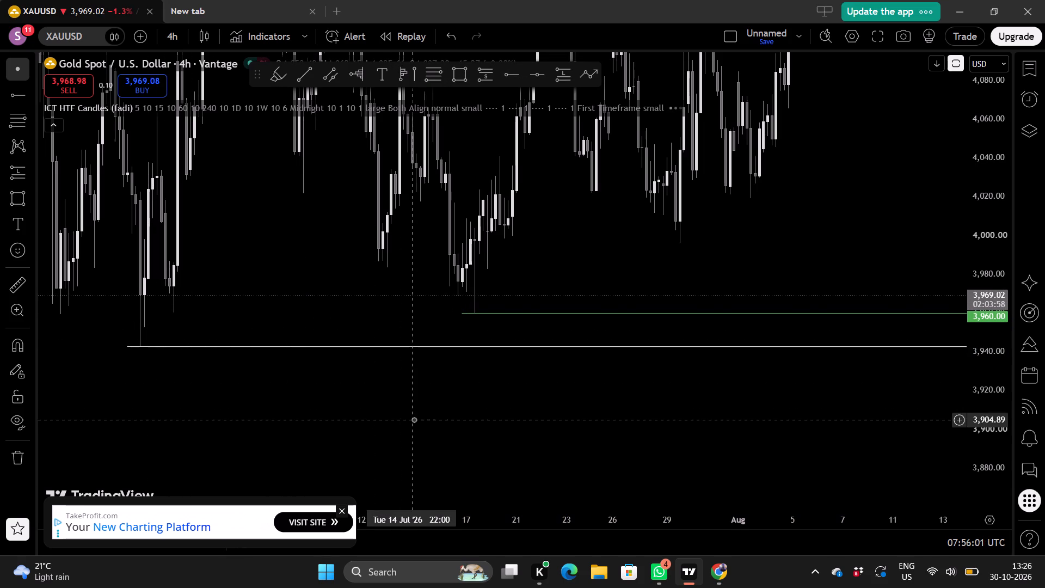
left_click(414, 419)
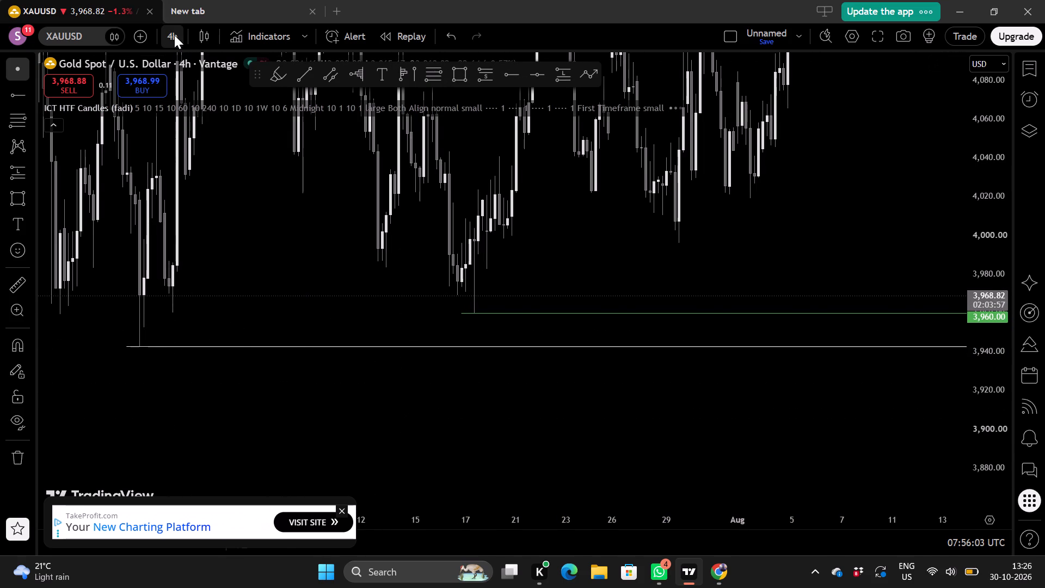
Switch the XAUUSD chart to the 1-week timeframe and examine weekly price action around the marked support levels.
left_click(174, 35)
scroll(205, 311, "down", 2)
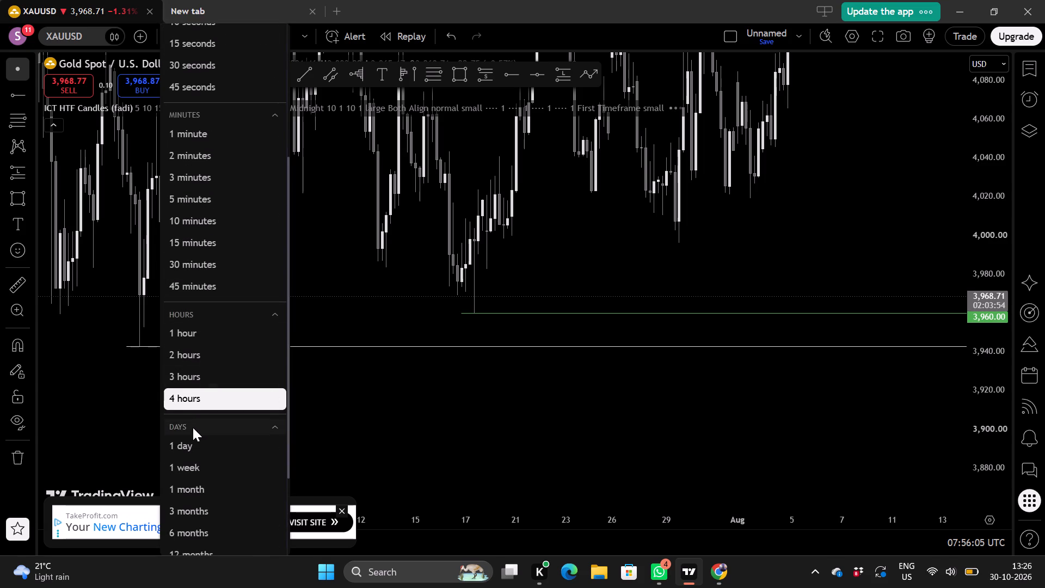
scroll(192, 460, "down", 1)
left_click(200, 459)
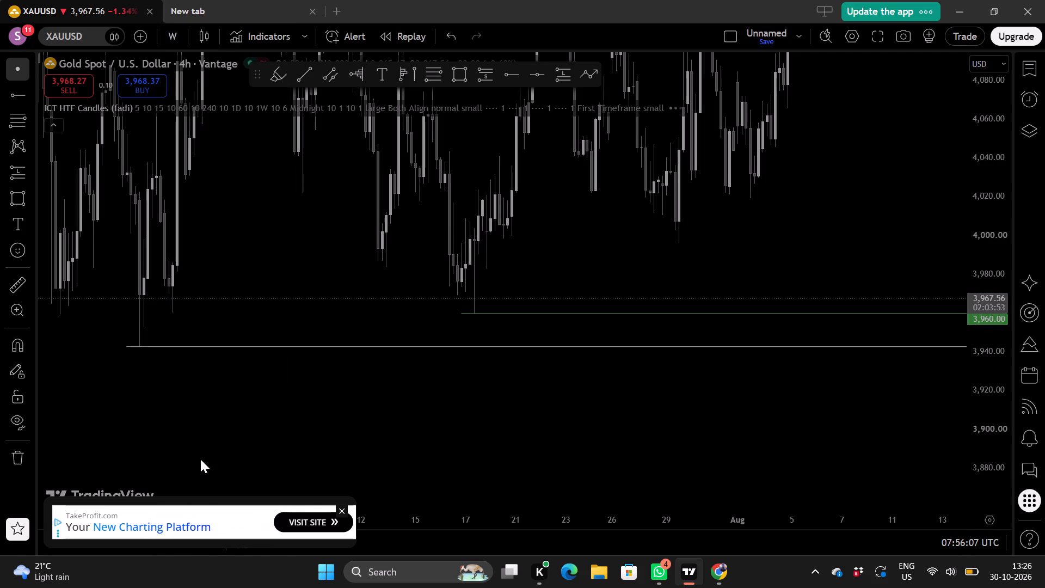
scroll(998, 336, "down", 3)
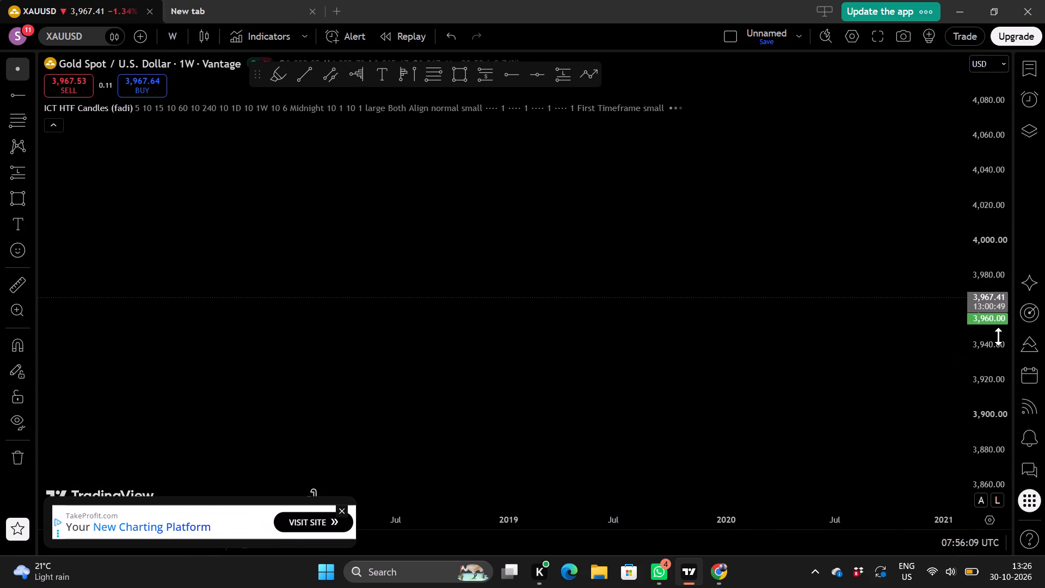
scroll(998, 336, "down", 5)
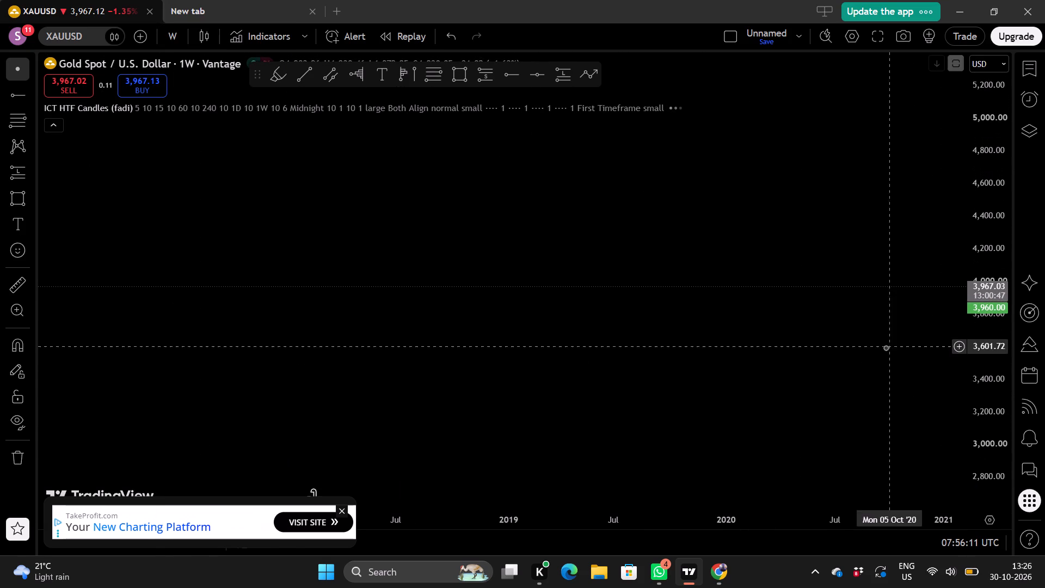
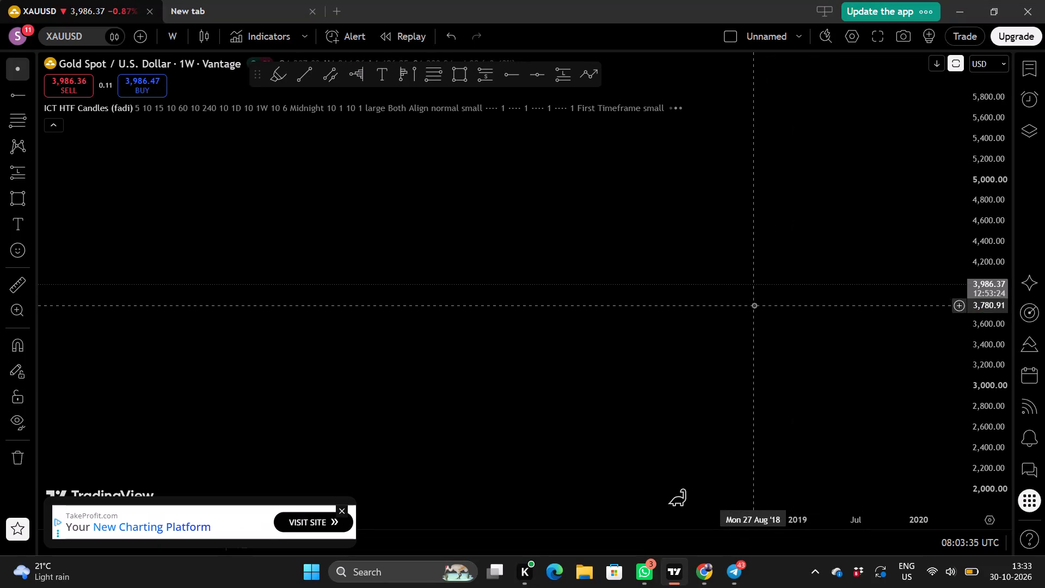
Examine the latest weekly XAUUSD candles against the 3,960.00 ray and the lower trend line beneath it.
scroll(719, 338, "down", 1)
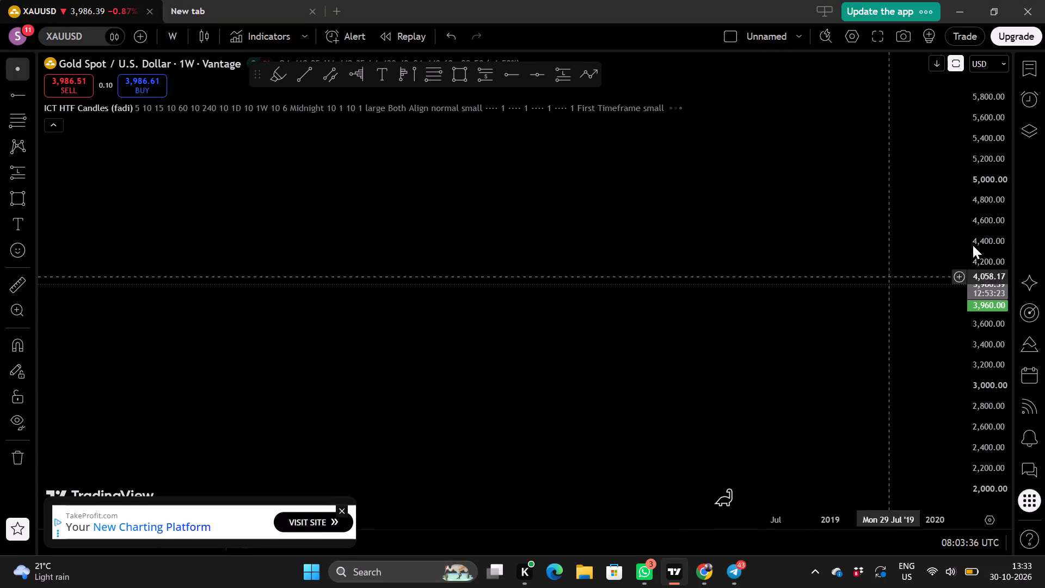
scroll(989, 241, "down", 6)
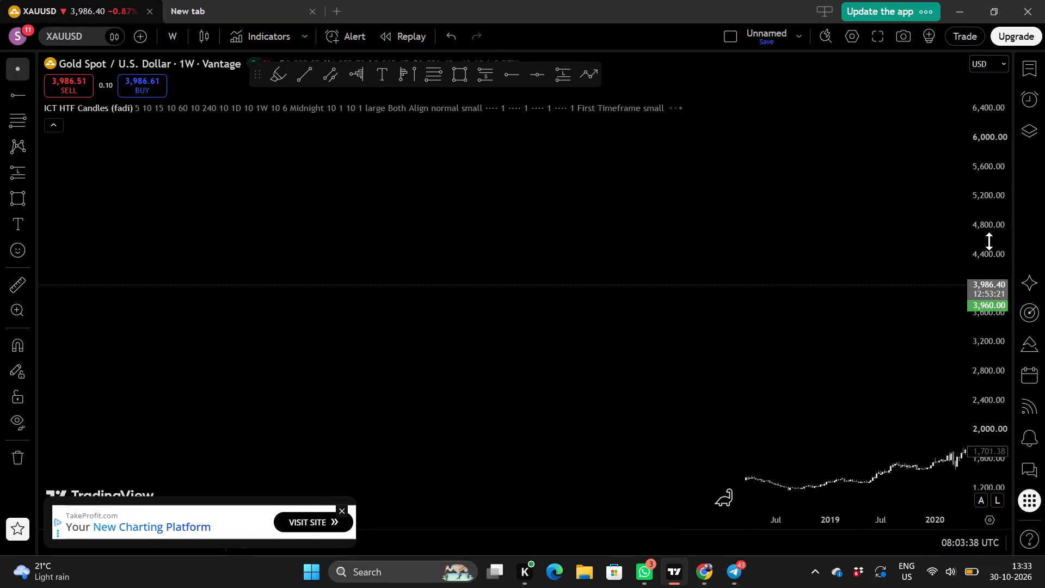
left_click_drag(852, 367, 704, 210)
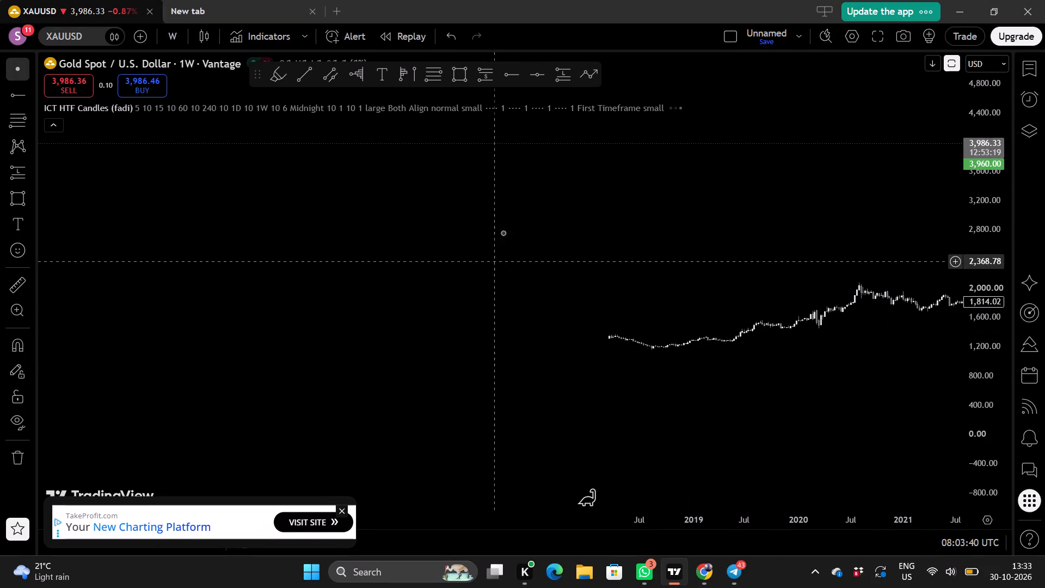
triple_click(527, 185)
left_click_drag(589, 206, 88, 244)
left_click_drag(613, 262, 86, 255)
scroll(568, 255, "down", 4)
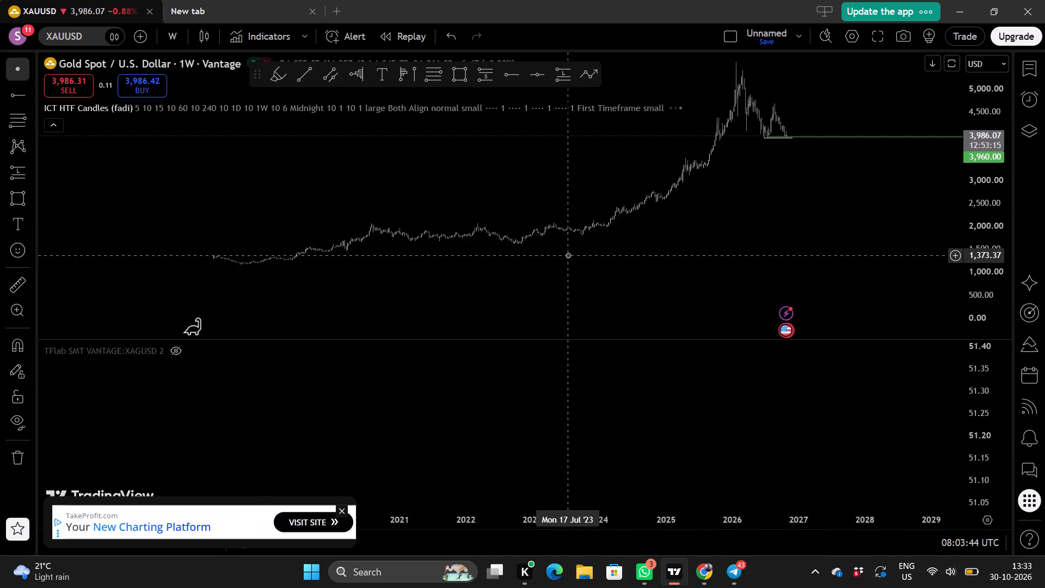
scroll(568, 255, "down", 4)
left_click_drag(856, 225, 377, 226)
scroll(850, 162, "up", 3)
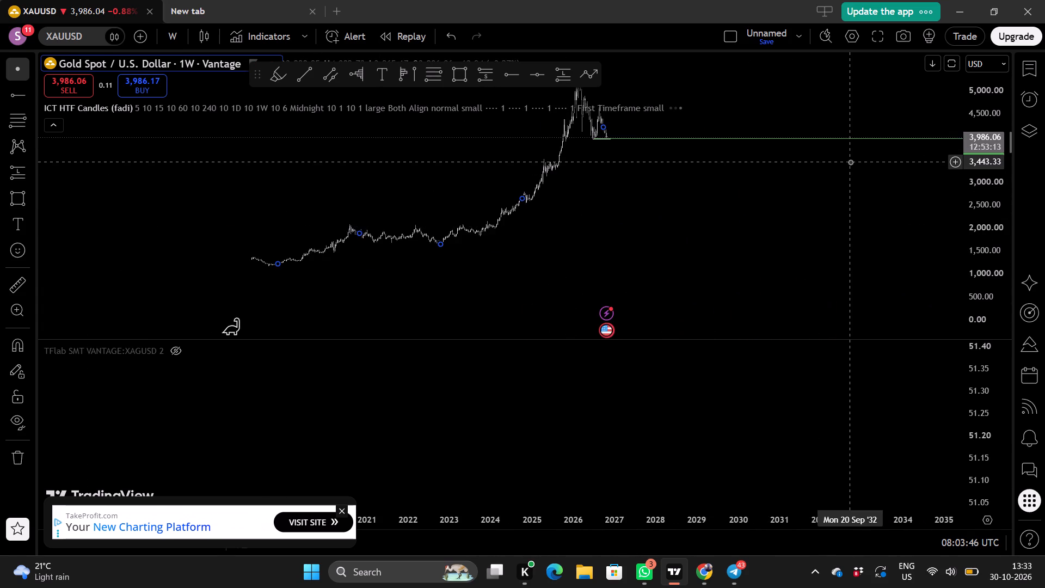
scroll(850, 162, "up", 2)
scroll(850, 162, "right", 1)
scroll(980, 158, "up", 6)
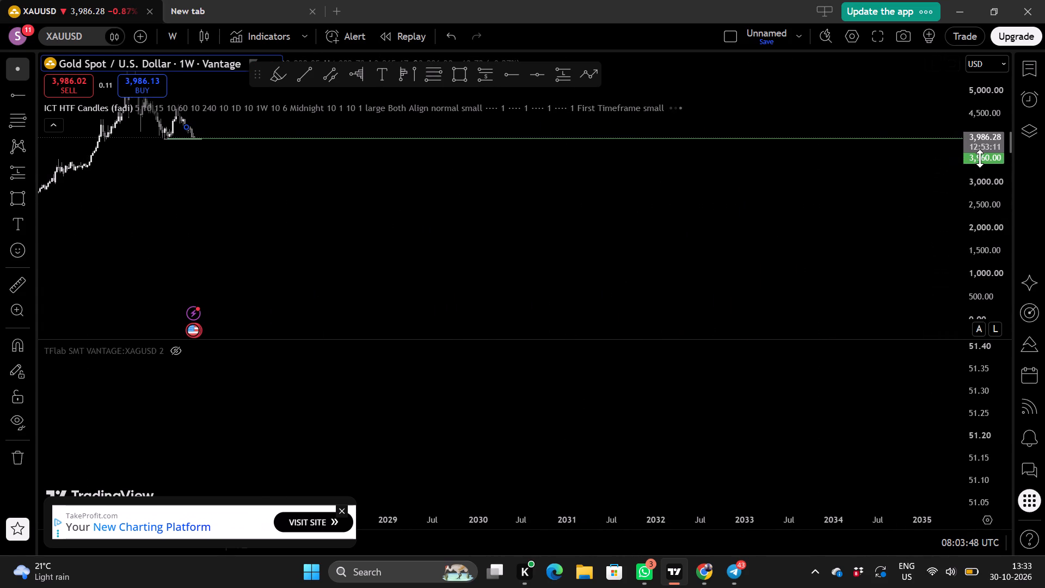
scroll(980, 158, "up", 7)
left_click_drag(477, 219, 755, 443)
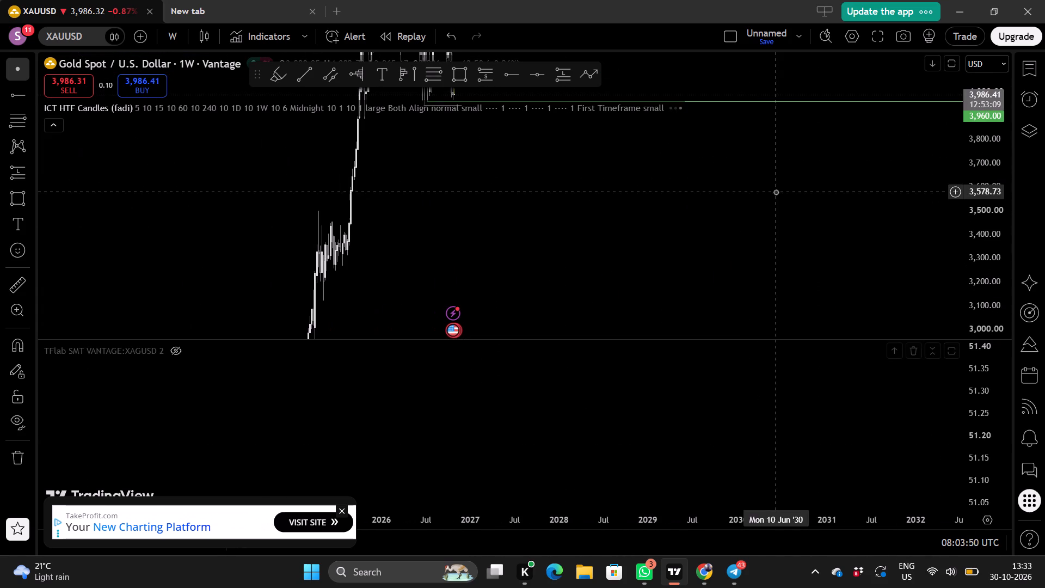
left_click_drag(752, 181, 731, 392)
scroll(758, 248, "up", 4)
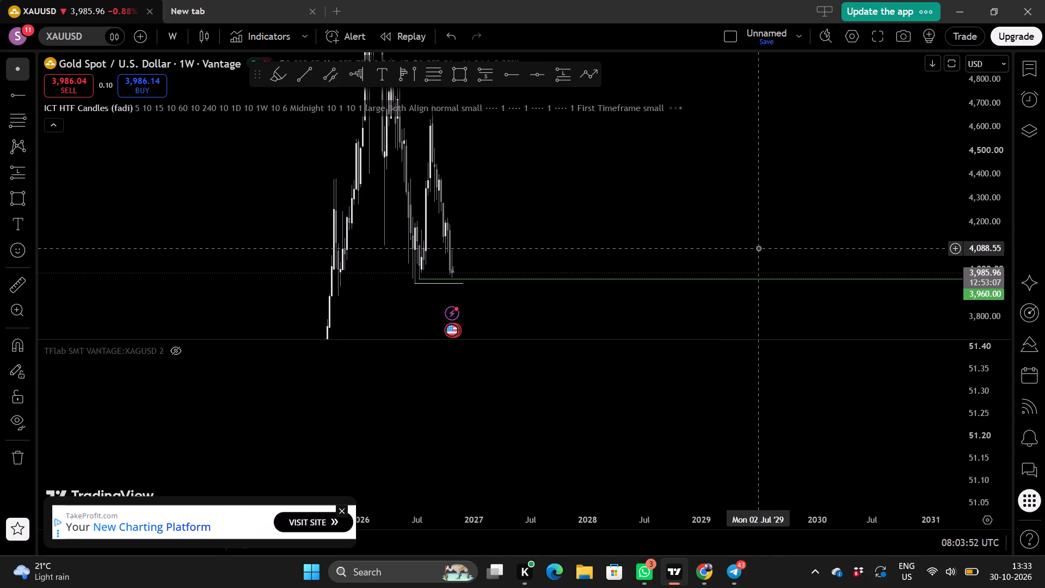
scroll(758, 248, "up", 2)
scroll(758, 248, "right", 2)
scroll(689, 247, "right", 3)
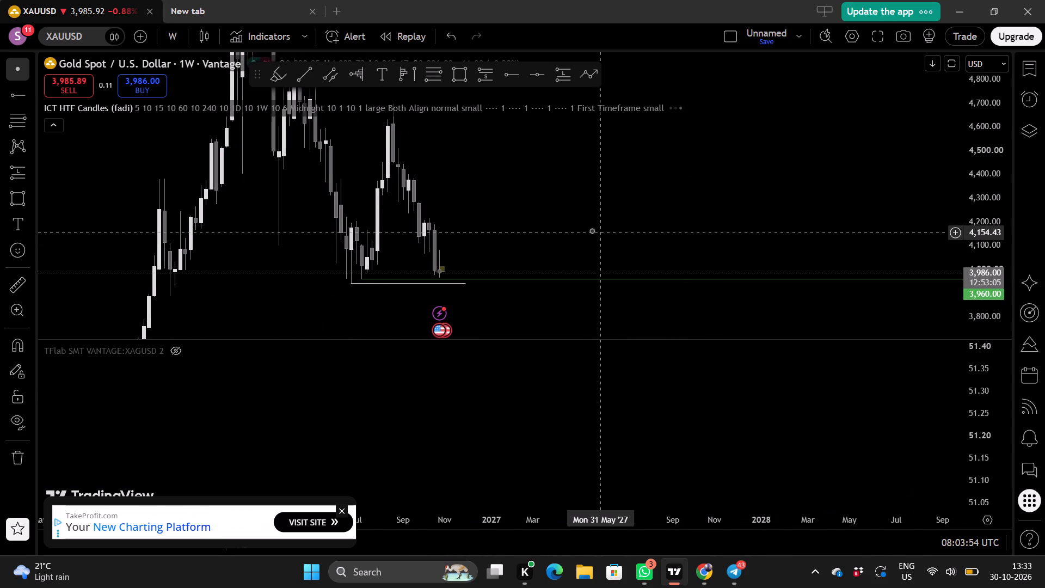
left_click(592, 230)
left_click_drag(592, 230, 691, 196)
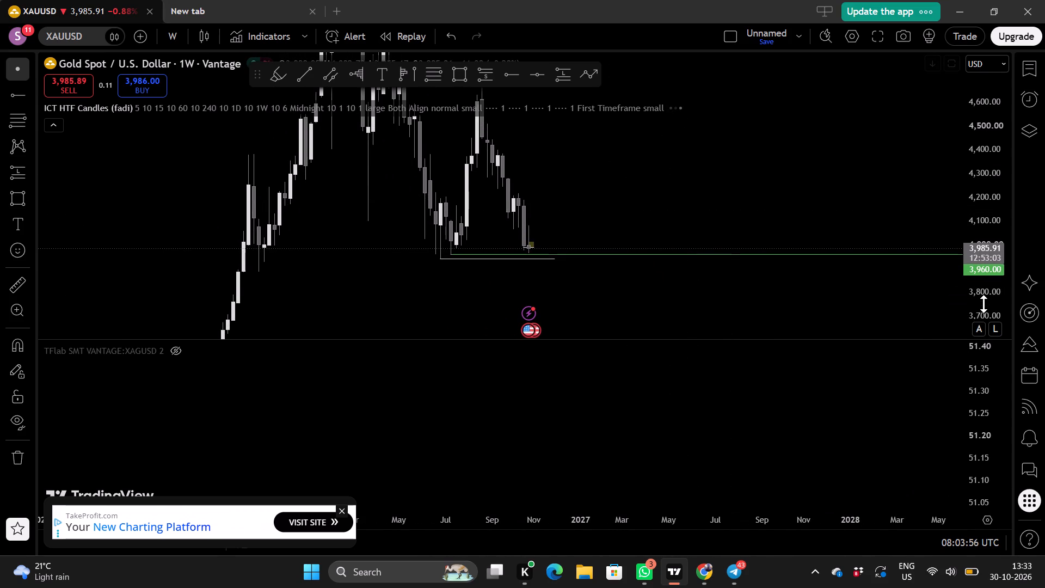
scroll(984, 304, "down", 3)
scroll(984, 304, "up", 9)
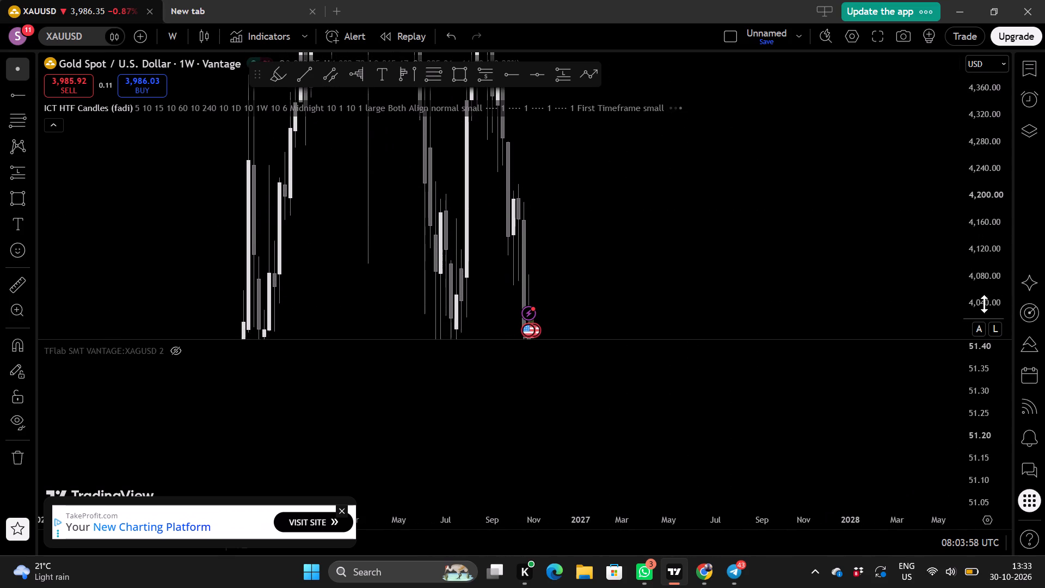
left_click_drag(767, 278, 800, 193)
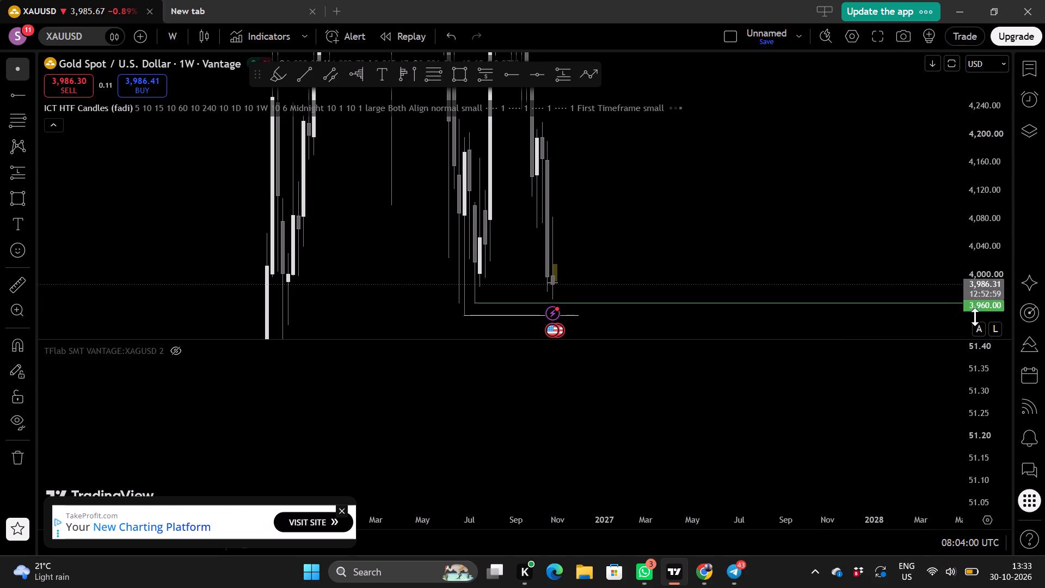
scroll(978, 320, "down", 2)
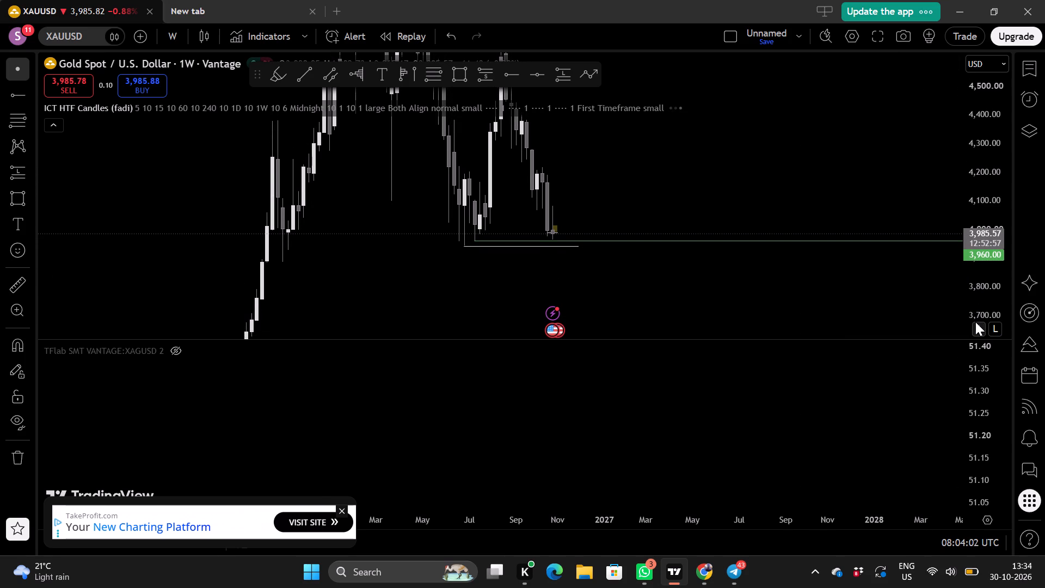
scroll(975, 322, "up", 1)
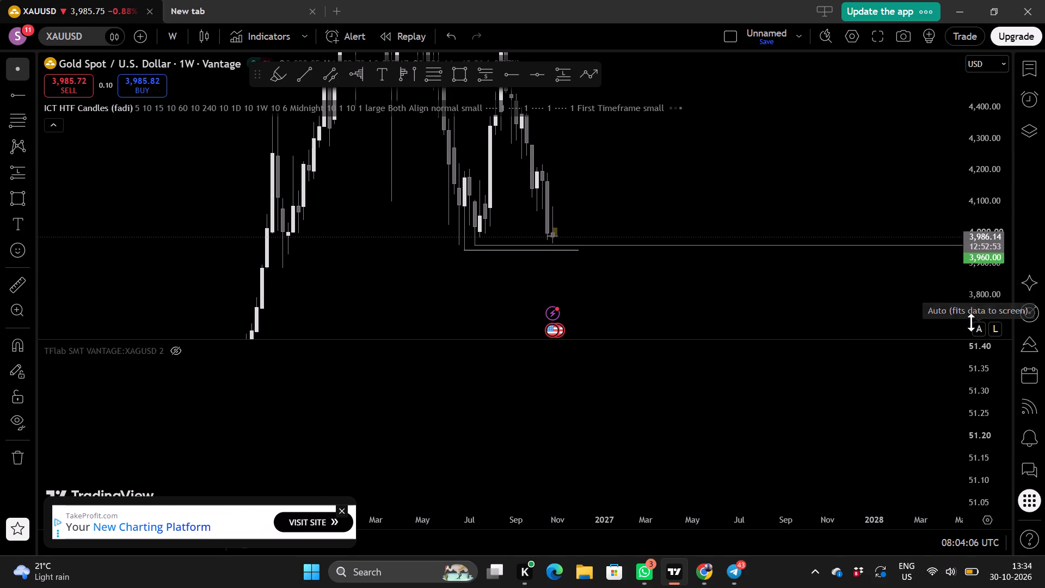
scroll(975, 317, "up", 3)
left_click_drag(806, 310, 823, 216)
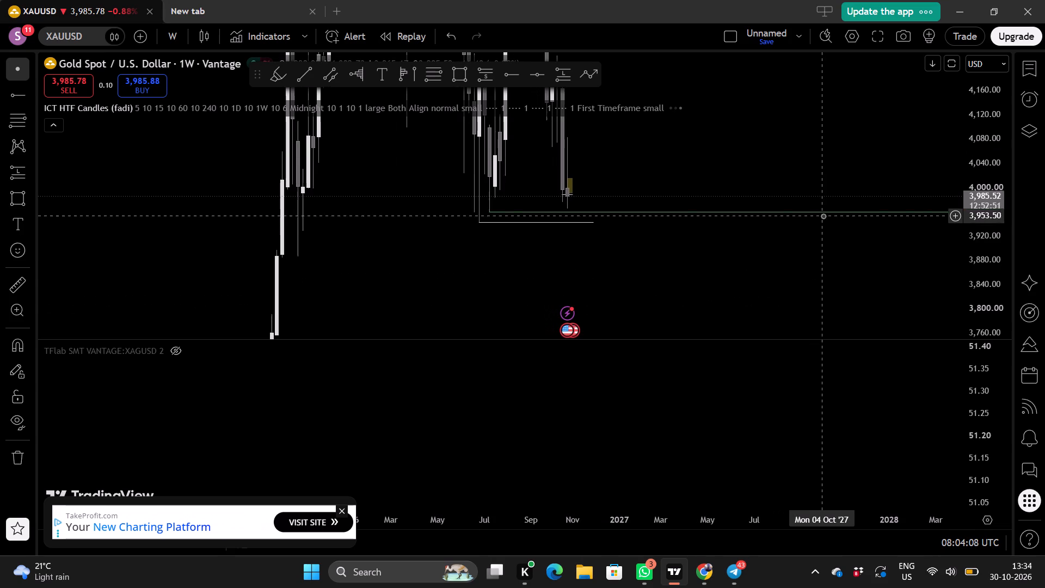
scroll(985, 272, "down", 6)
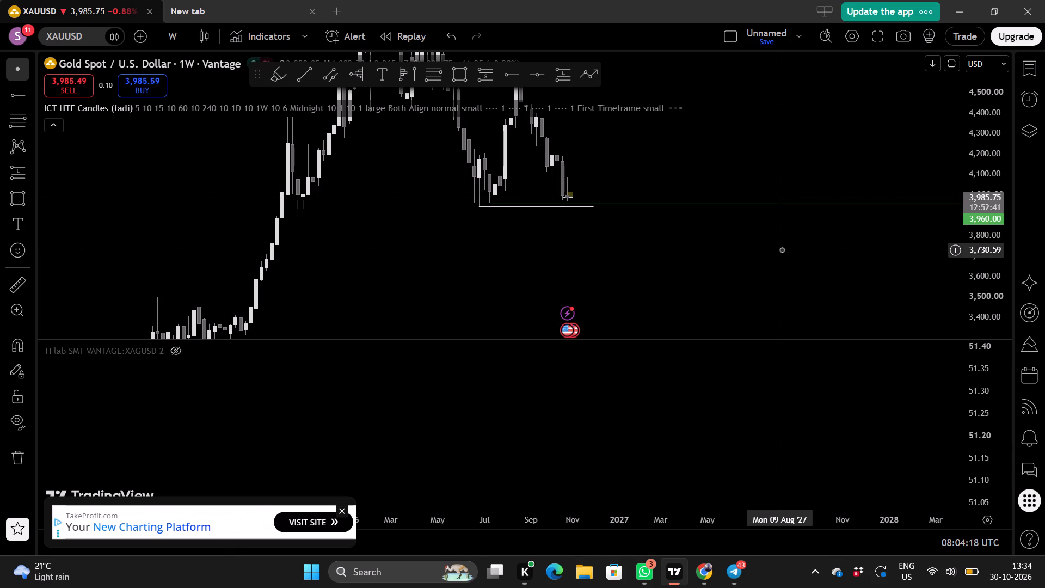
Switch the XAUUSD chart to the 1-month timeframe.
left_click(163, 37)
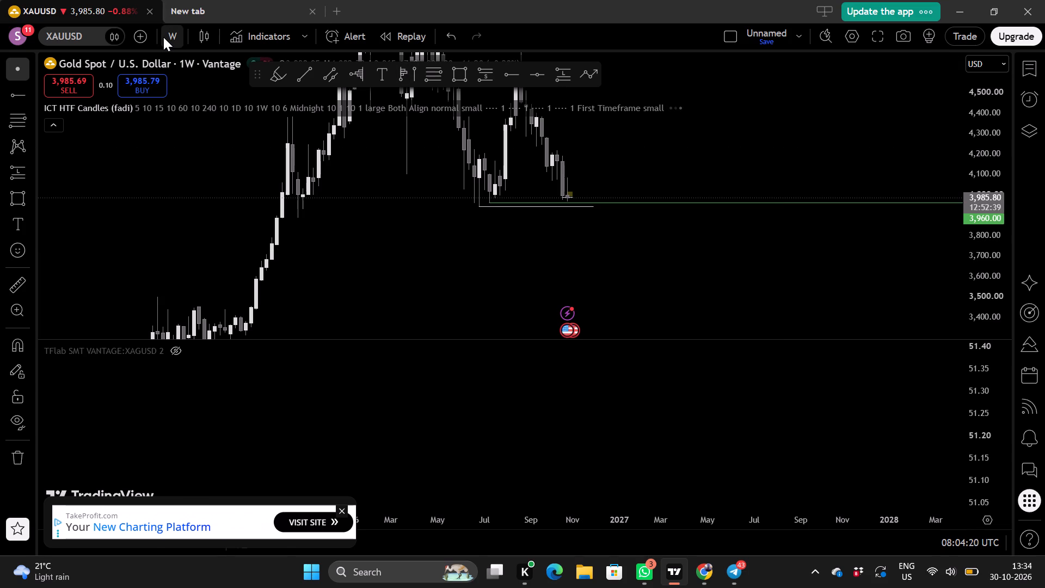
scroll(221, 191, "down", 1)
scroll(197, 378, "down", 1)
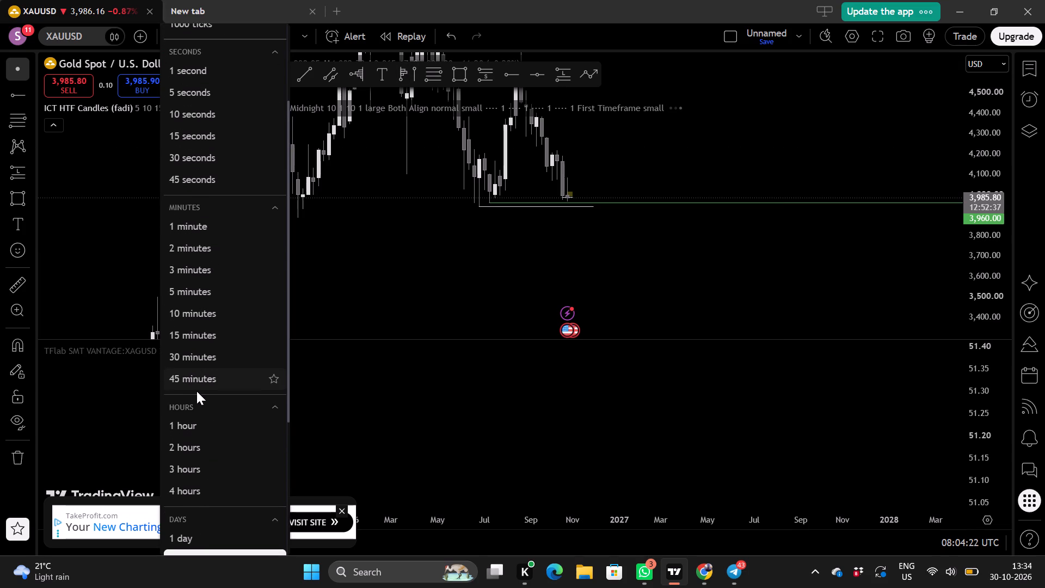
scroll(196, 420, "down", 1)
scroll(195, 493, "down", 1)
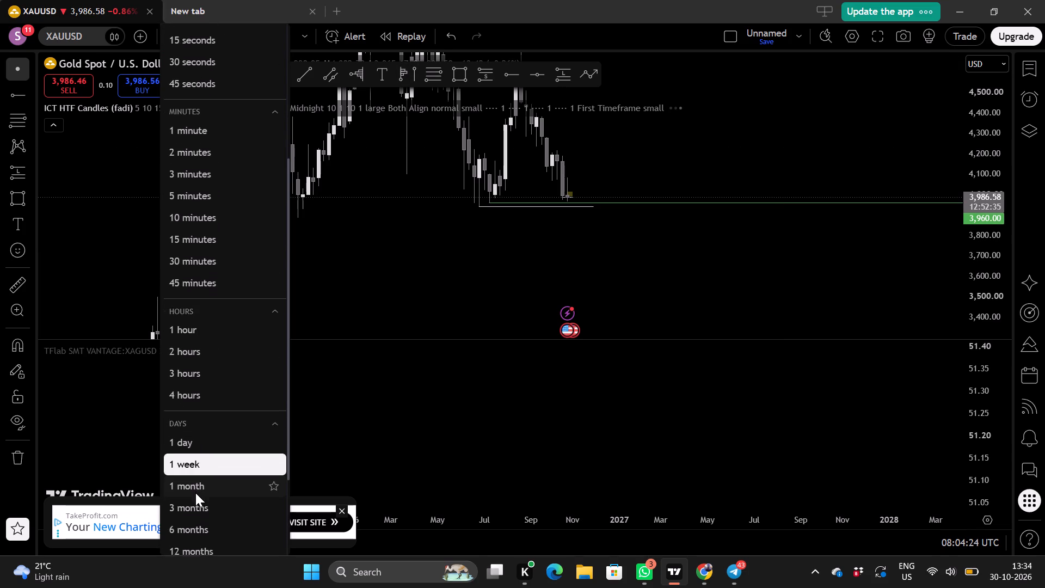
left_click(192, 486)
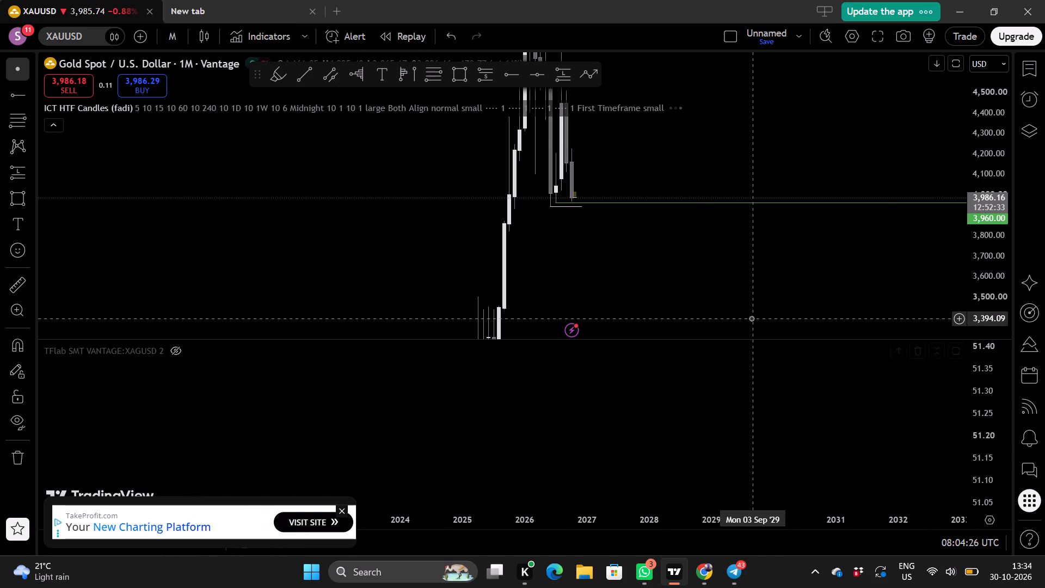
Examine the June to October 2026 monthly candles and their wick lows around the two marked support levels.
scroll(850, 259, "right", 2)
scroll(816, 220, "up", 3)
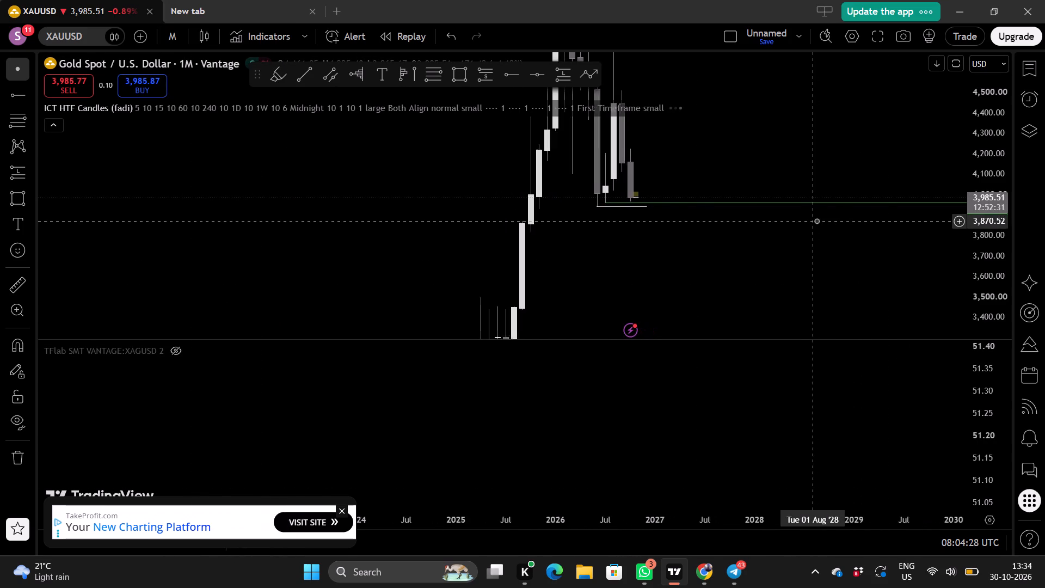
scroll(816, 220, "up", 4)
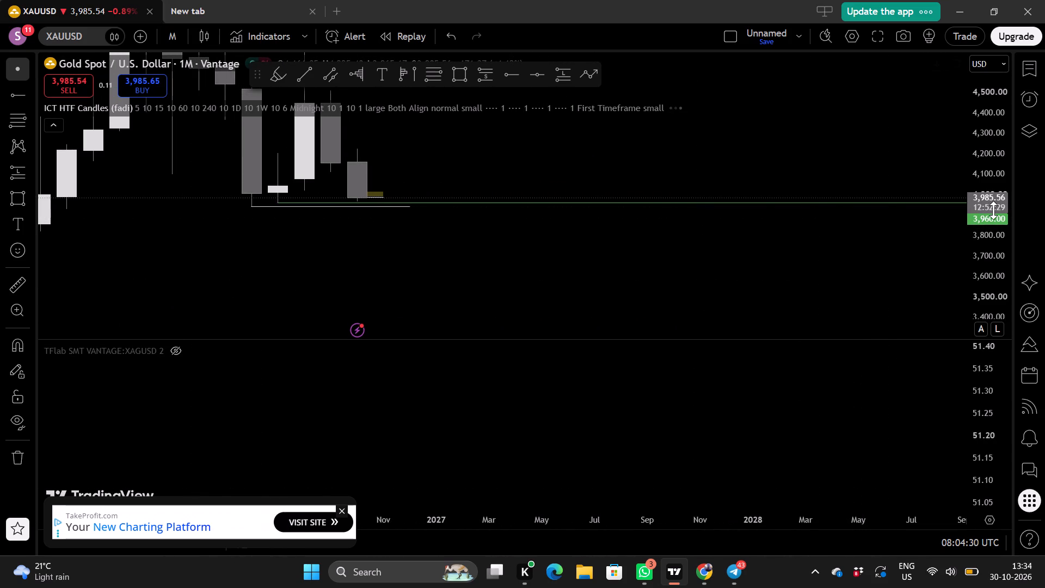
scroll(993, 210, "up", 9)
scroll(809, 267, "right", 1)
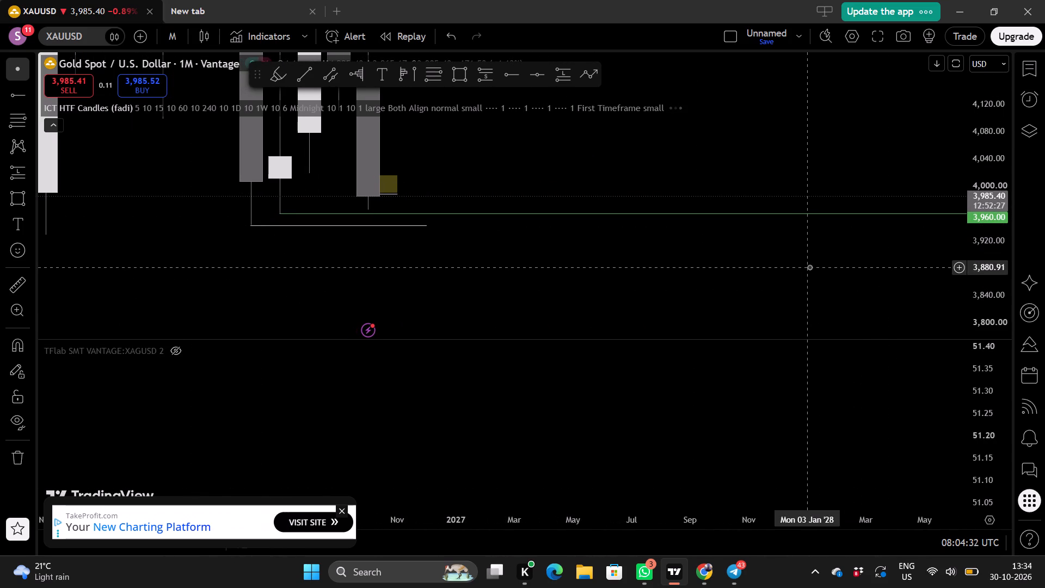
scroll(735, 245, "right", 2)
scroll(735, 245, "up", 1)
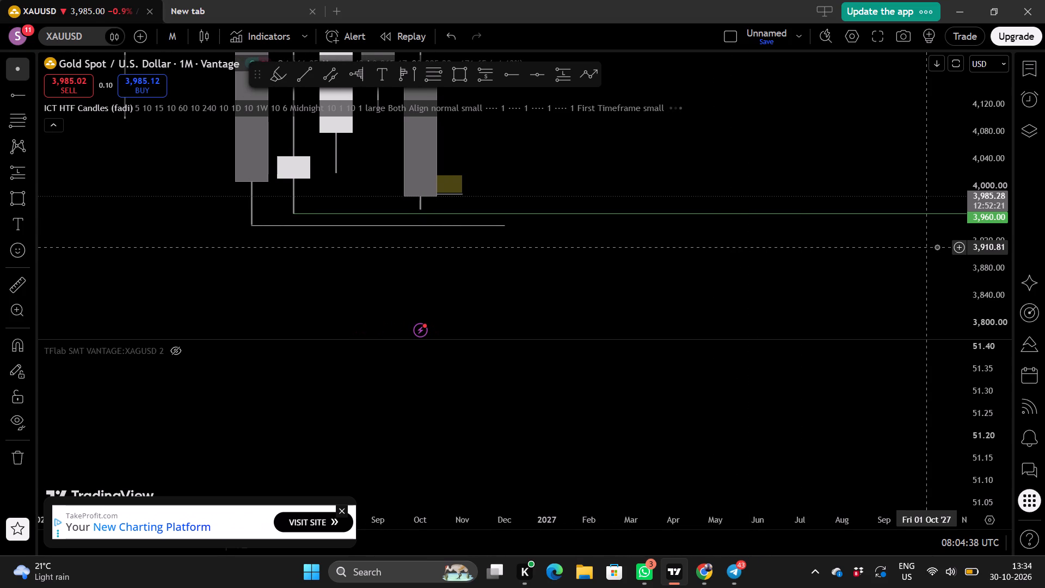
scroll(997, 261, "down", 3)
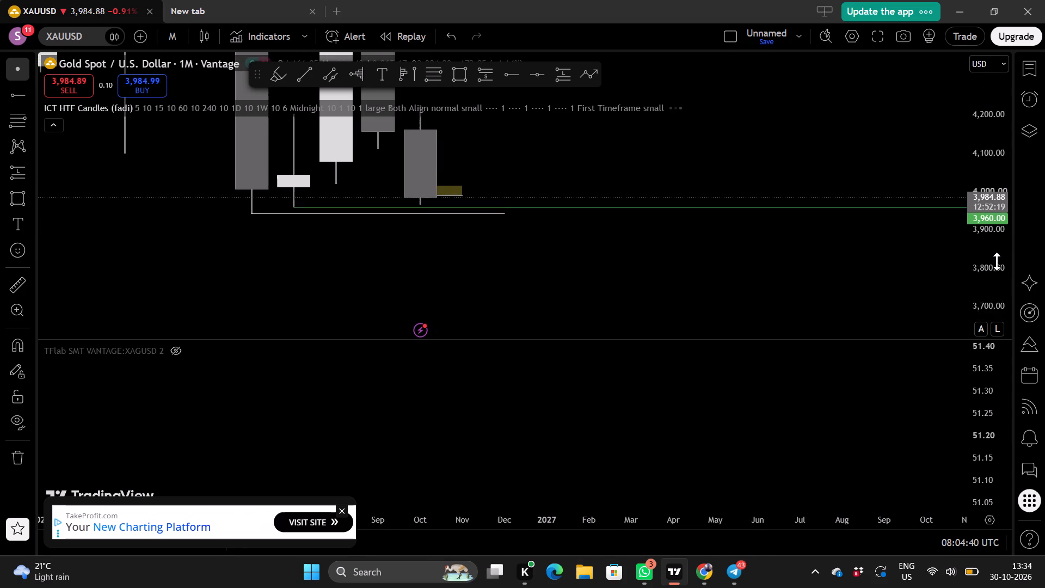
scroll(997, 261, "down", 4)
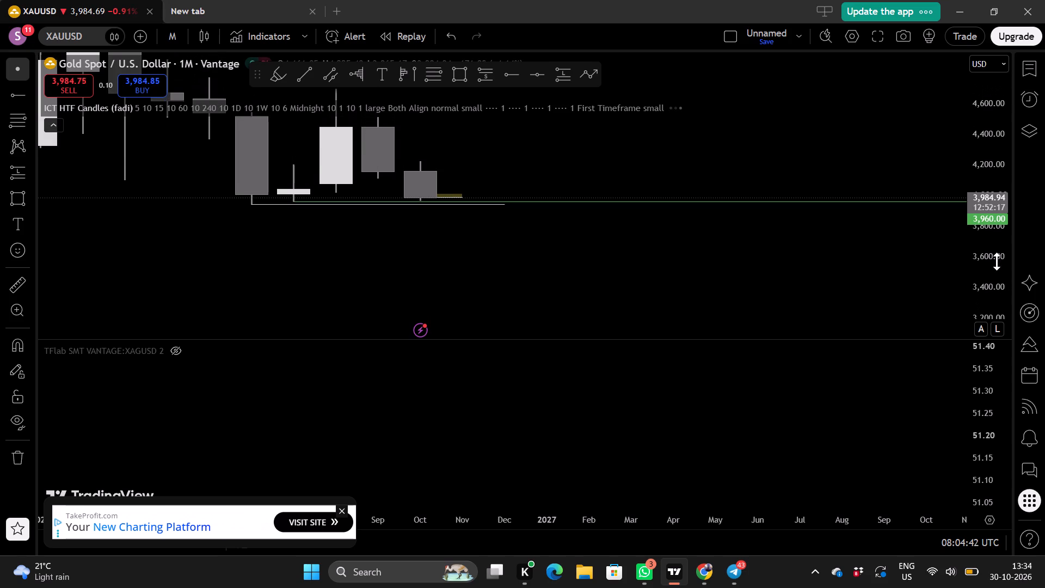
scroll(997, 261, "down", 3)
scroll(997, 261, "up", 9)
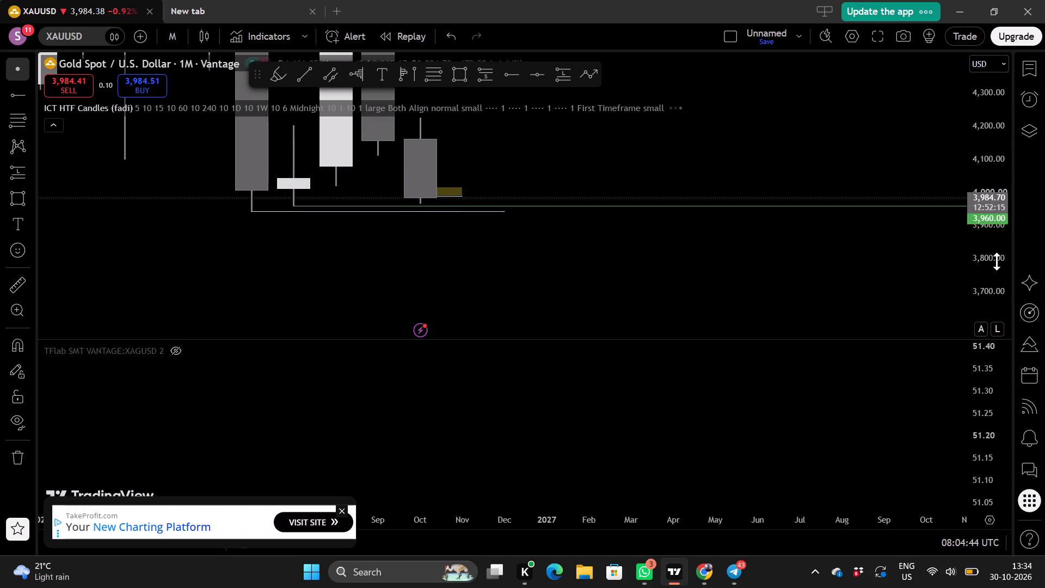
left_click_drag(765, 170, 787, 246)
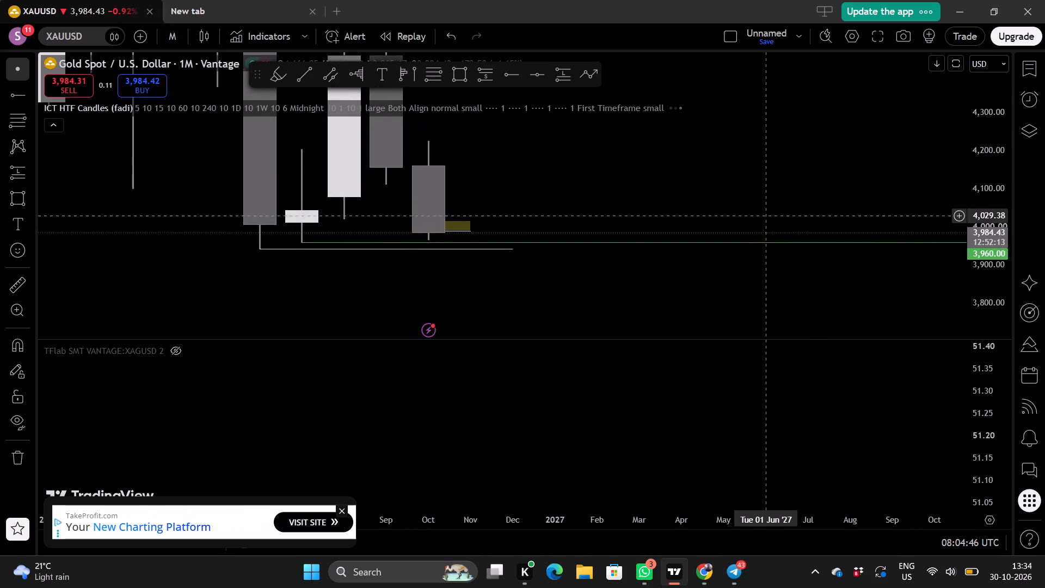
left_click_drag(787, 246, 795, 258)
scroll(790, 235, "right", 1)
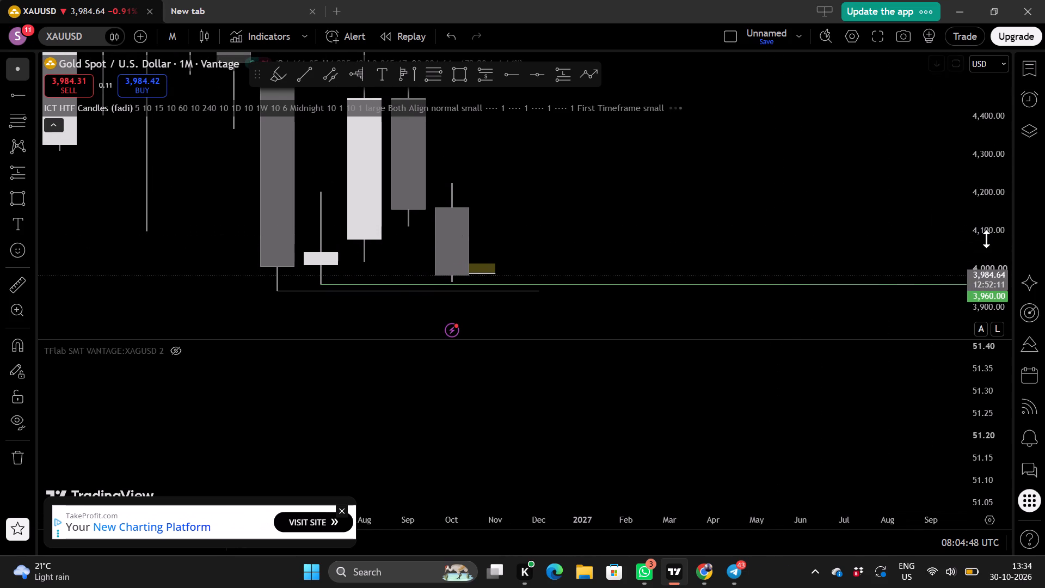
scroll(986, 239, "up", 4)
left_click_drag(815, 237, 879, 135)
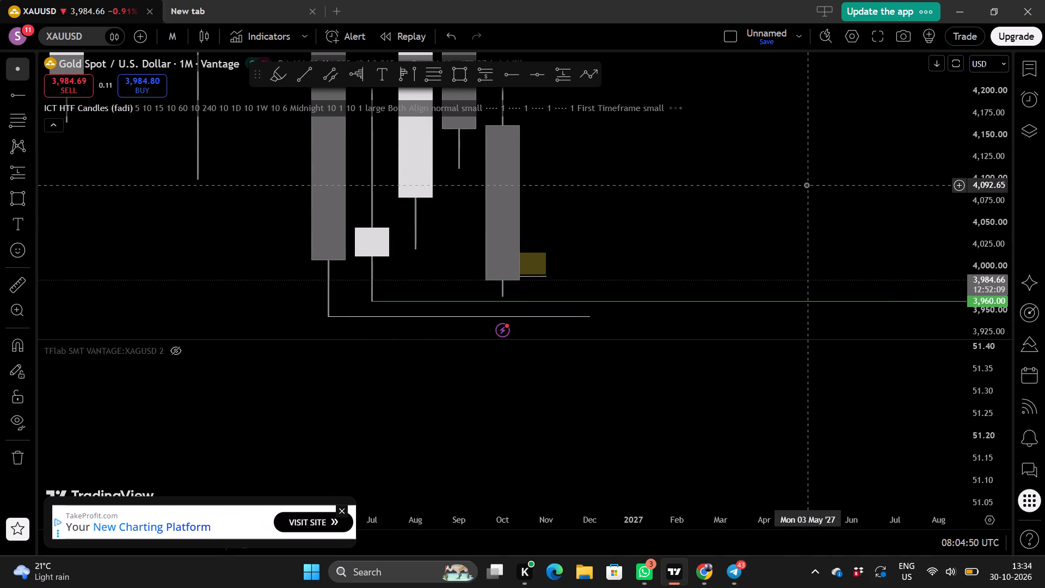
scroll(806, 185, "right", 1)
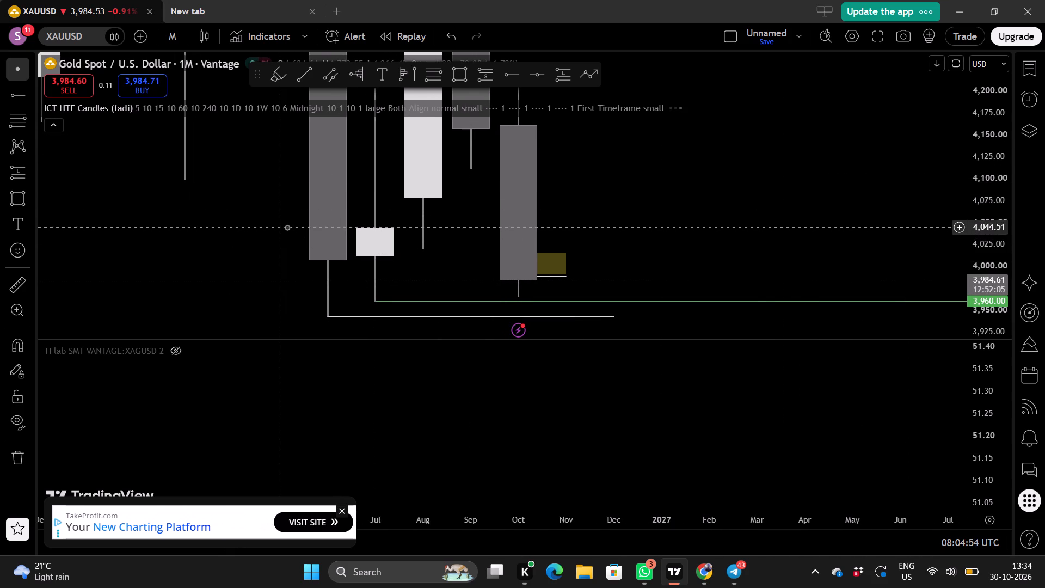
Draw a horizontal ray at 4,018.88 from the August 2026 monthly candle's low.
left_click(5, 92)
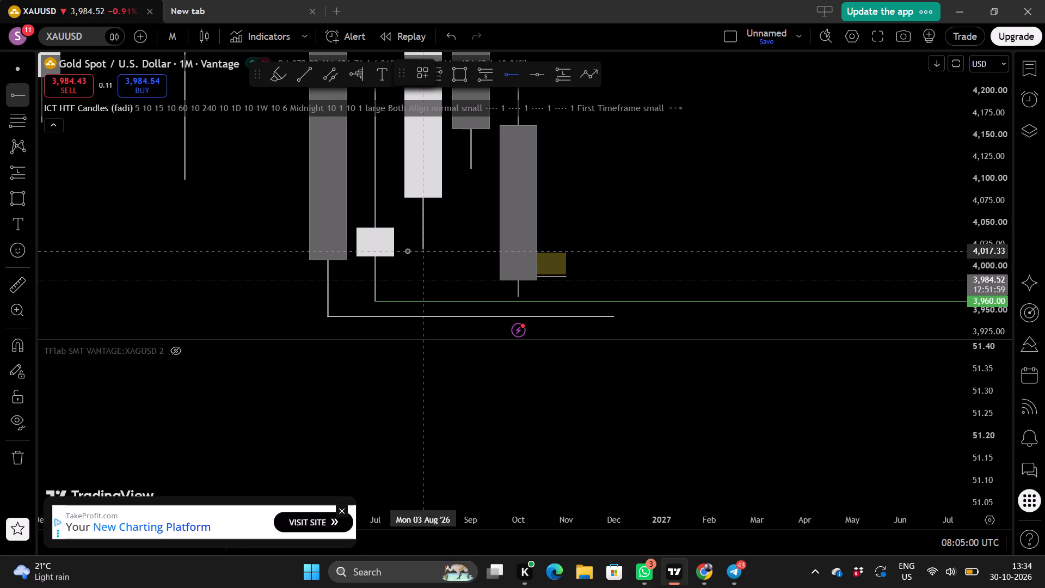
left_click(408, 249)
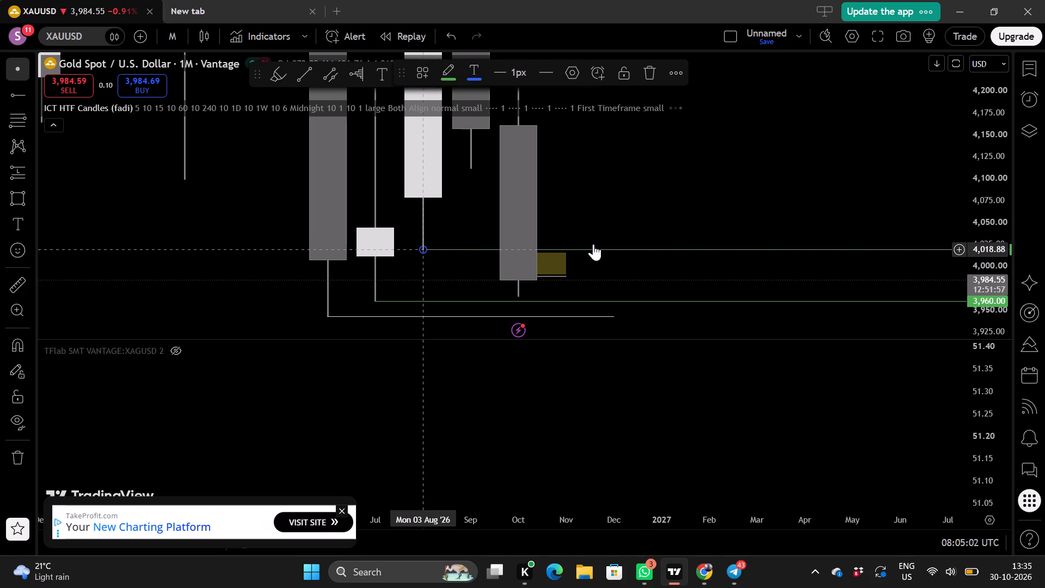
left_click(636, 237)
Raise the horizontal ray at the August 2026 monthly candle's low to 4,019.20, aligning it with the wick tip.
scroll(636, 237, "up", 3)
scroll(636, 237, "right", 1)
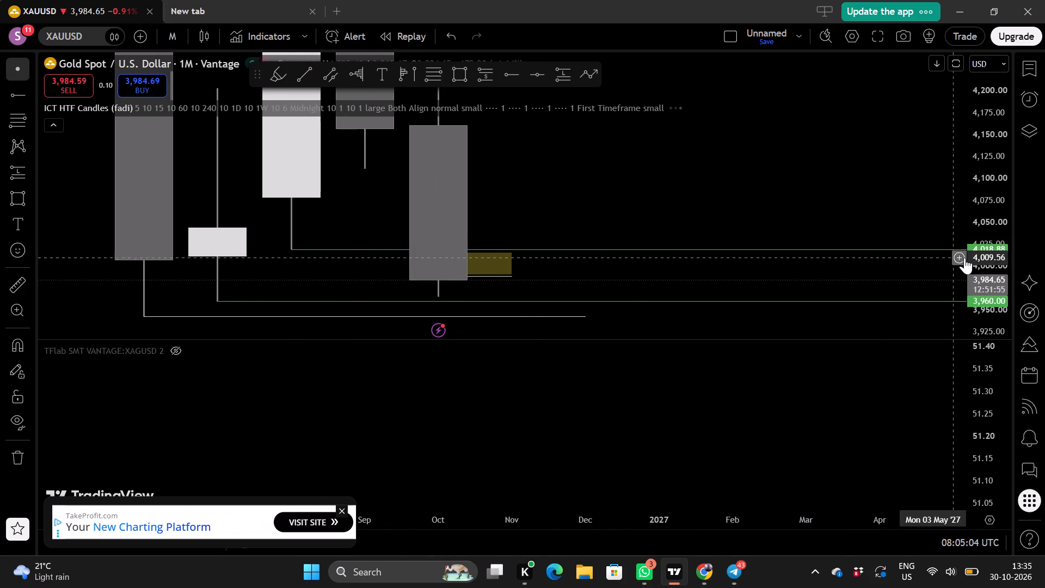
scroll(985, 260, "up", 7)
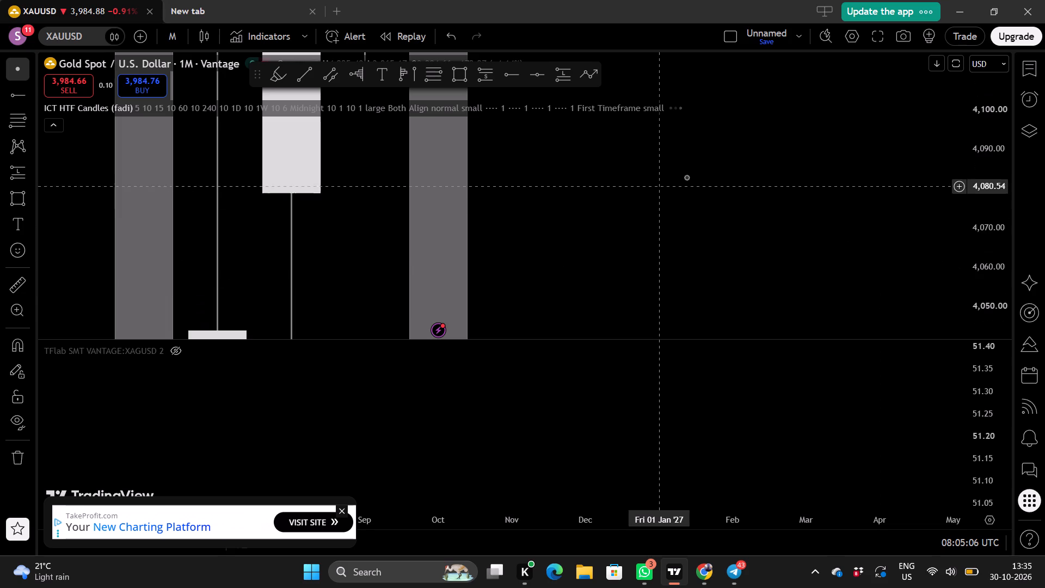
double_click(679, 199)
left_click_drag(678, 207, 712, 0)
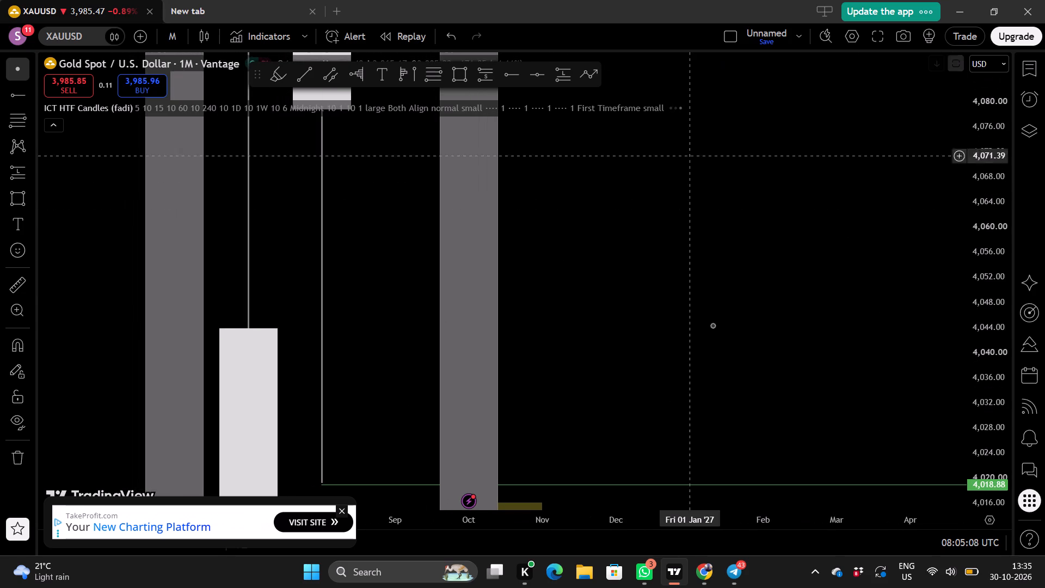
left_click_drag(712, 325, 728, 94)
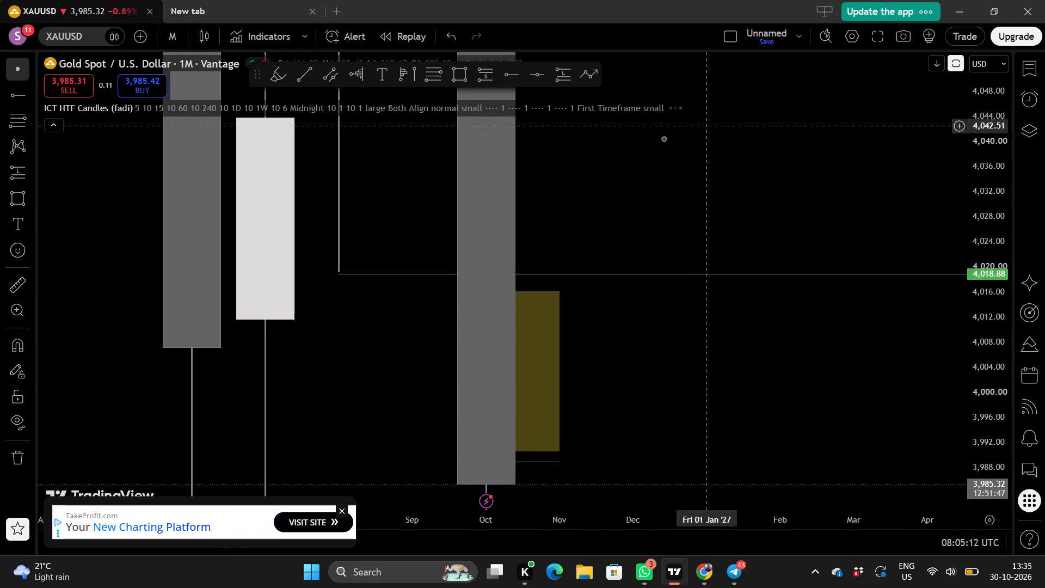
left_click_drag(668, 188, 689, 125)
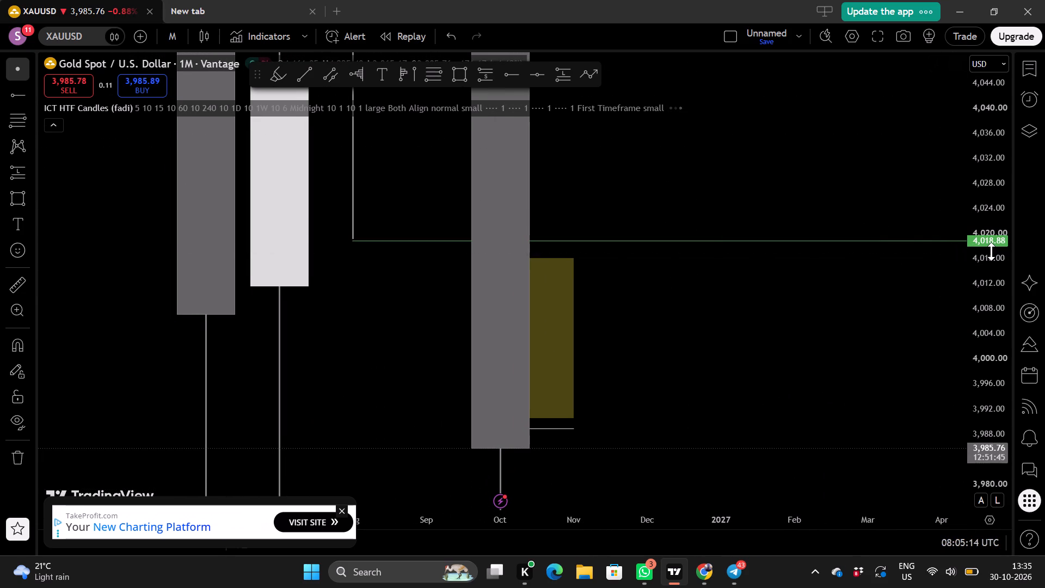
scroll(991, 252, "up", 10)
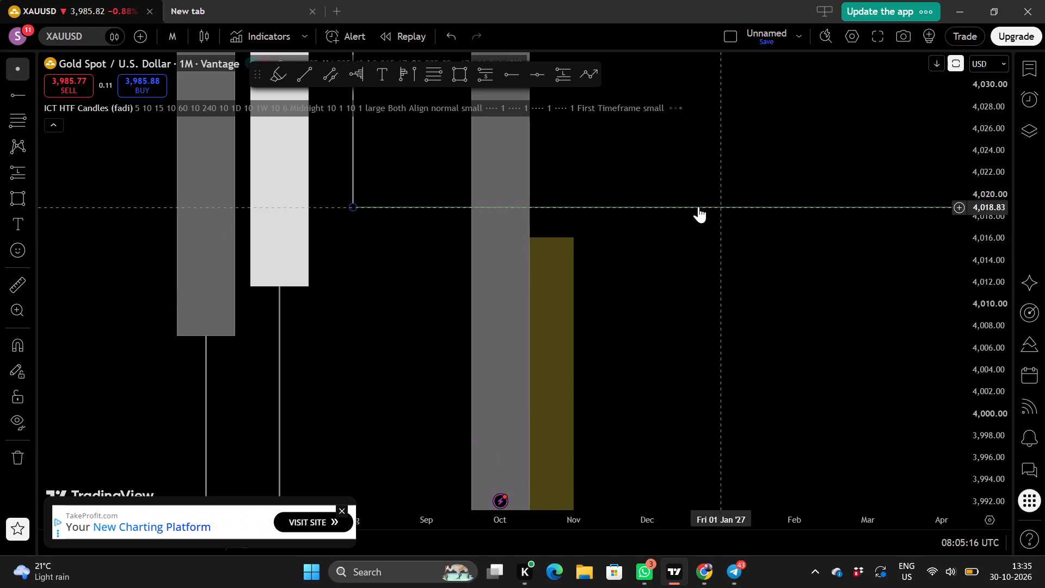
left_click_drag(693, 206, 679, 205)
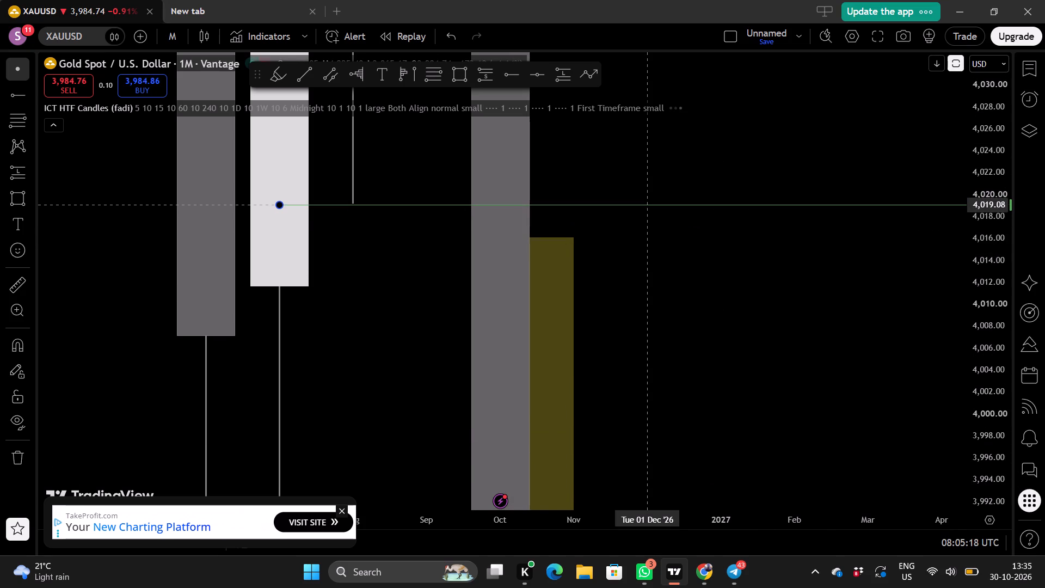
left_click_drag(679, 205, 680, 204)
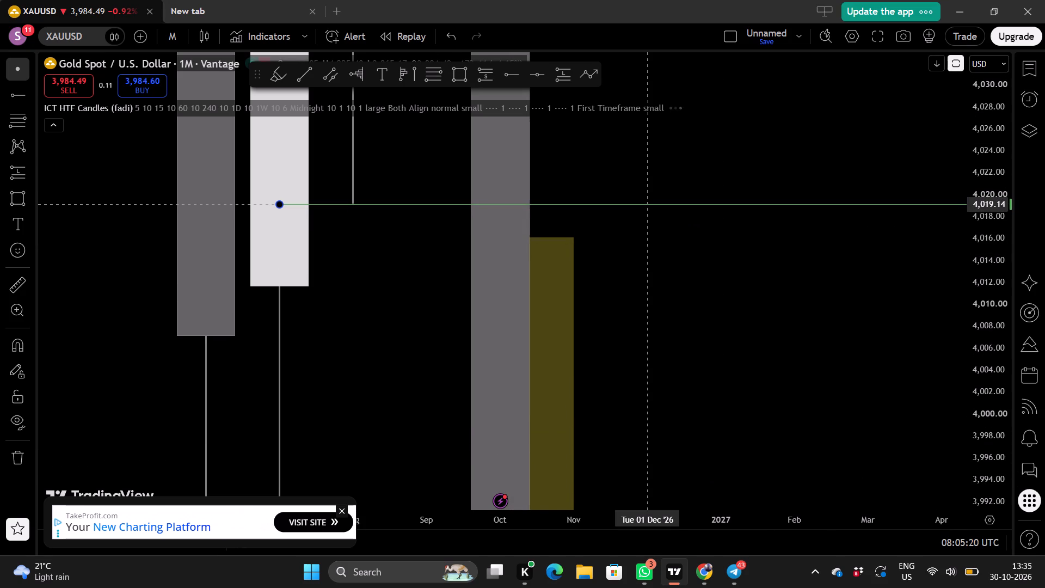
left_click_drag(680, 204, 681, 203)
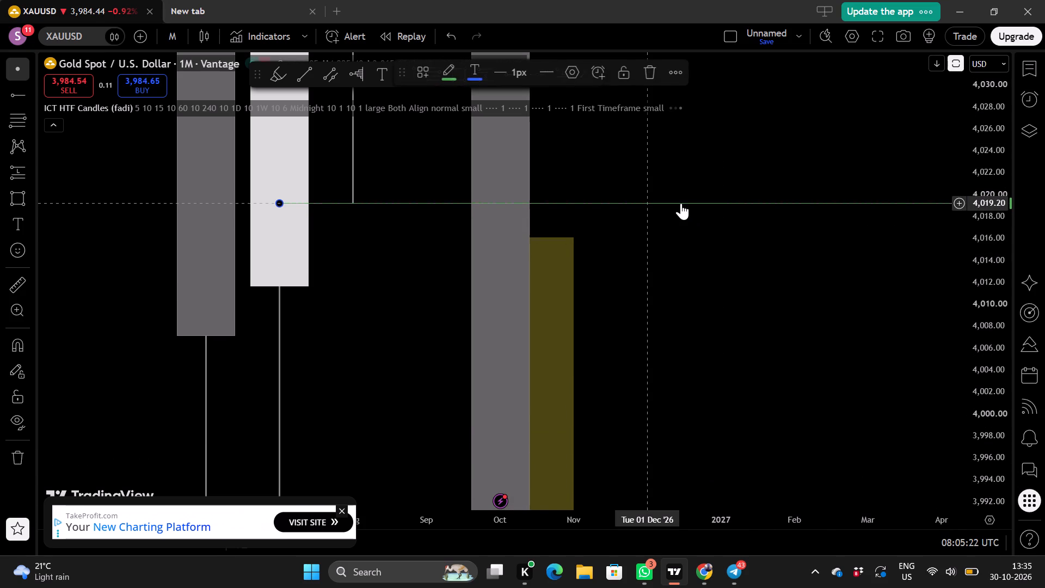
left_click(718, 262)
Switch the XAUUSD chart to the 1-week timeframe and examine the weekly candles against the 4,019.20 and 3,960.00 rays.
scroll(992, 307, "down", 6)
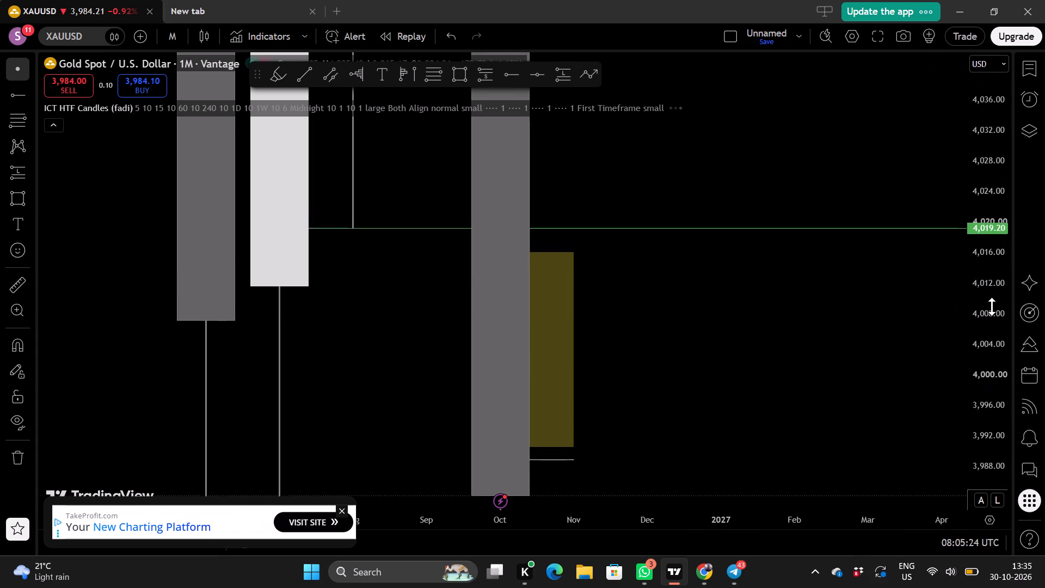
scroll(992, 307, "down", 6)
scroll(782, 191, "up", 2)
left_click_drag(729, 190, 722, 344)
left_click(179, 38)
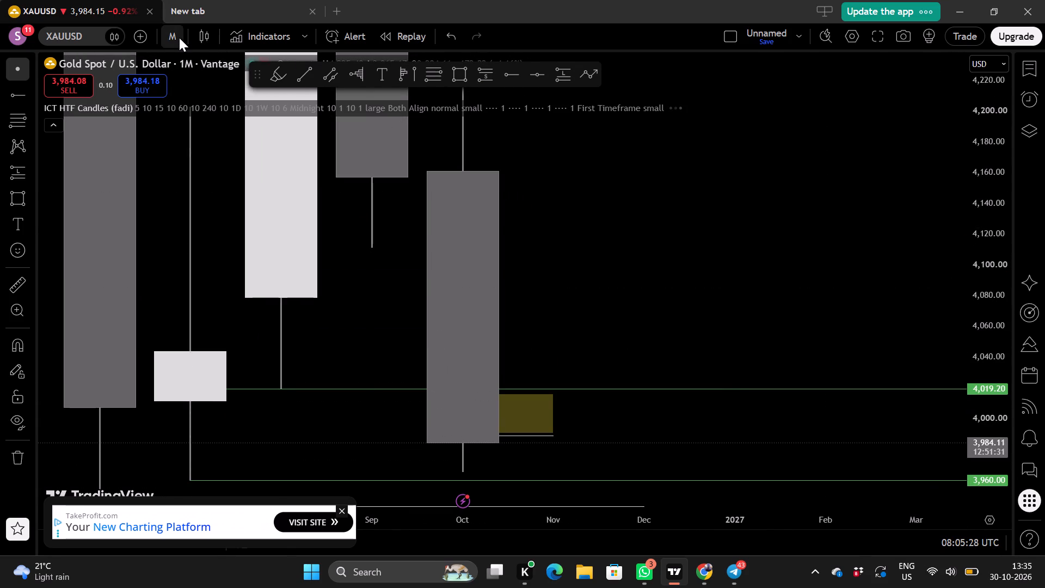
scroll(234, 372, "down", 4)
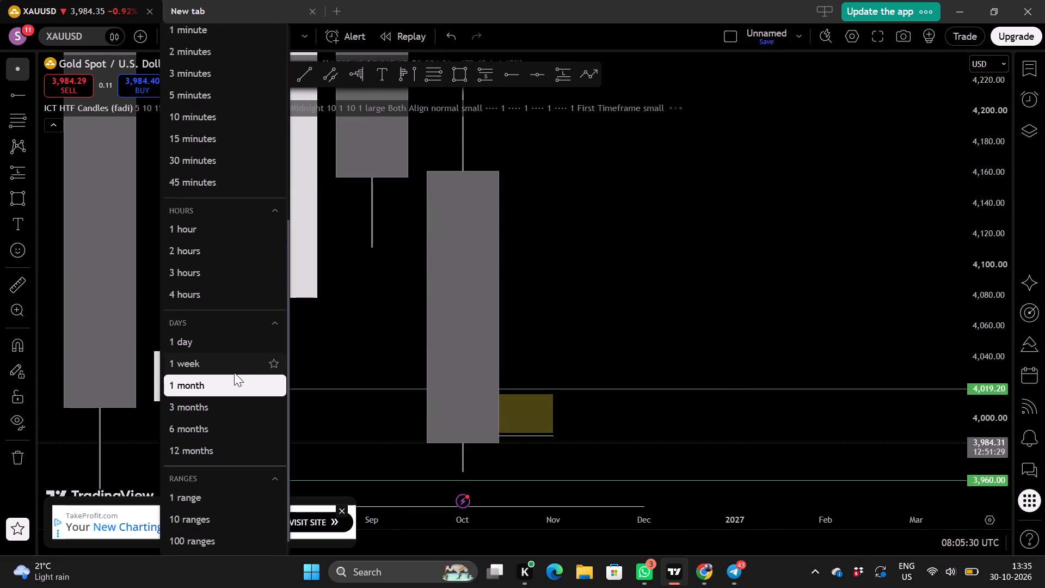
scroll(232, 422, "down", 1)
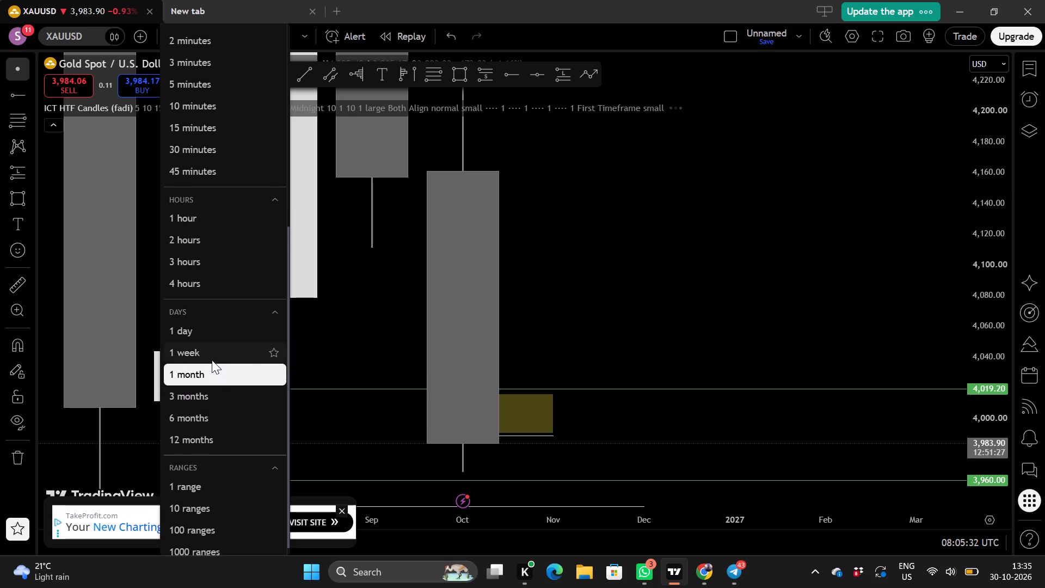
left_click(201, 352)
scroll(415, 338, "down", 3)
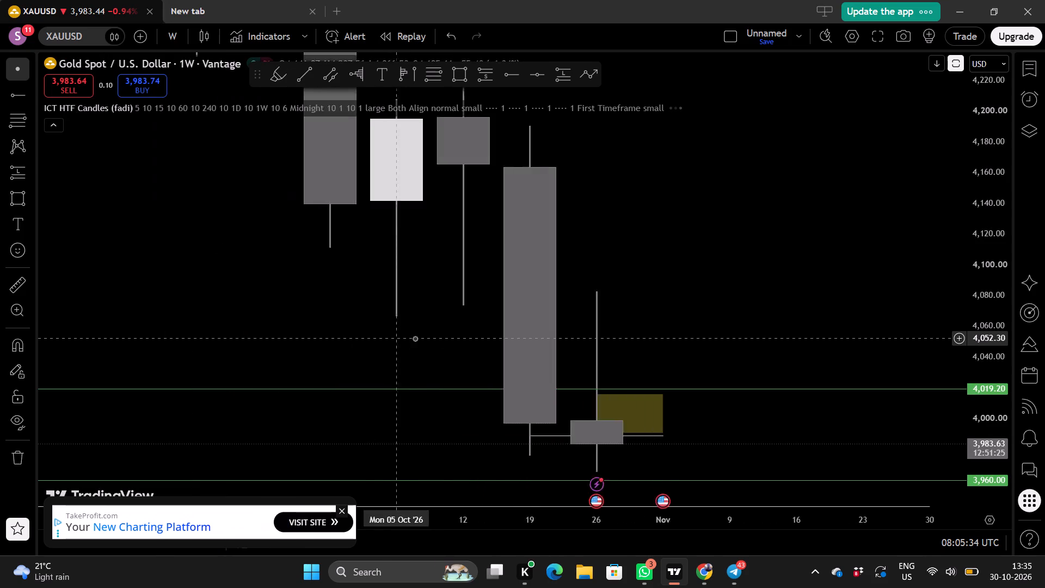
scroll(415, 338, "down", 1)
left_click_drag(514, 333, 522, 293)
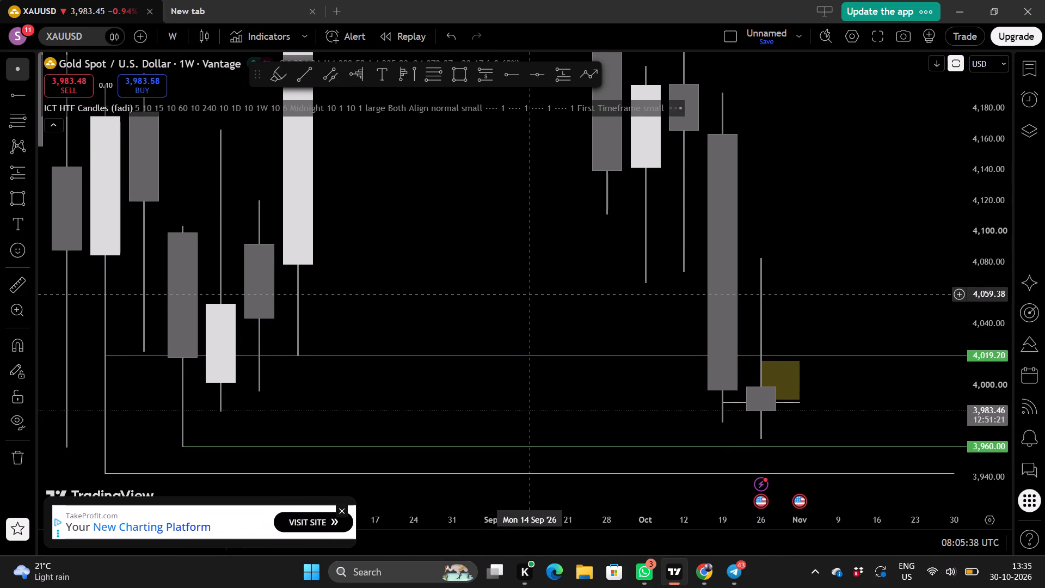
left_click_drag(522, 293, 500, 265)
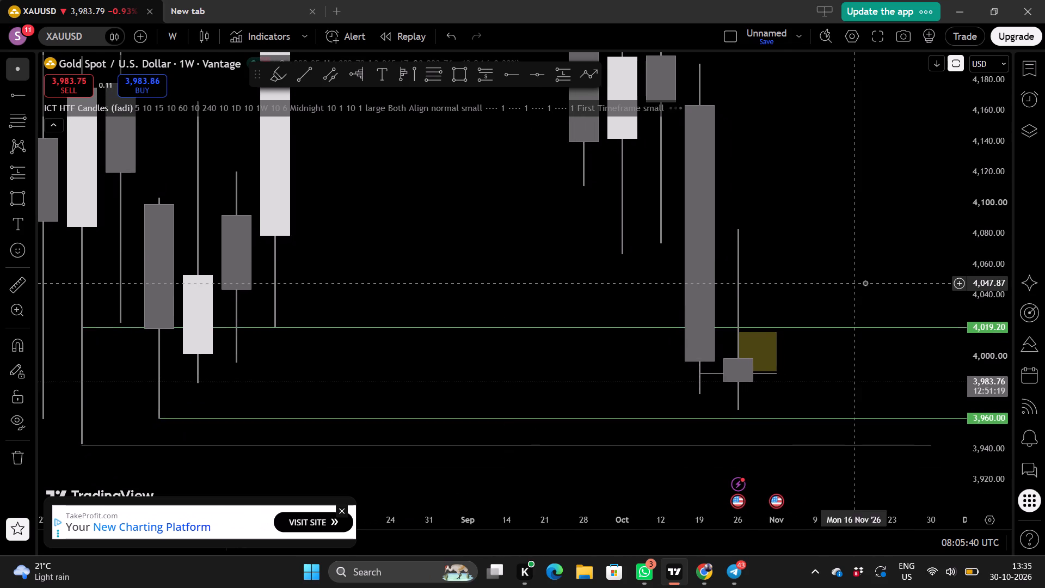
scroll(865, 283, "up", 3)
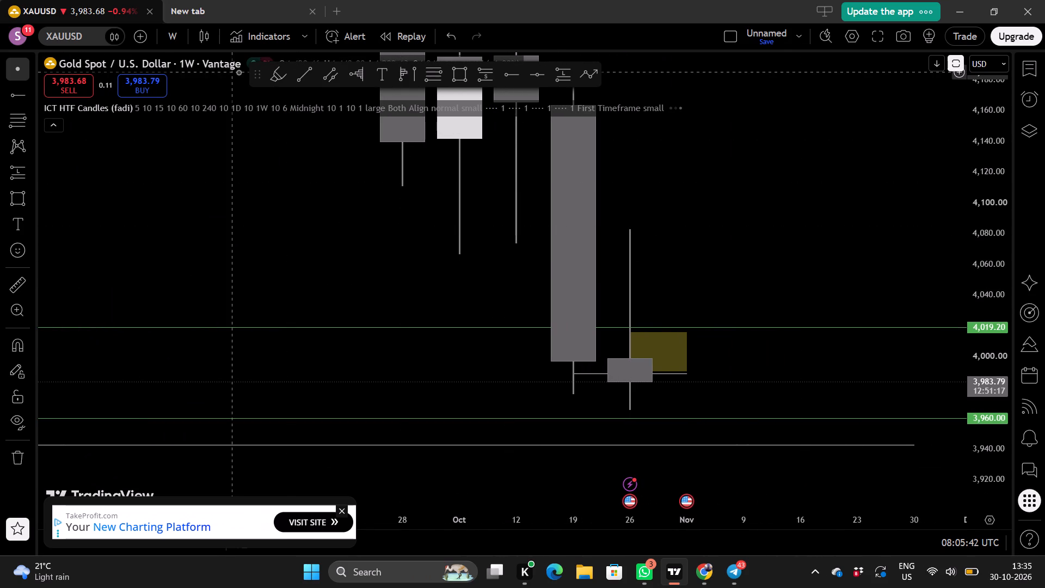
Switch the chart to the 1-day timeframe and examine the late October 2026 candles around the yellow zone and support levels.
left_click(180, 39)
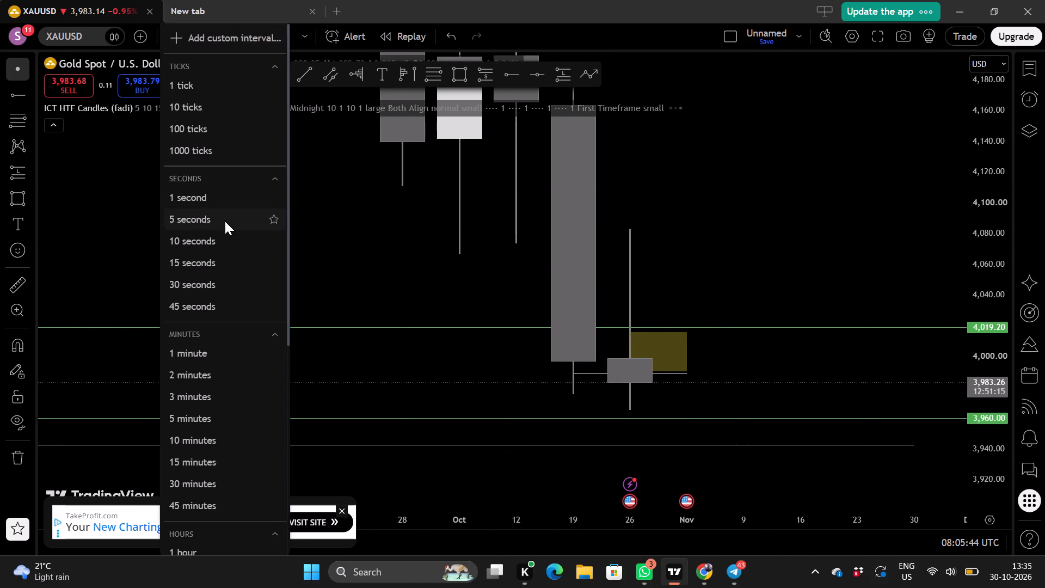
scroll(225, 221, "down", 1)
scroll(228, 359, "down", 1)
scroll(216, 470, "down", 2)
left_click(200, 463)
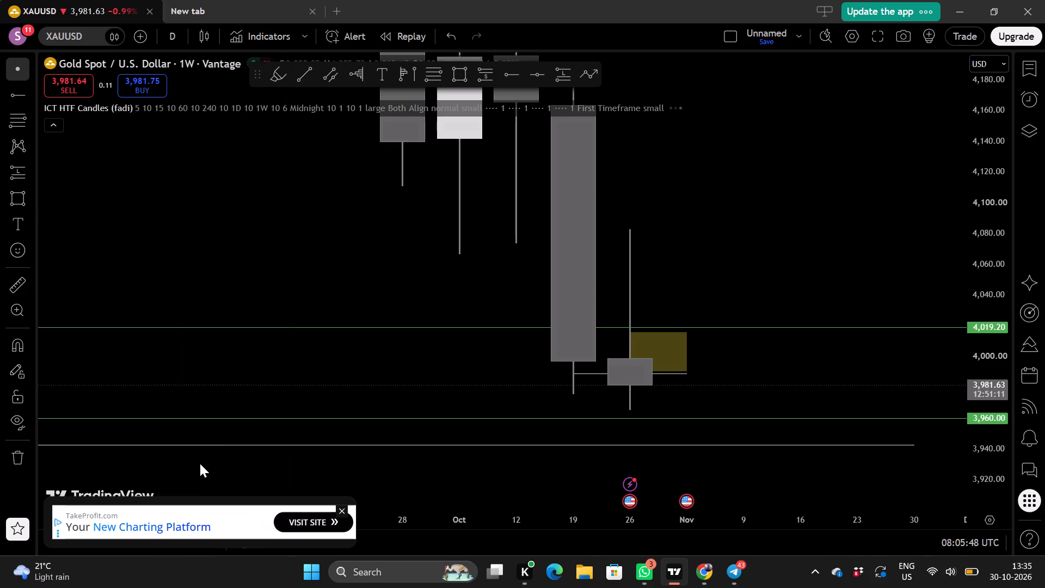
scroll(200, 463, "down", 6)
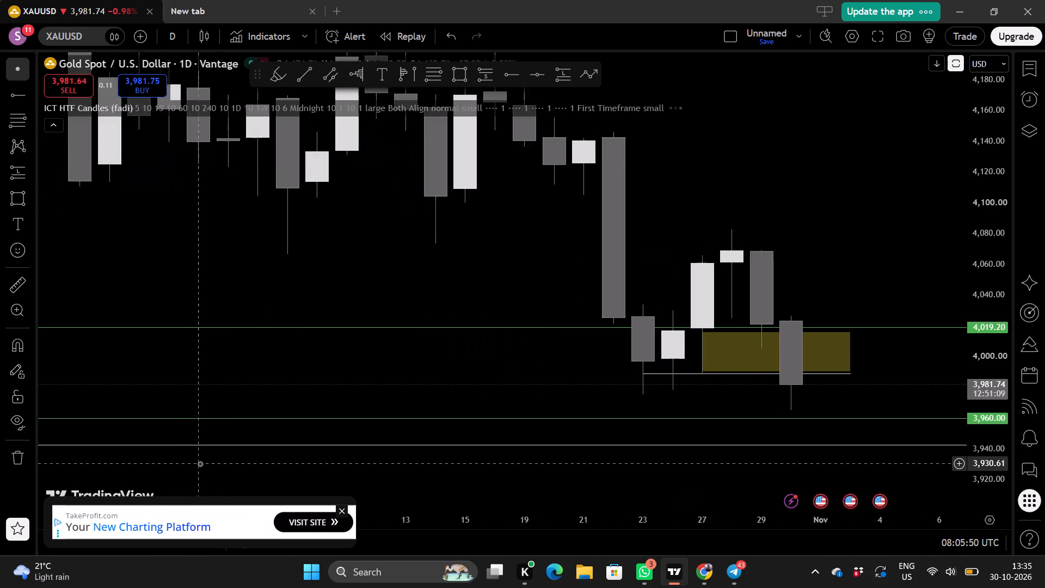
scroll(200, 463, "down", 2)
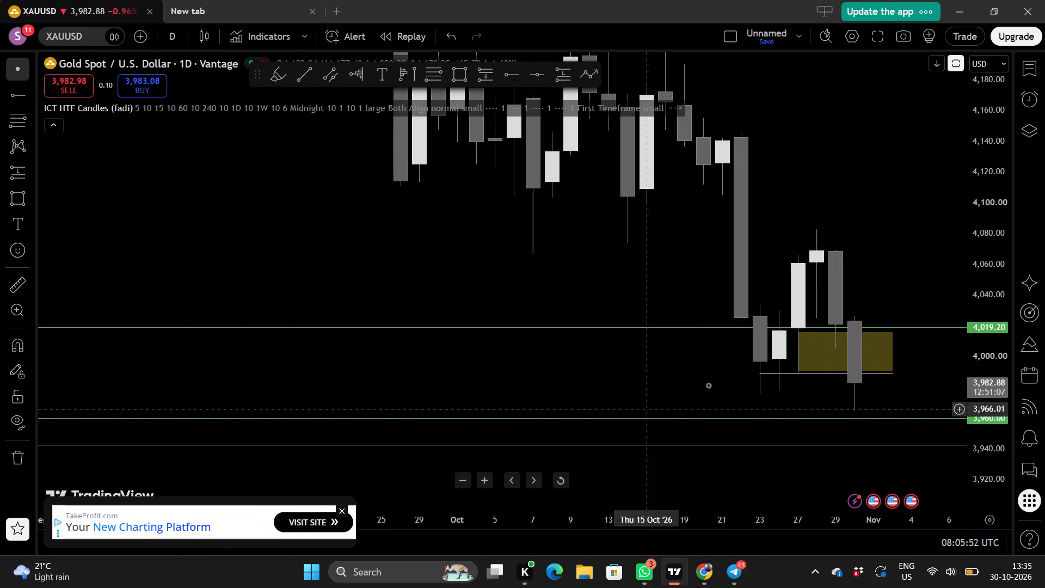
left_click_drag(906, 279, 881, 238)
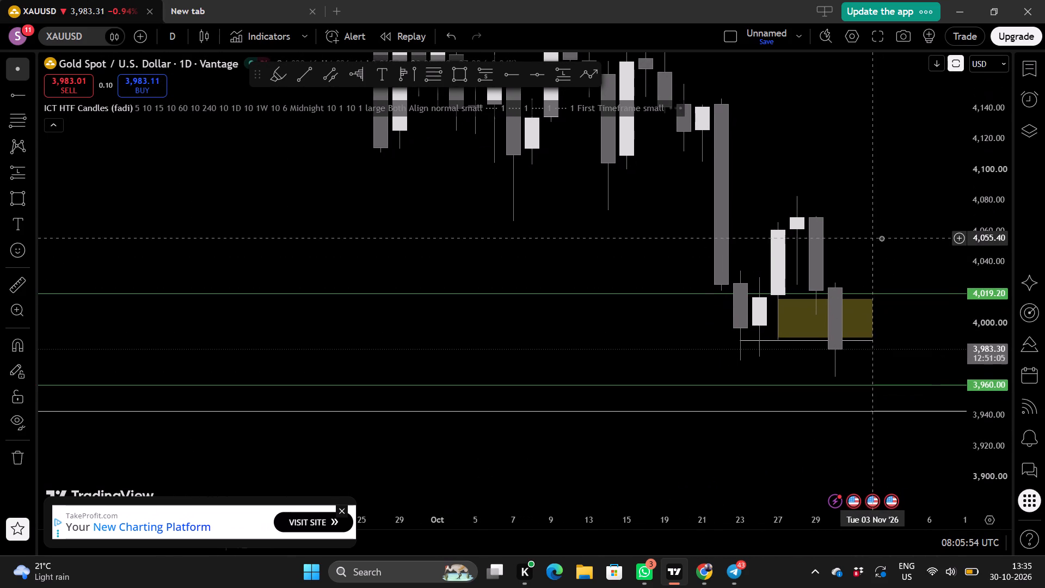
scroll(983, 255, "up", 7)
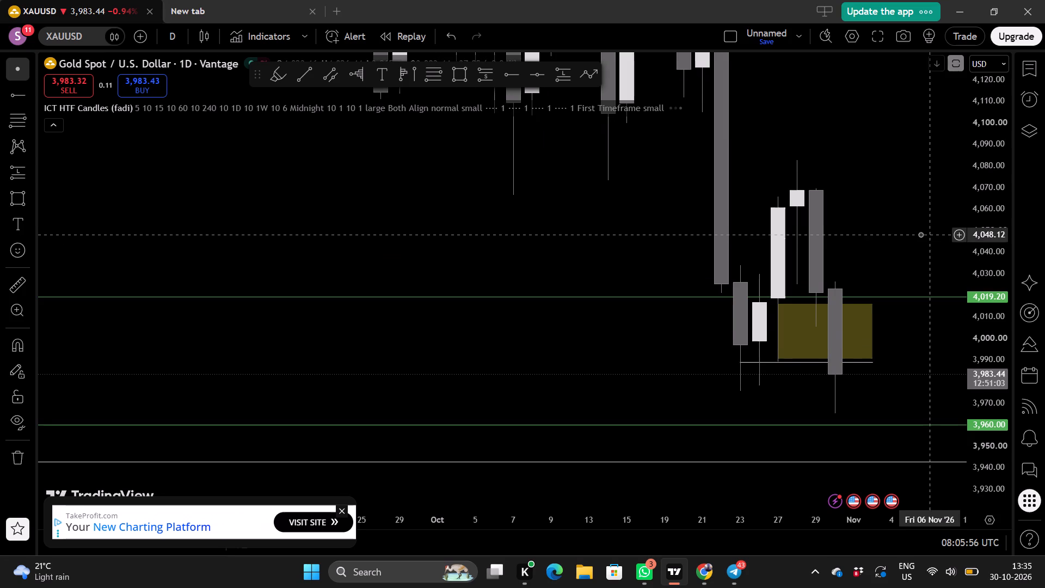
left_click_drag(920, 234, 792, 183)
scroll(851, 191, "up", 1)
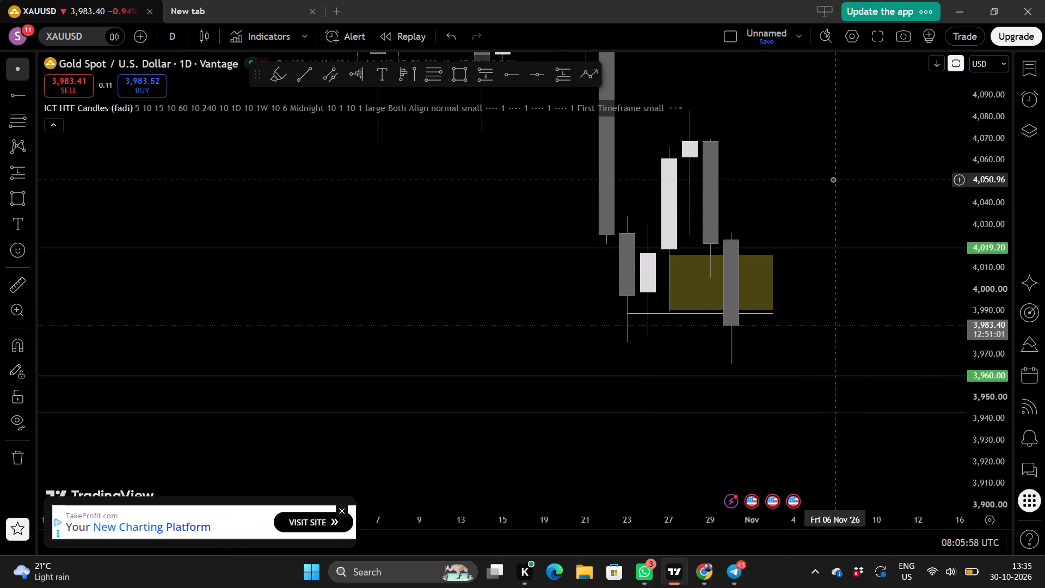
scroll(833, 179, "up", 1)
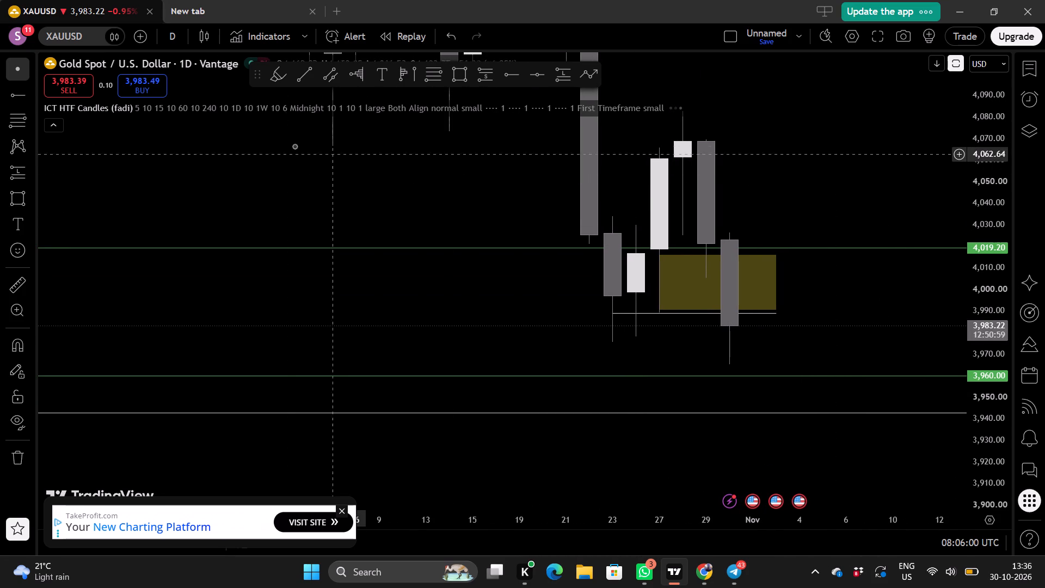
Switch the chart to the 2-hour timeframe and examine recent price action around the yellow zone and the levels beneath it.
left_click(174, 37)
scroll(237, 403, "down", 2)
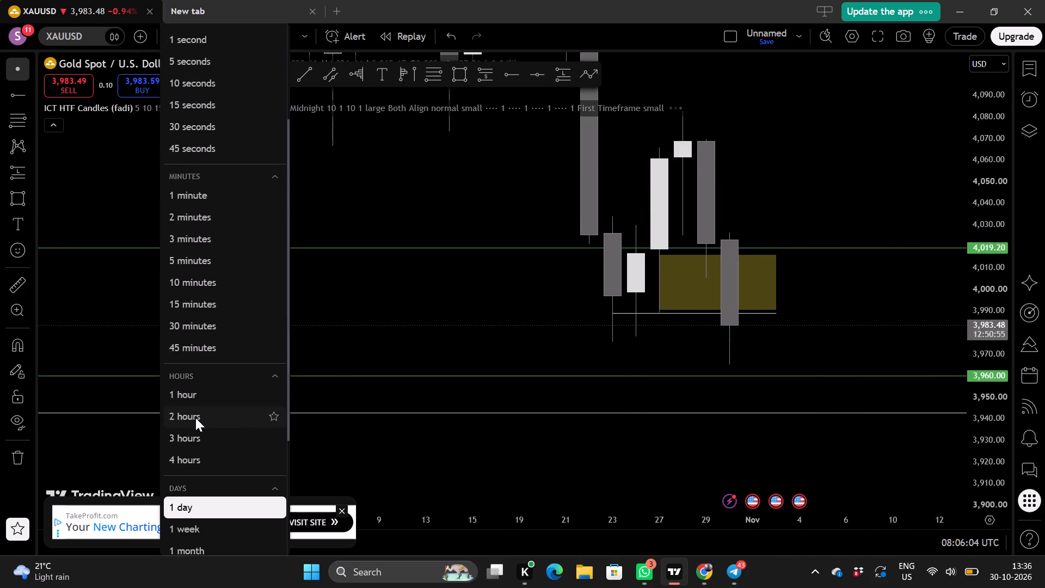
left_click(193, 406)
scroll(463, 393, "down", 4)
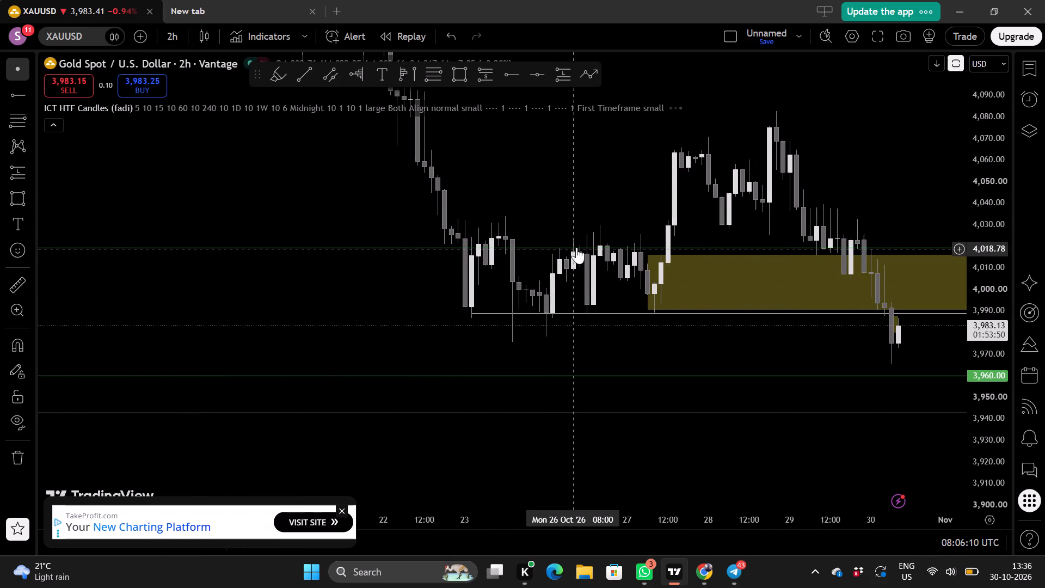
left_click_drag(593, 224, 500, 255)
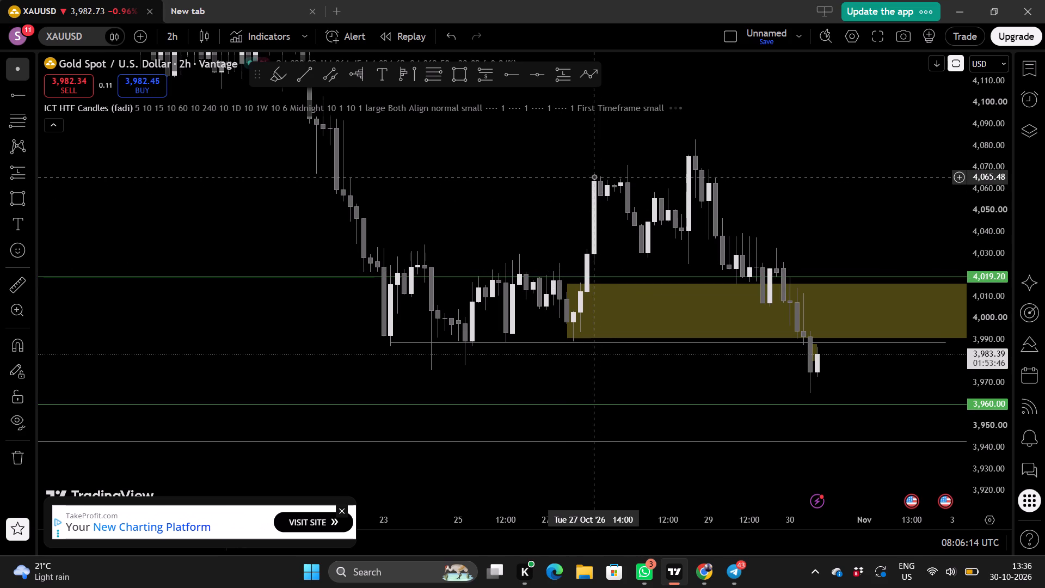
left_click_drag(548, 193, 513, 192)
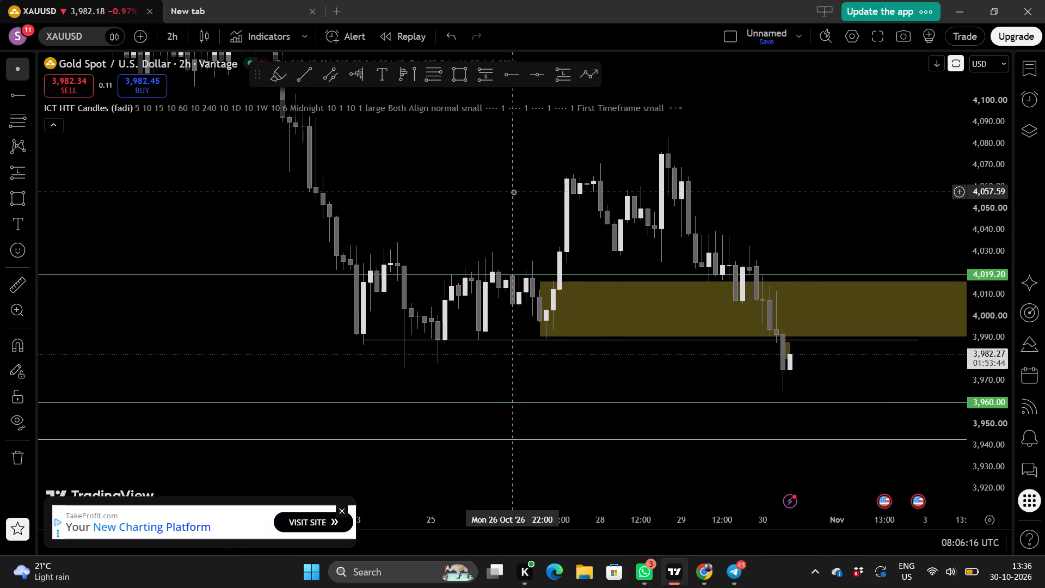
left_click_drag(814, 186, 758, 185)
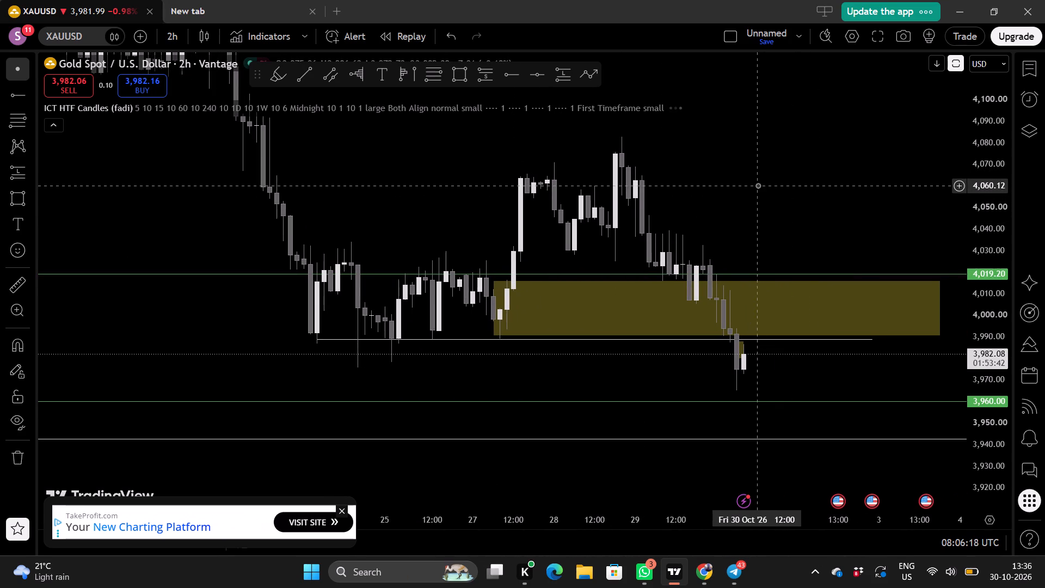
left_click_drag(815, 197, 703, 187)
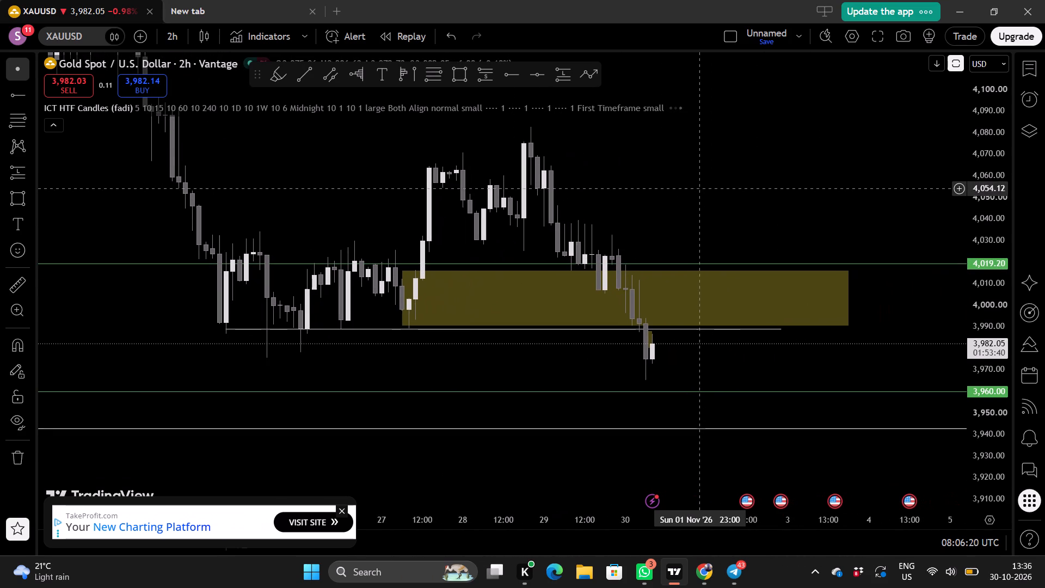
left_click_drag(703, 187, 704, 188)
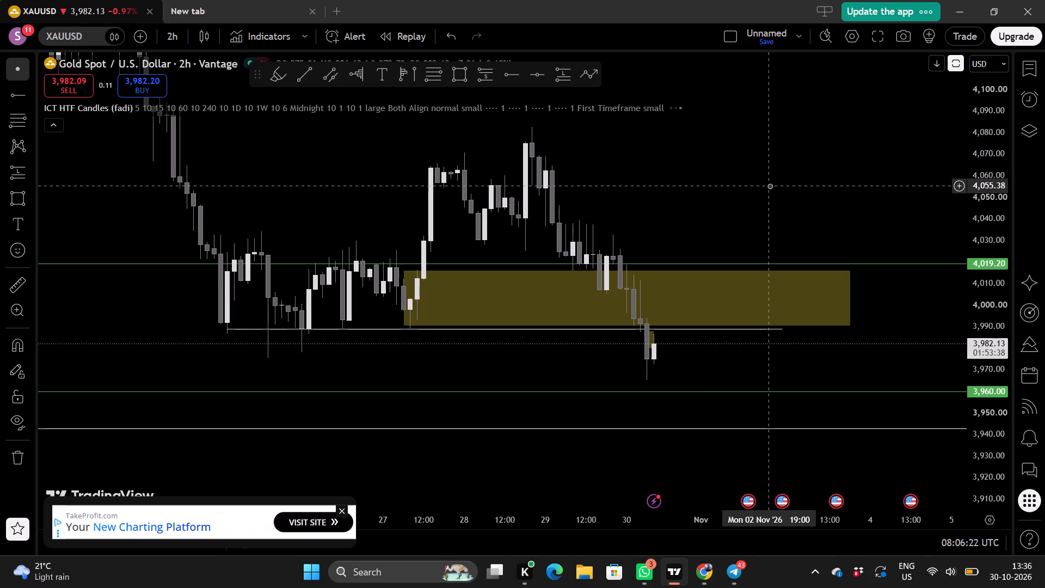